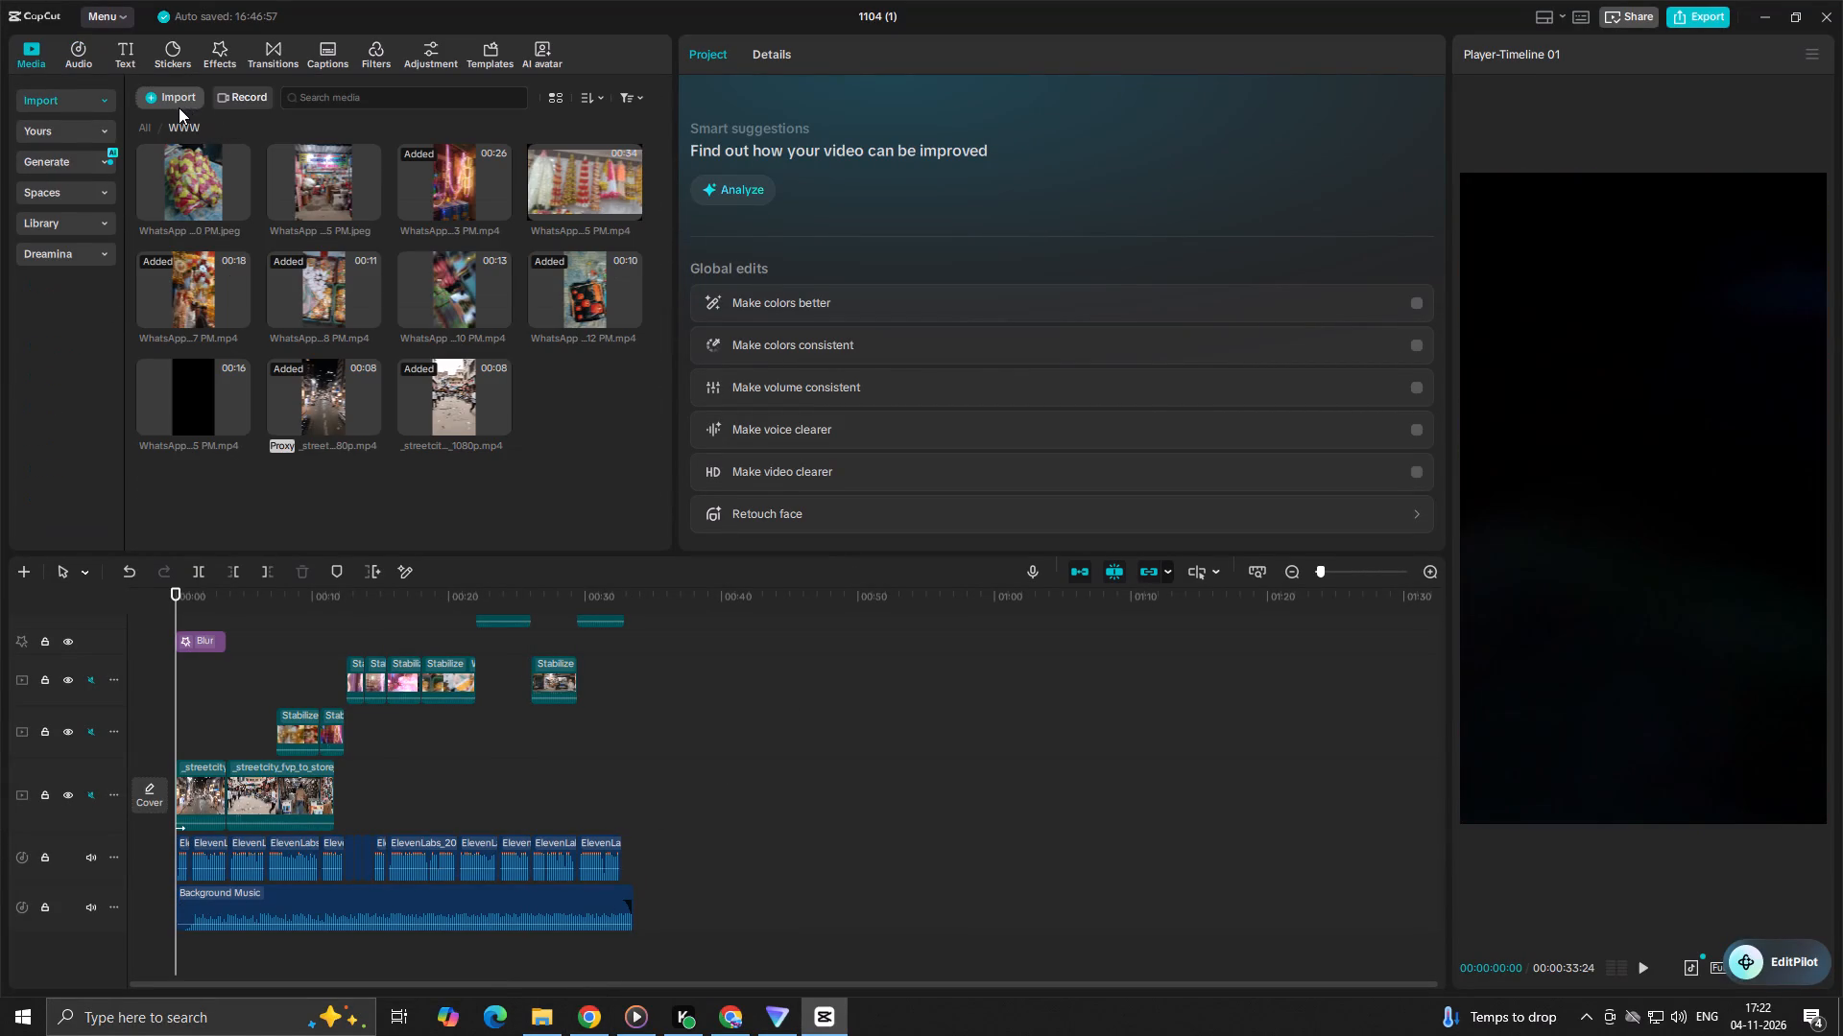
# Import the AAA folder from Downloads into the top level of the project's media library.
pyautogui.click(155, 123)
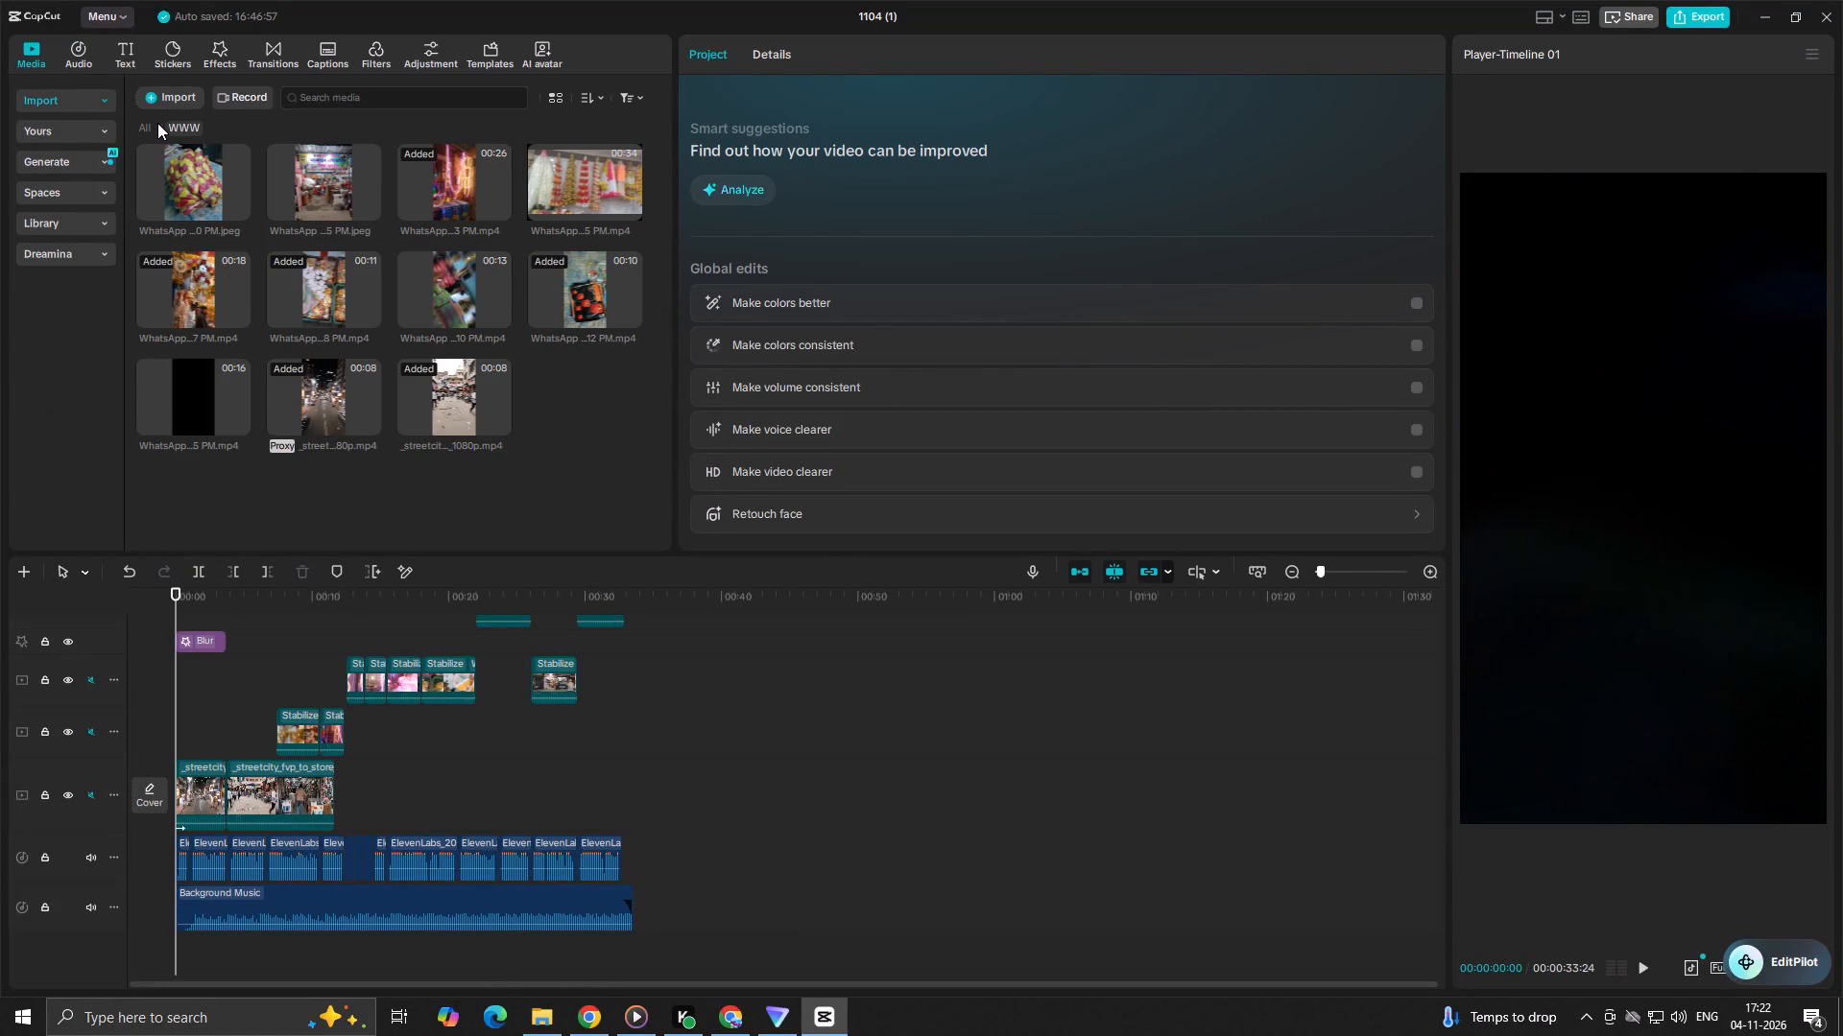
pyautogui.click(153, 128)
pyautogui.click(170, 94)
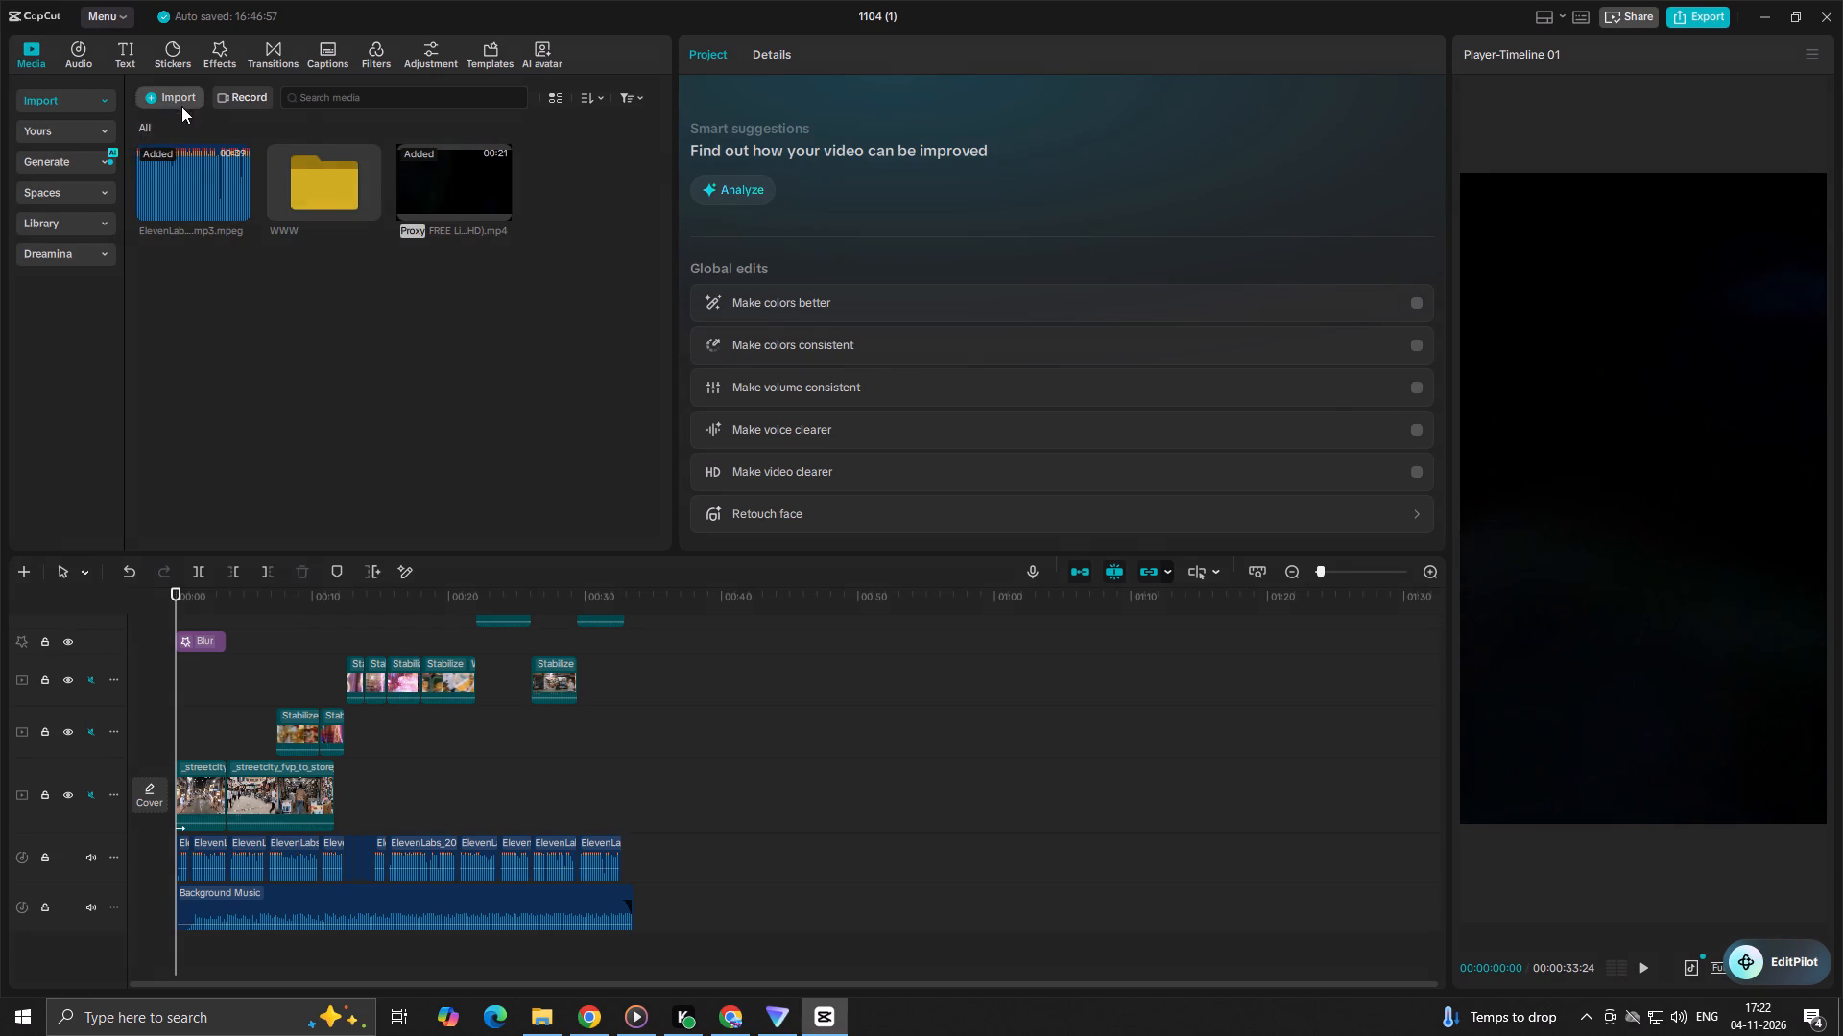
pyautogui.click(185, 129)
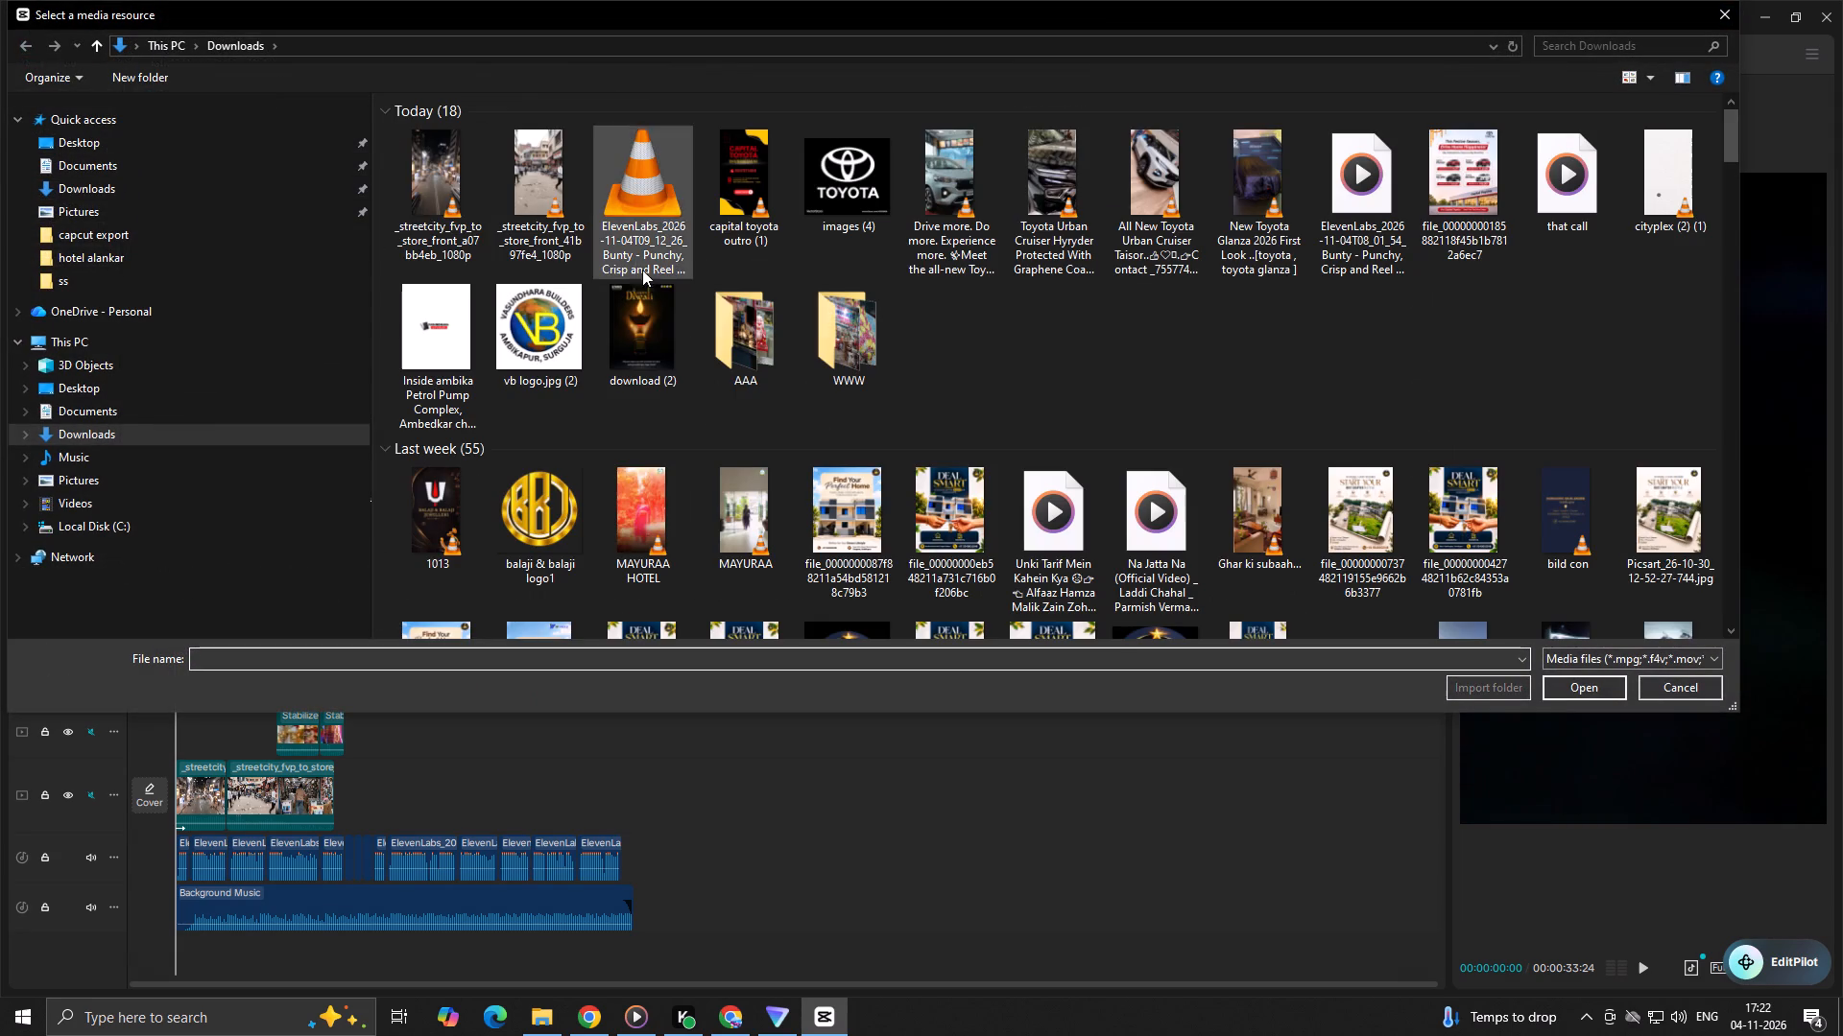
pyautogui.doubleClick(736, 352)
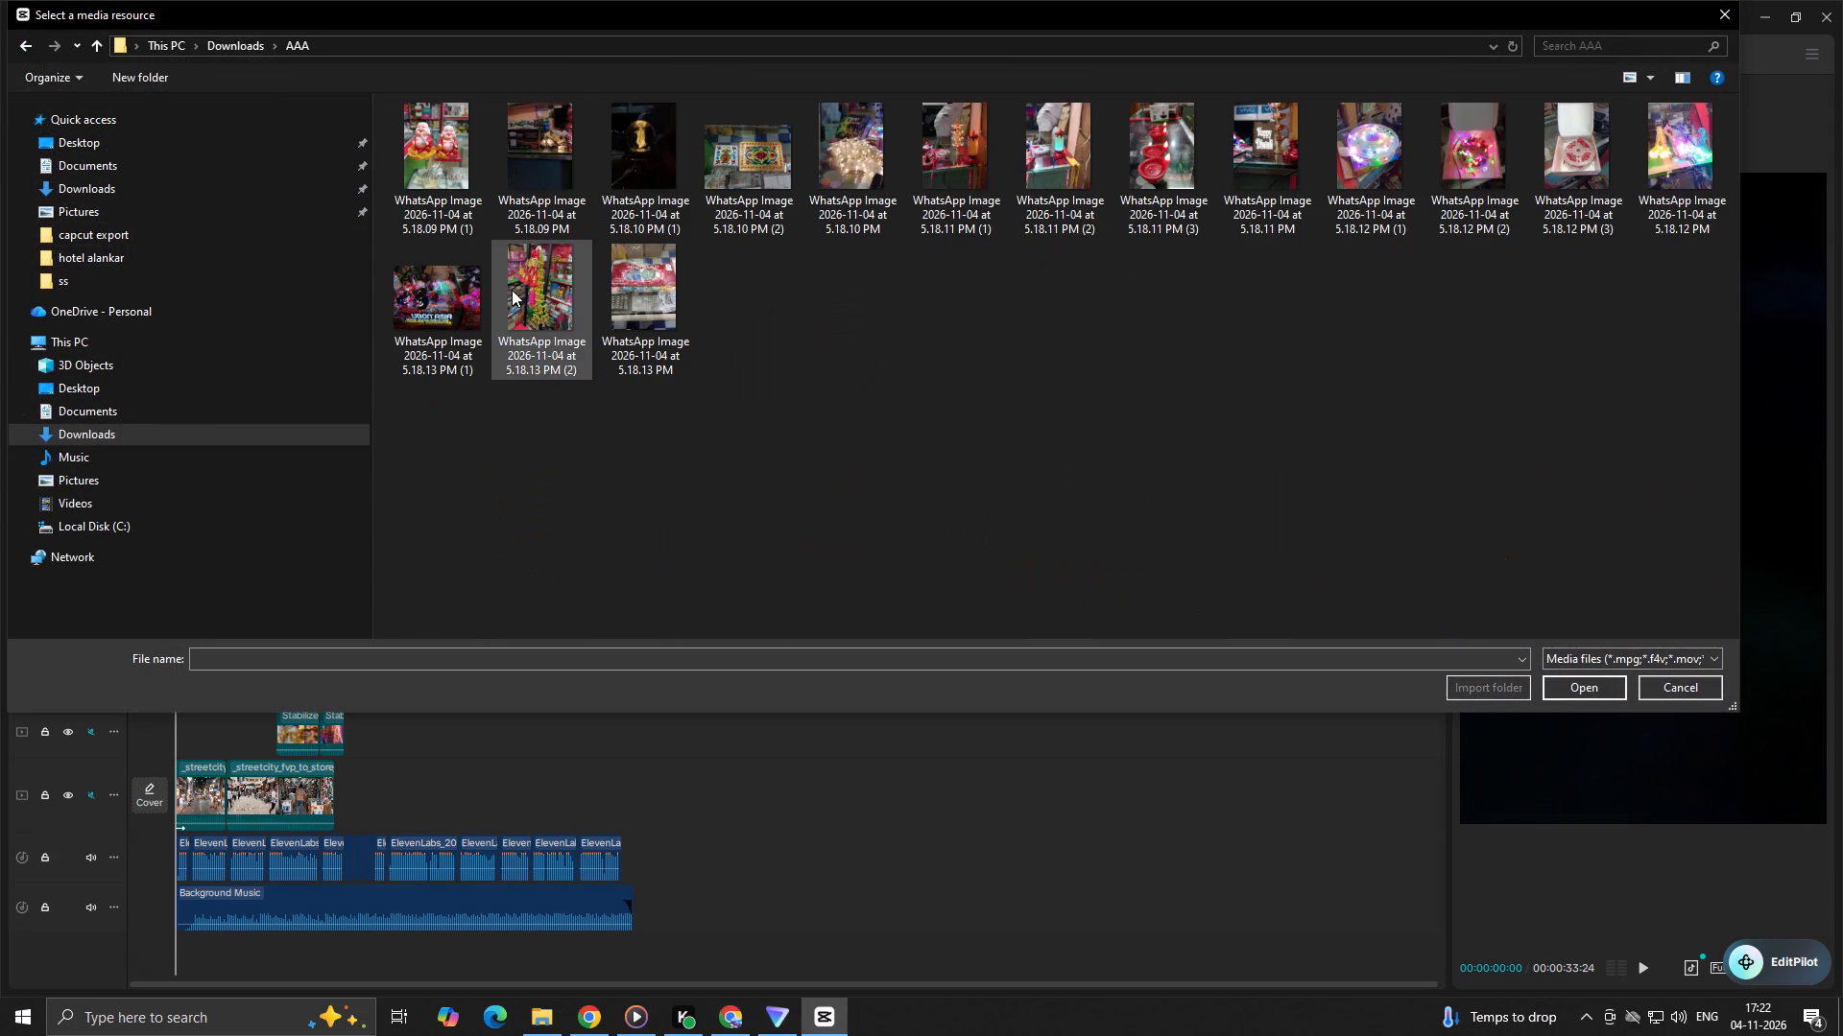
pyautogui.moveTo(778, 362); pyautogui.dragTo(656, 346)
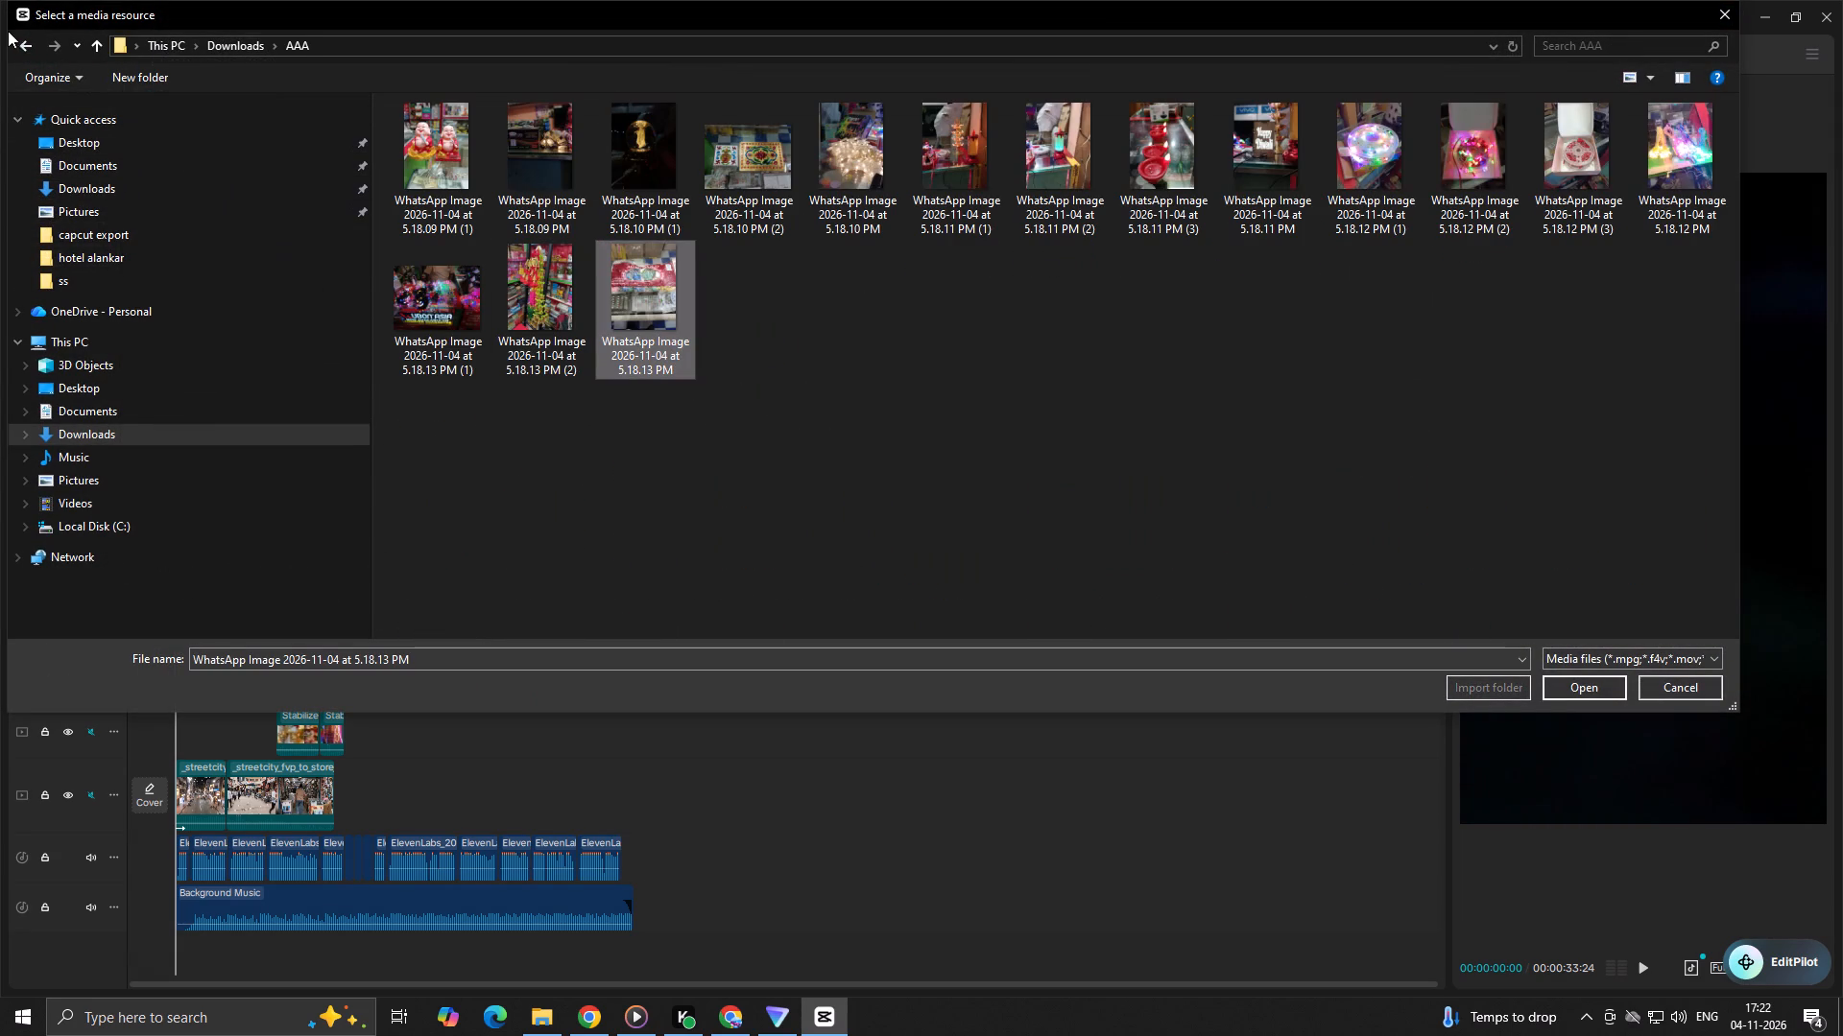
pyautogui.click(22, 42)
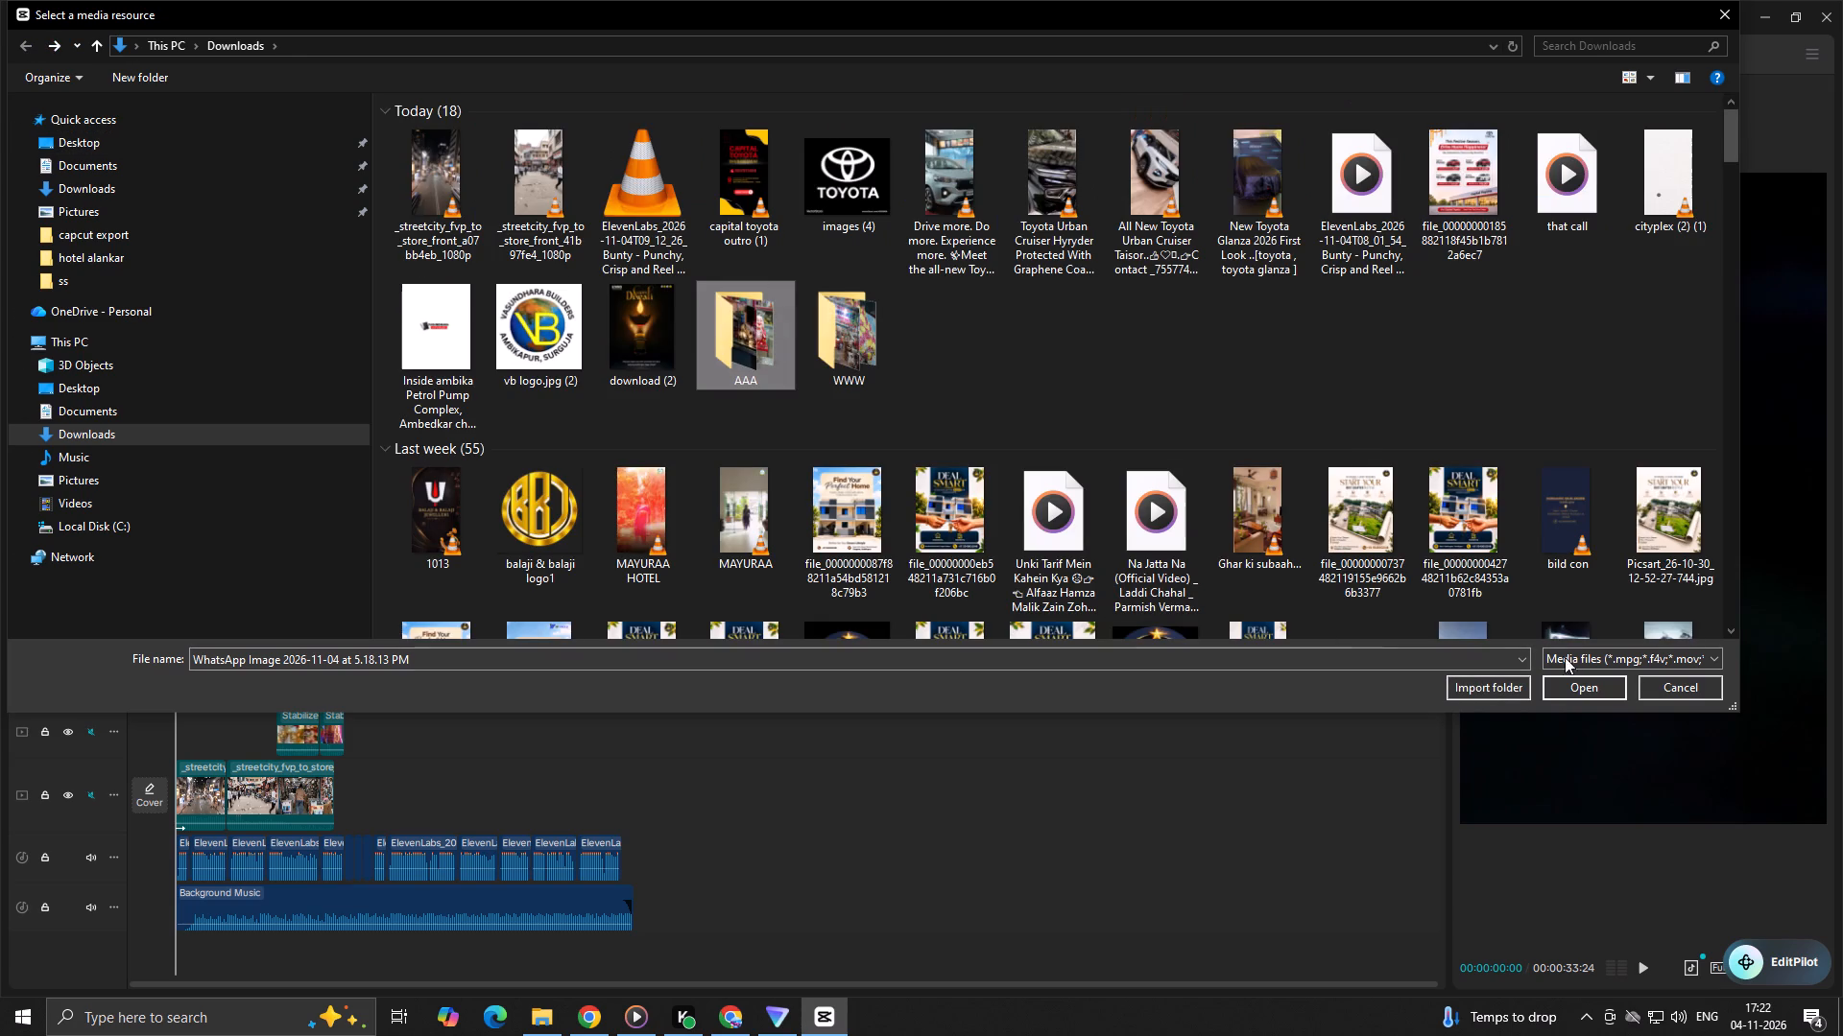
pyautogui.click(1498, 685)
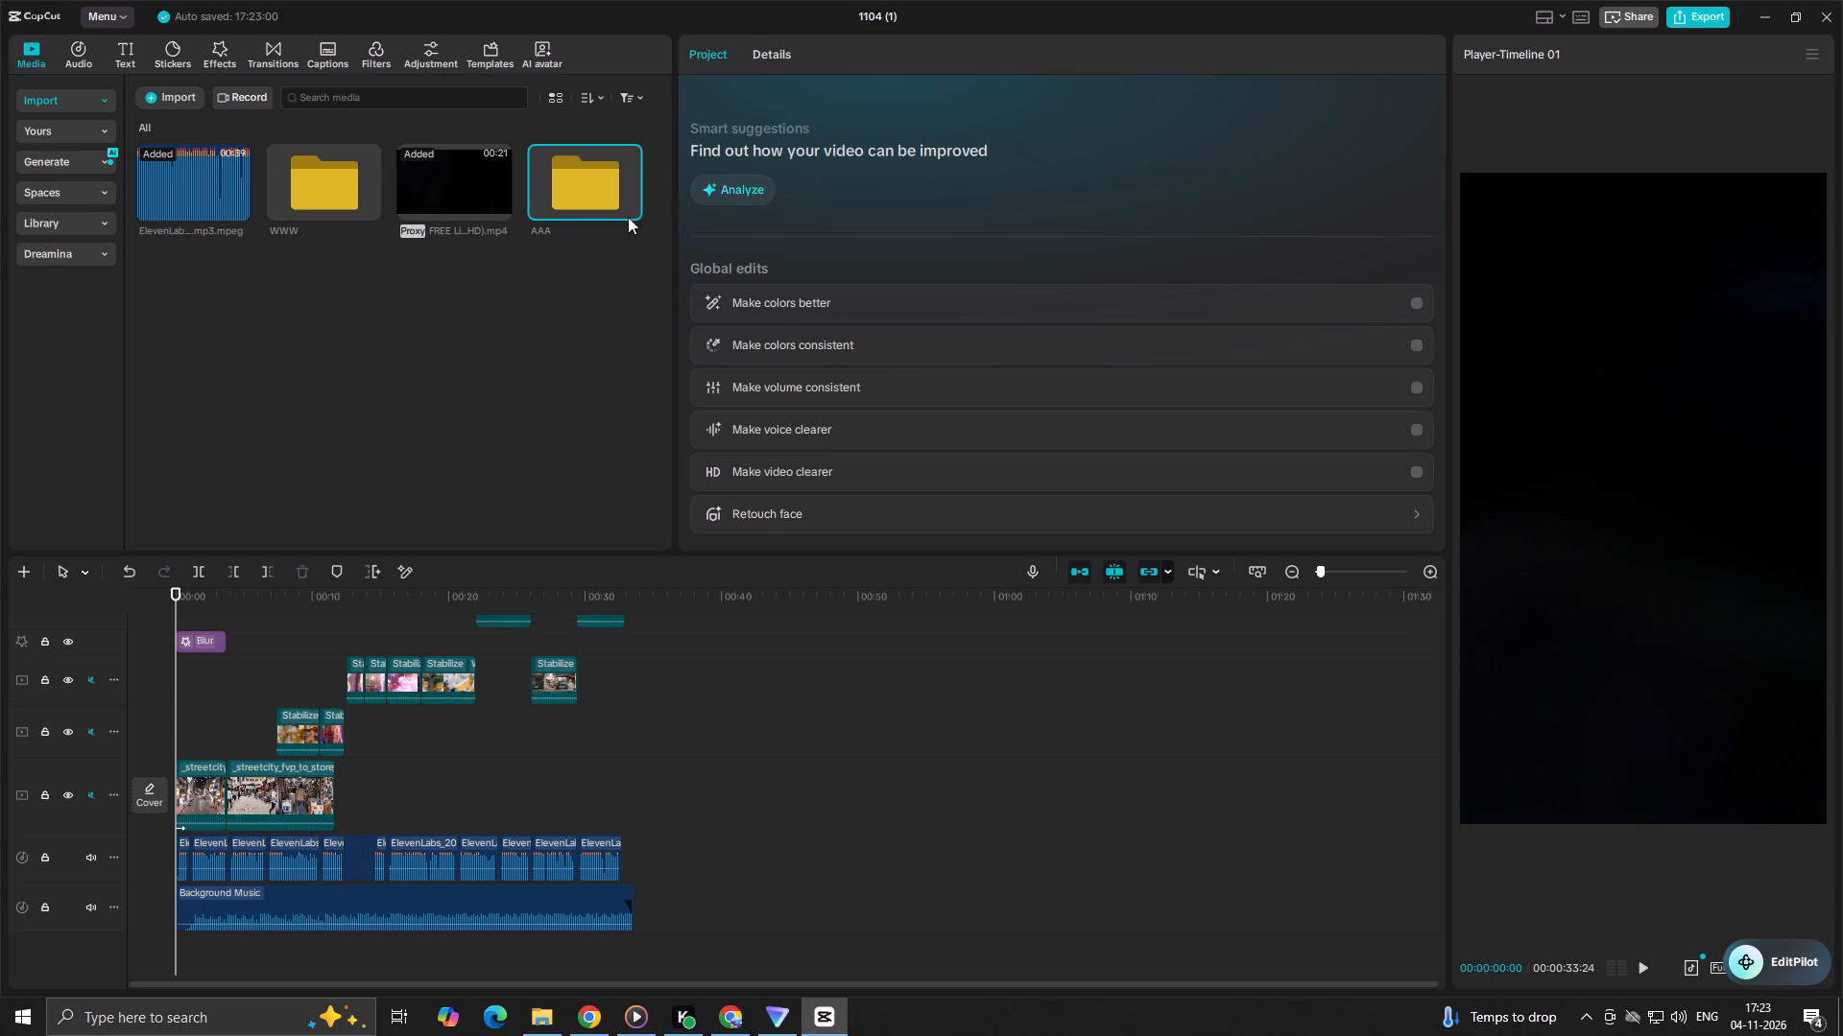
# Open the imported AAA folder in the media library.
pyautogui.click(611, 193)
pyautogui.moveTo(602, 193); pyautogui.dragTo(550, 532)
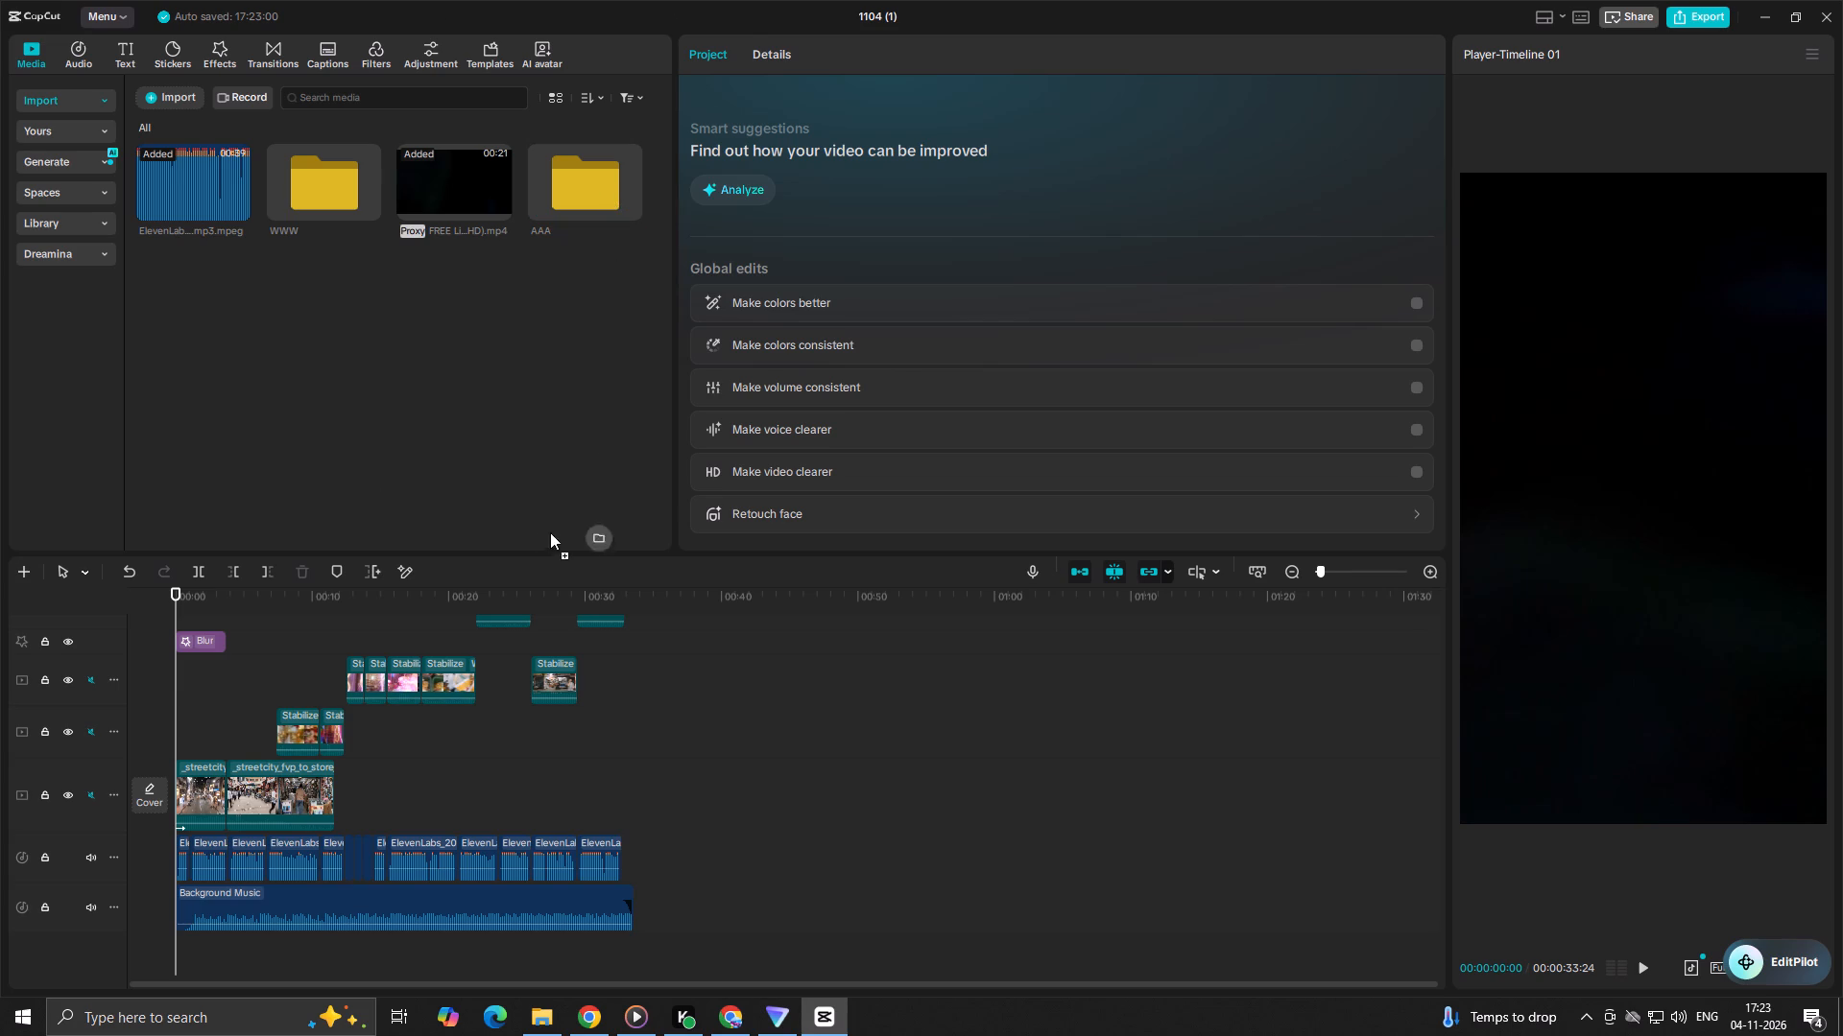
pyautogui.moveTo(550, 532); pyautogui.dragTo(494, 292)
pyautogui.doubleClick(564, 184)
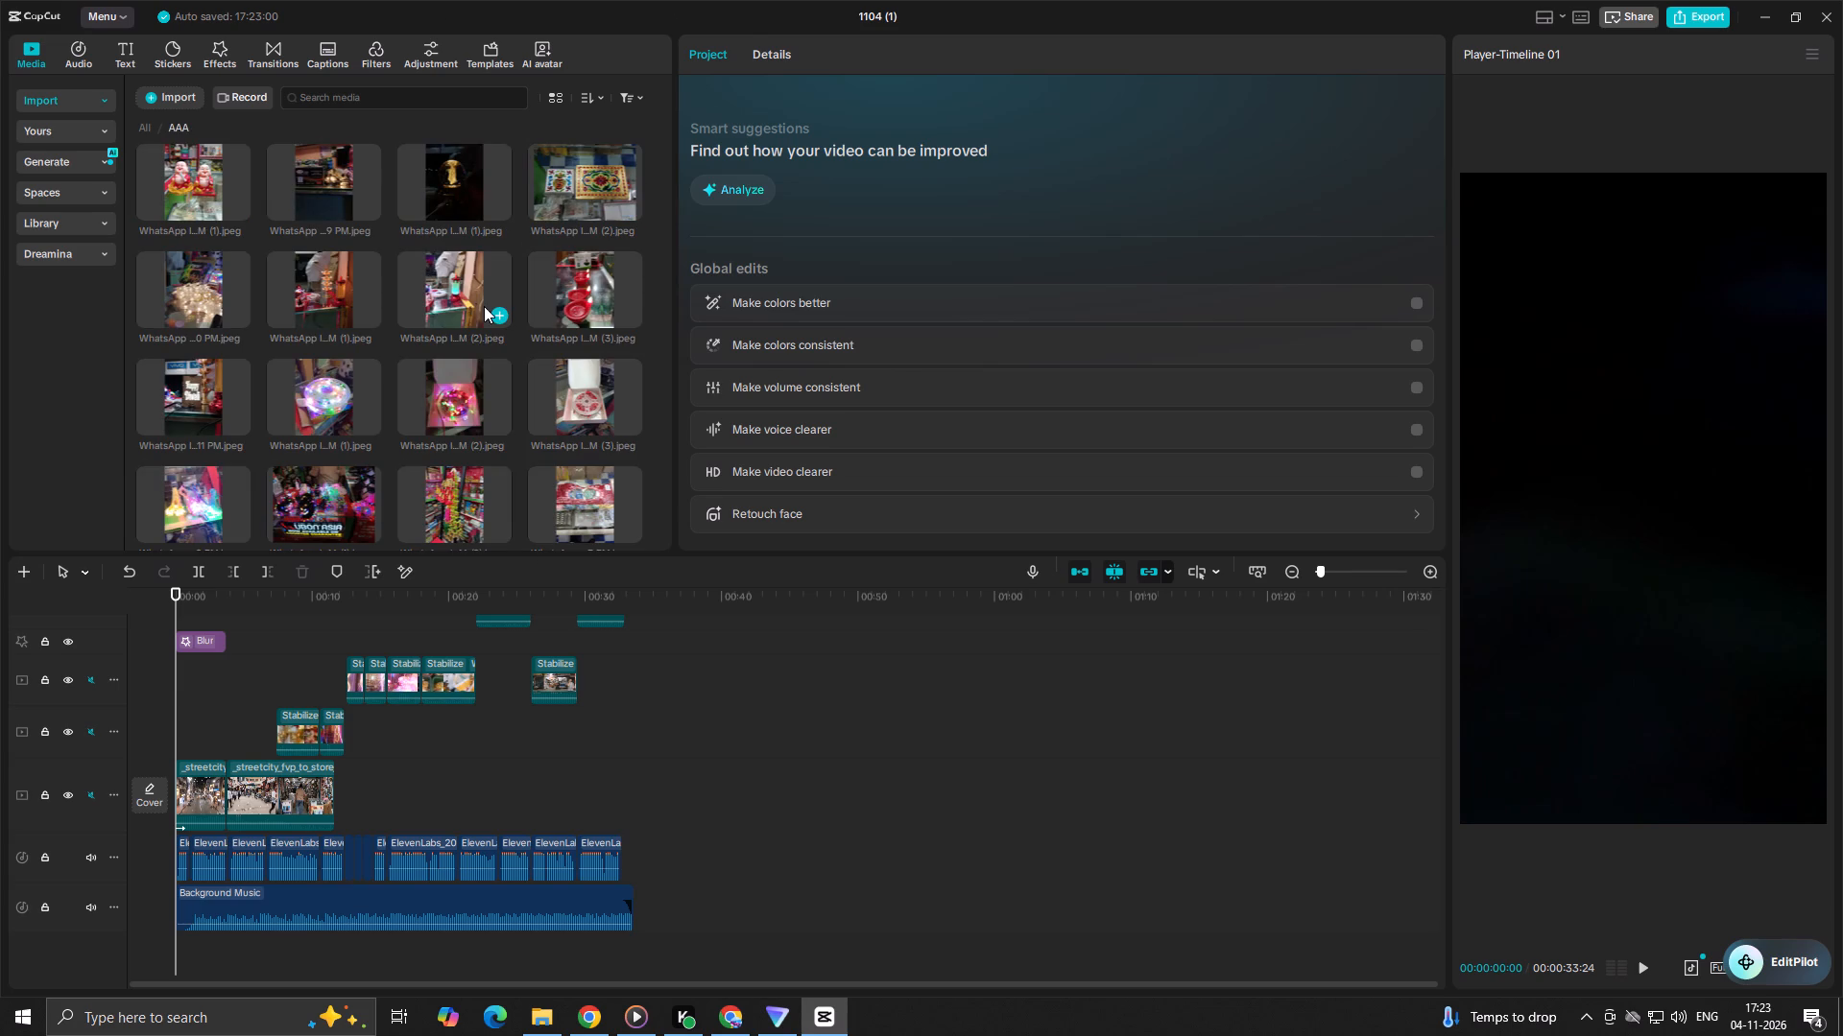
# Play the timeline from the start through the first 13 seconds to review the opening clips.
pyautogui.click(484, 306)
pyautogui.press('space')
pyautogui.press('space')
pyautogui.click(244, 685)
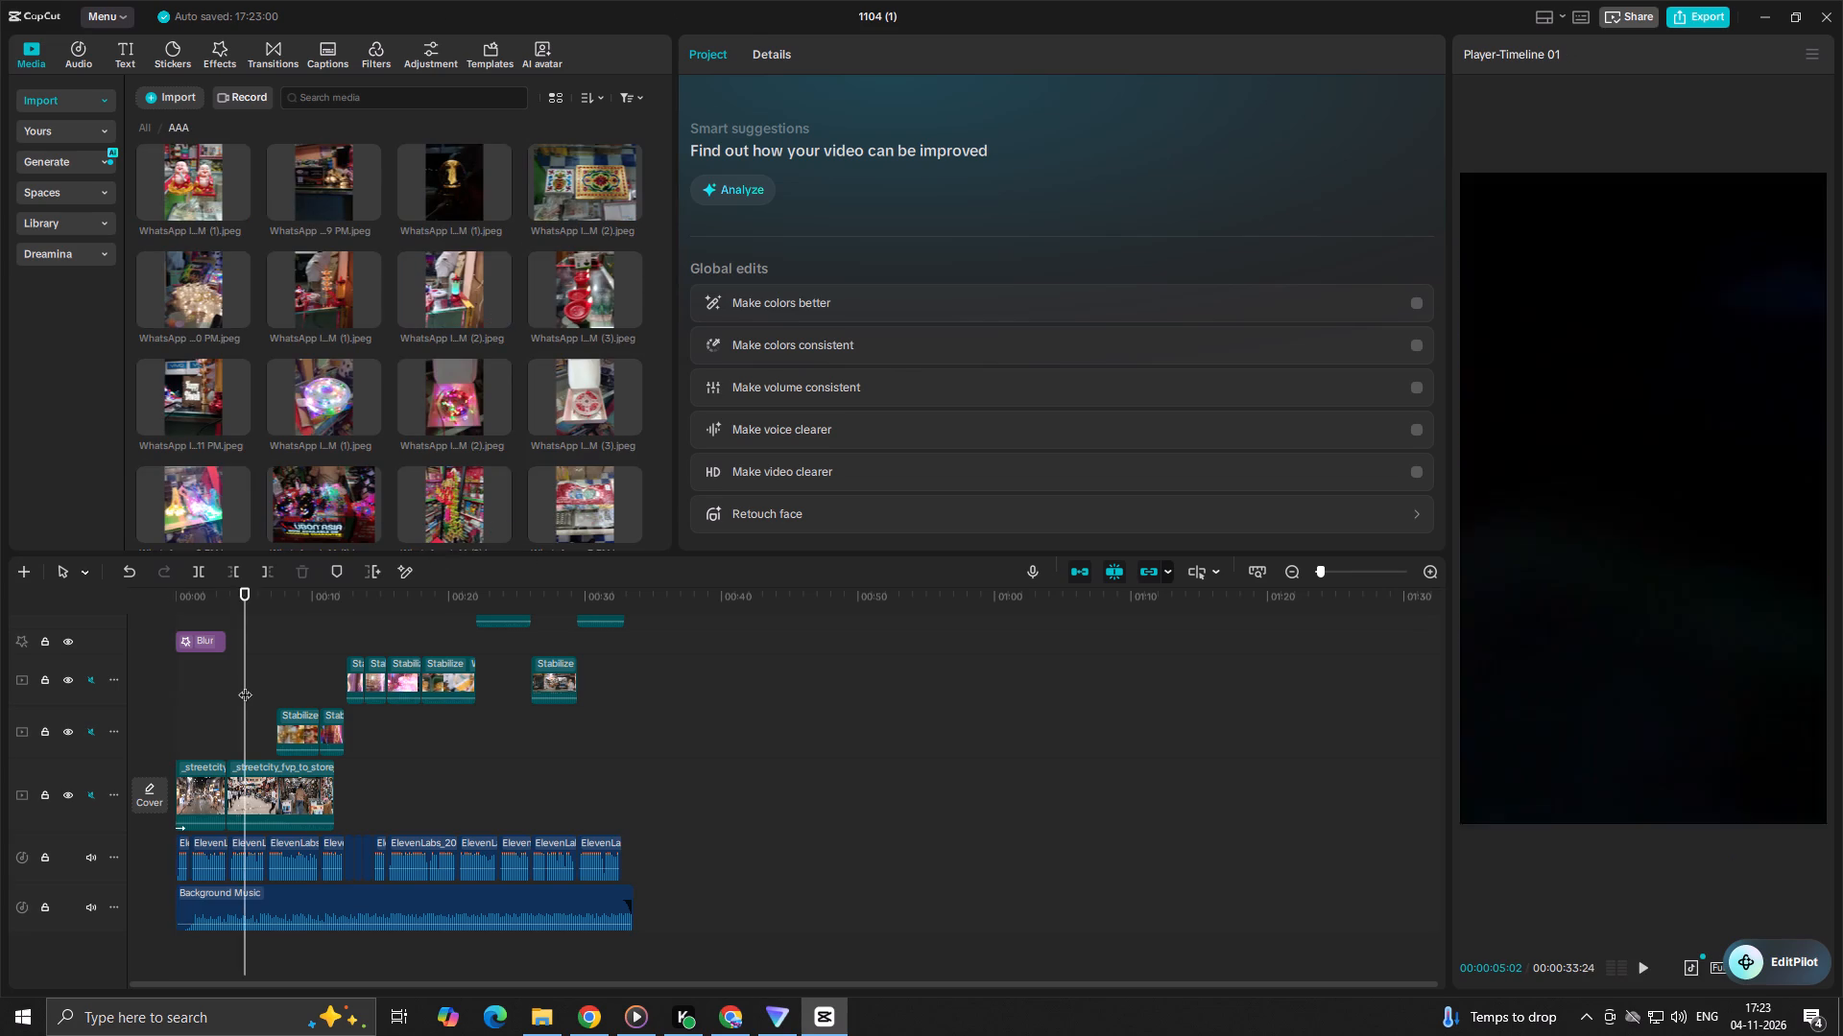
pyautogui.moveTo(245, 685); pyautogui.dragTo(0, 733)
pyautogui.press('space')
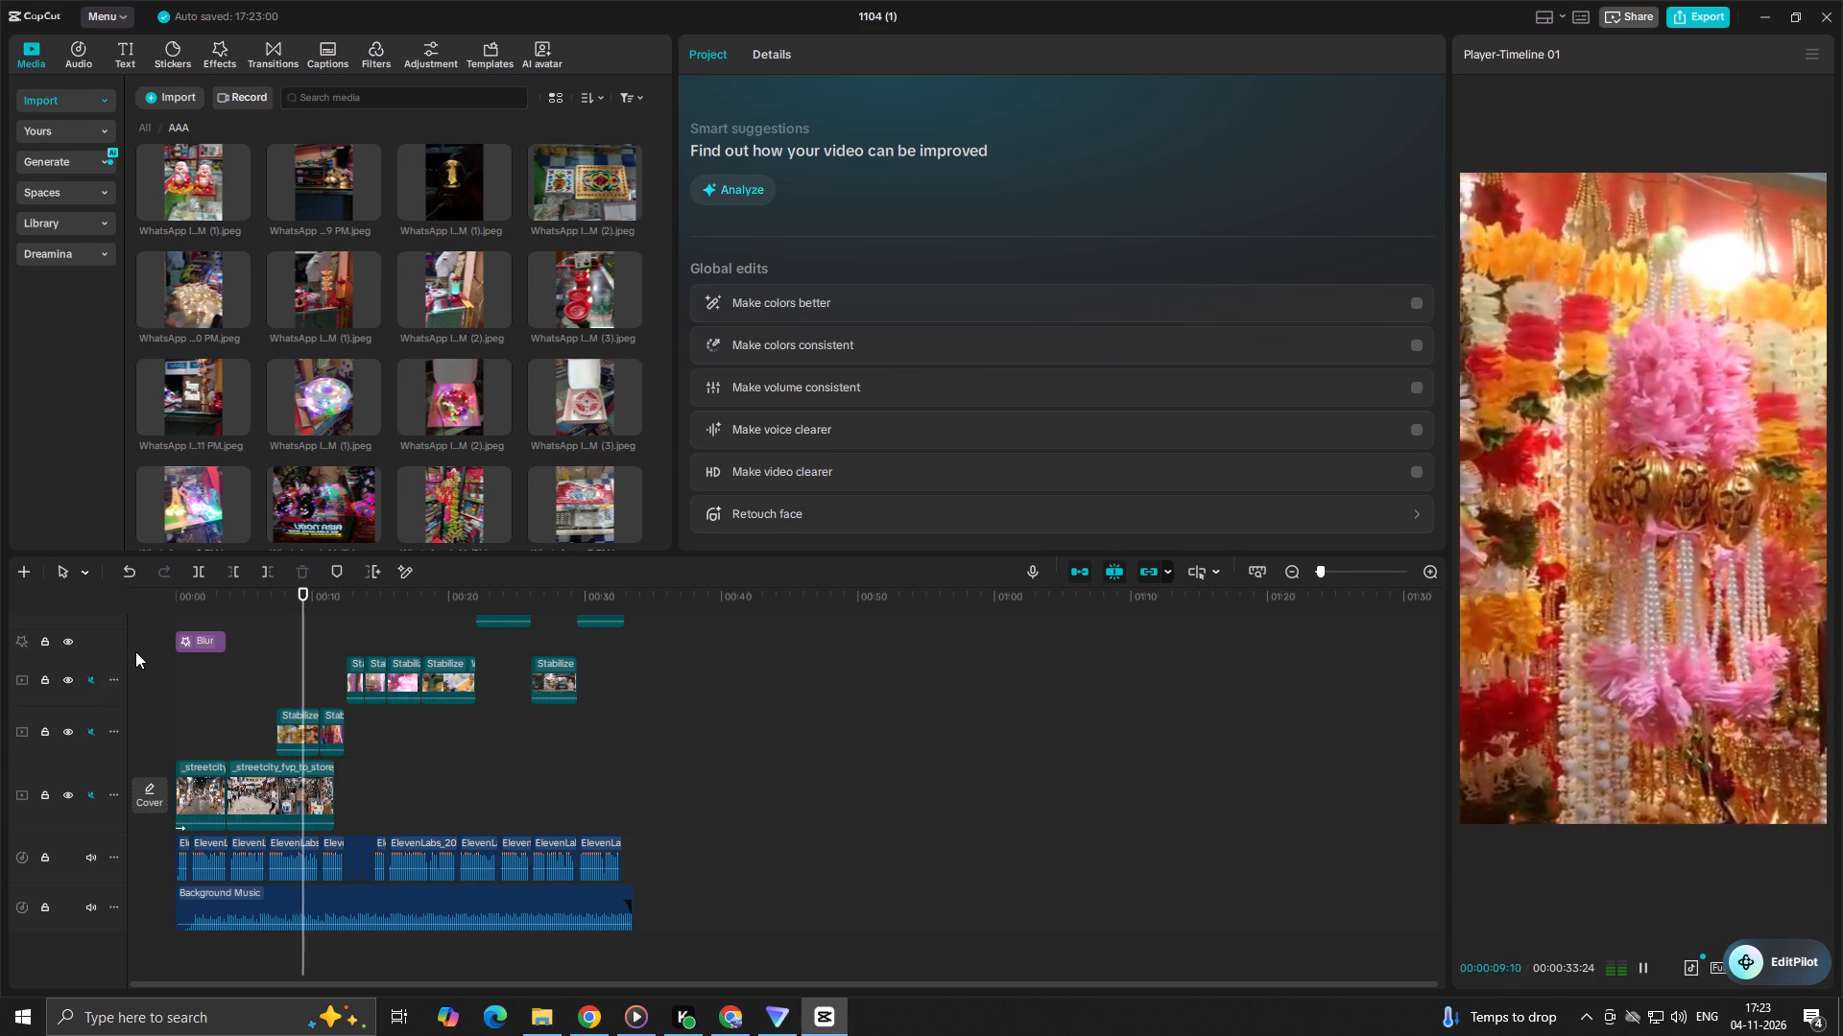
pyautogui.press('space')
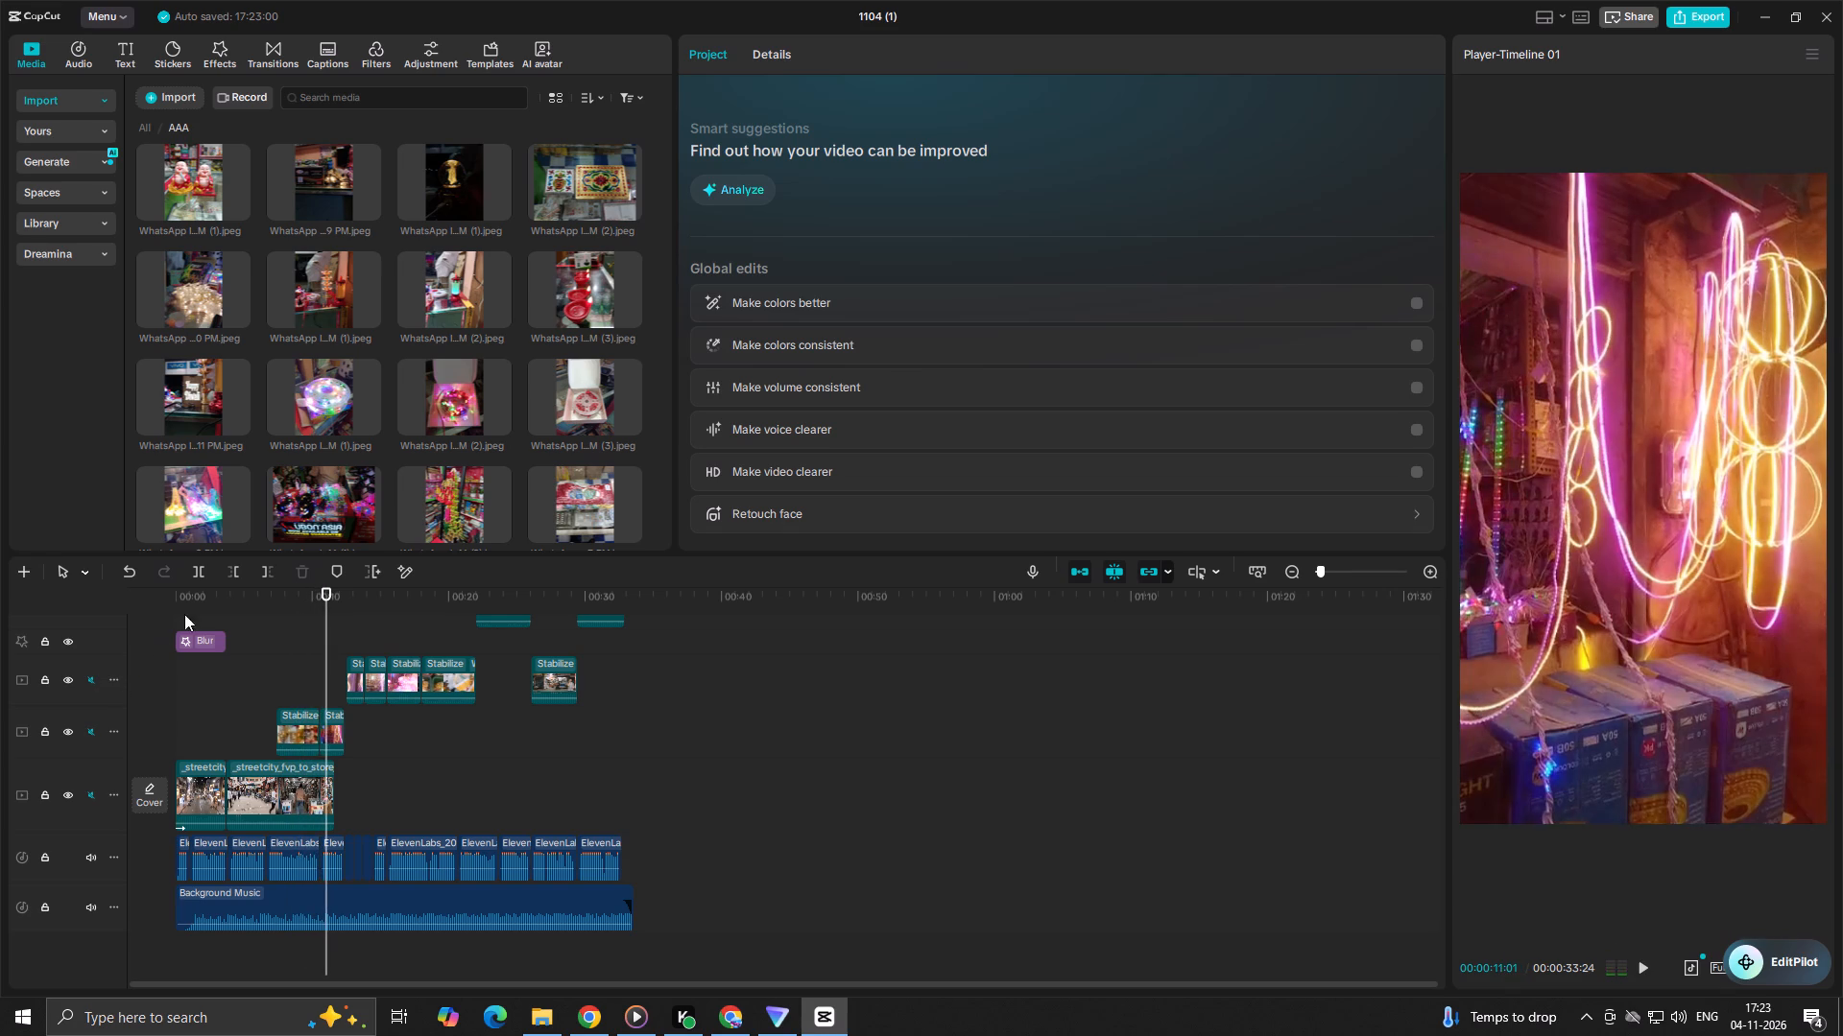
pyautogui.press('space')
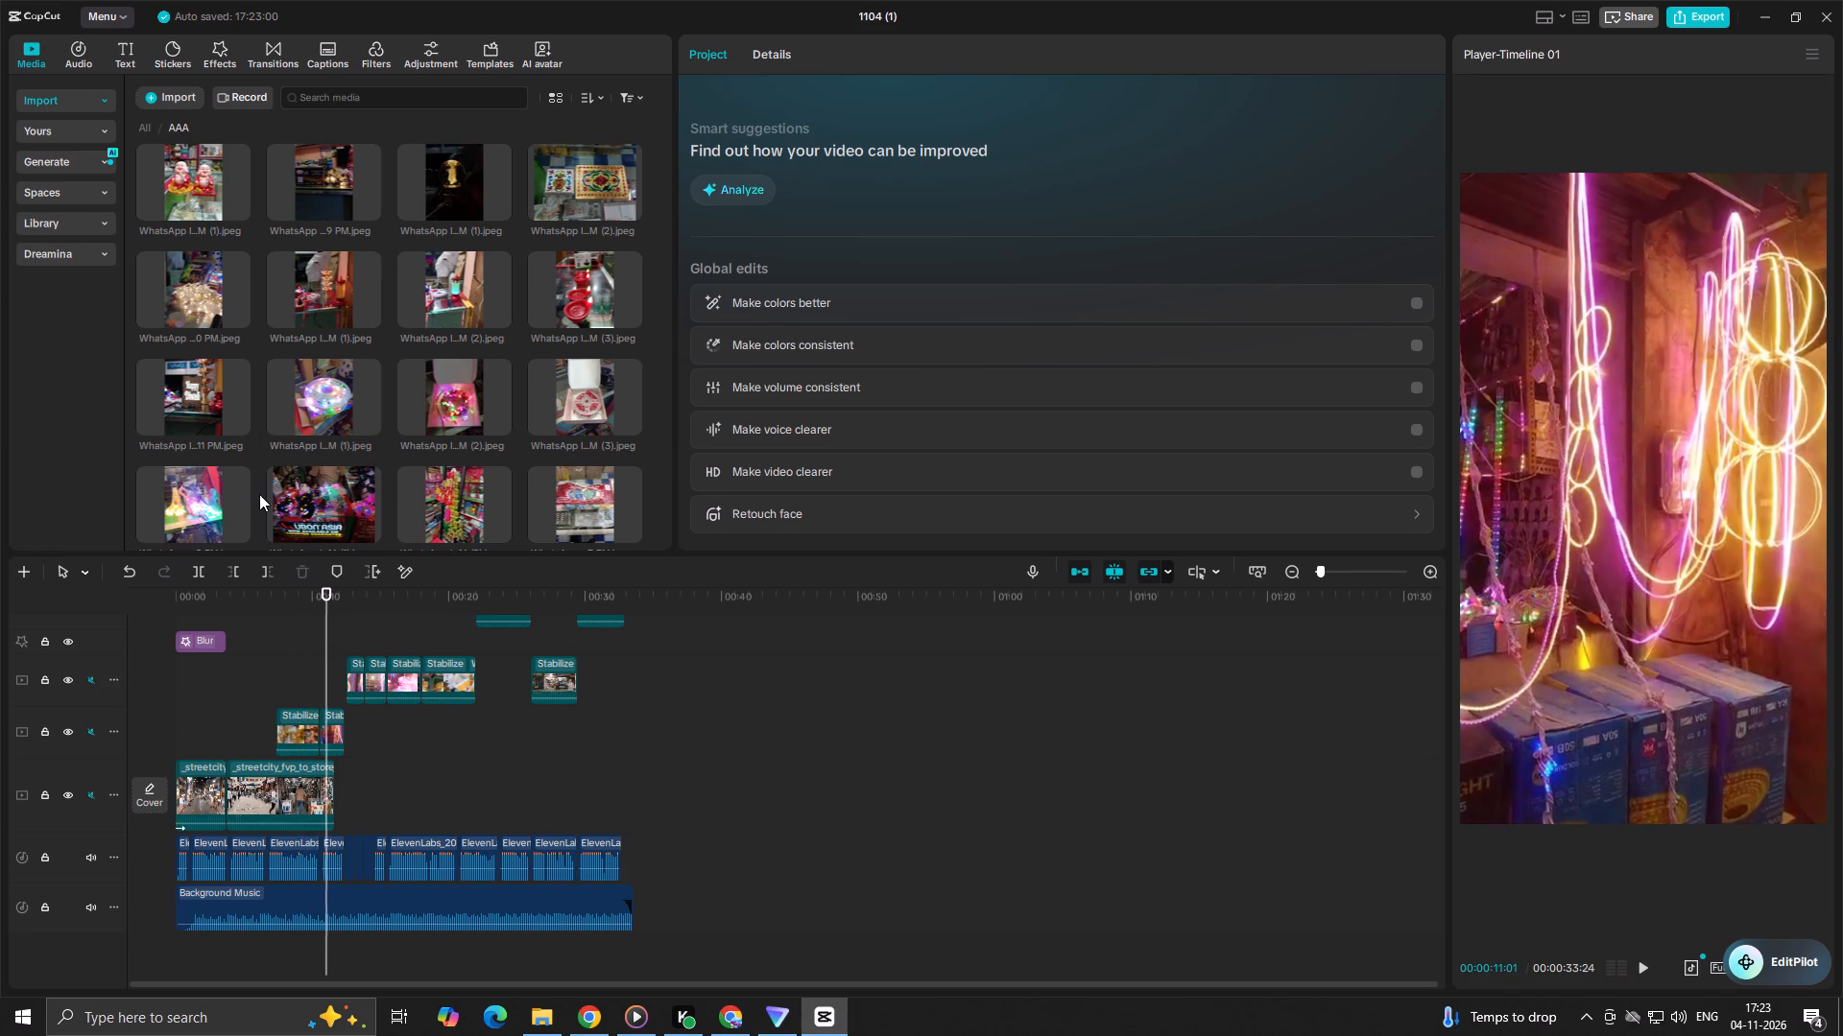
pyautogui.press('space')
pyautogui.press('space')
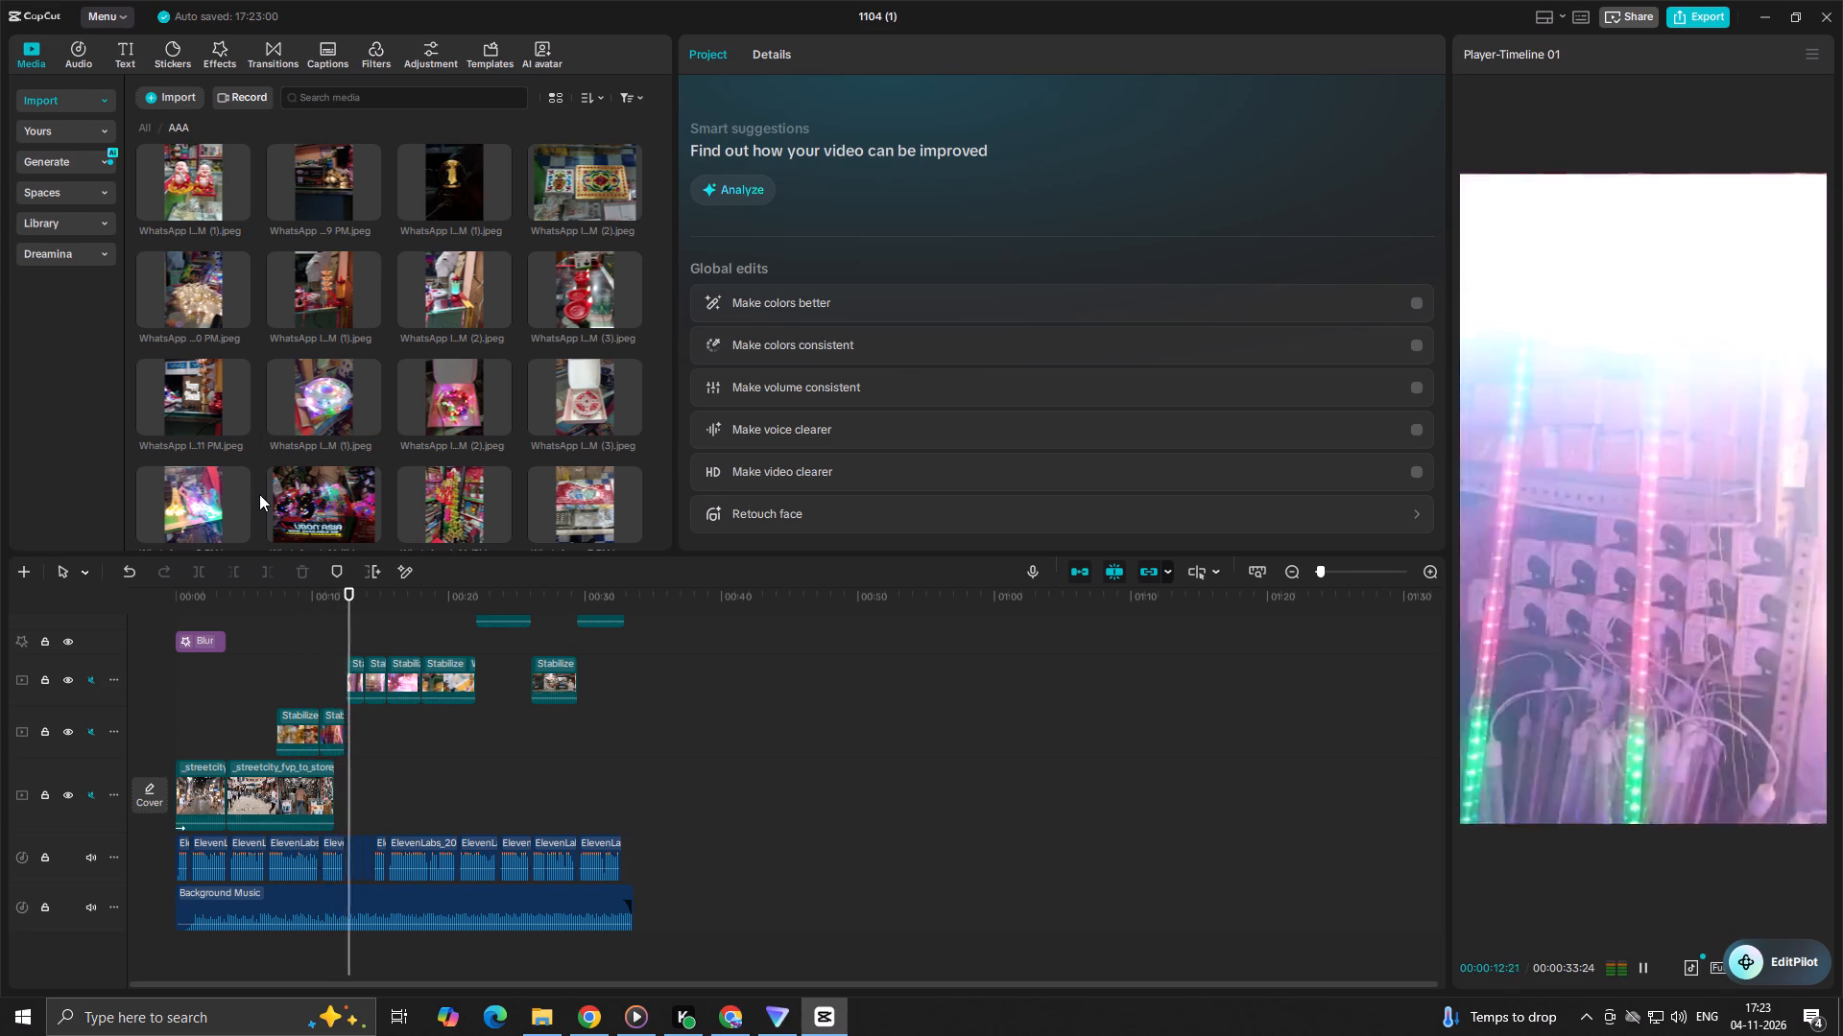
pyautogui.press('space')
# Delete the FREE Light overlay clip that starts at about 12 s on the uppermost video track.
pyautogui.scroll(12, 465, 765)
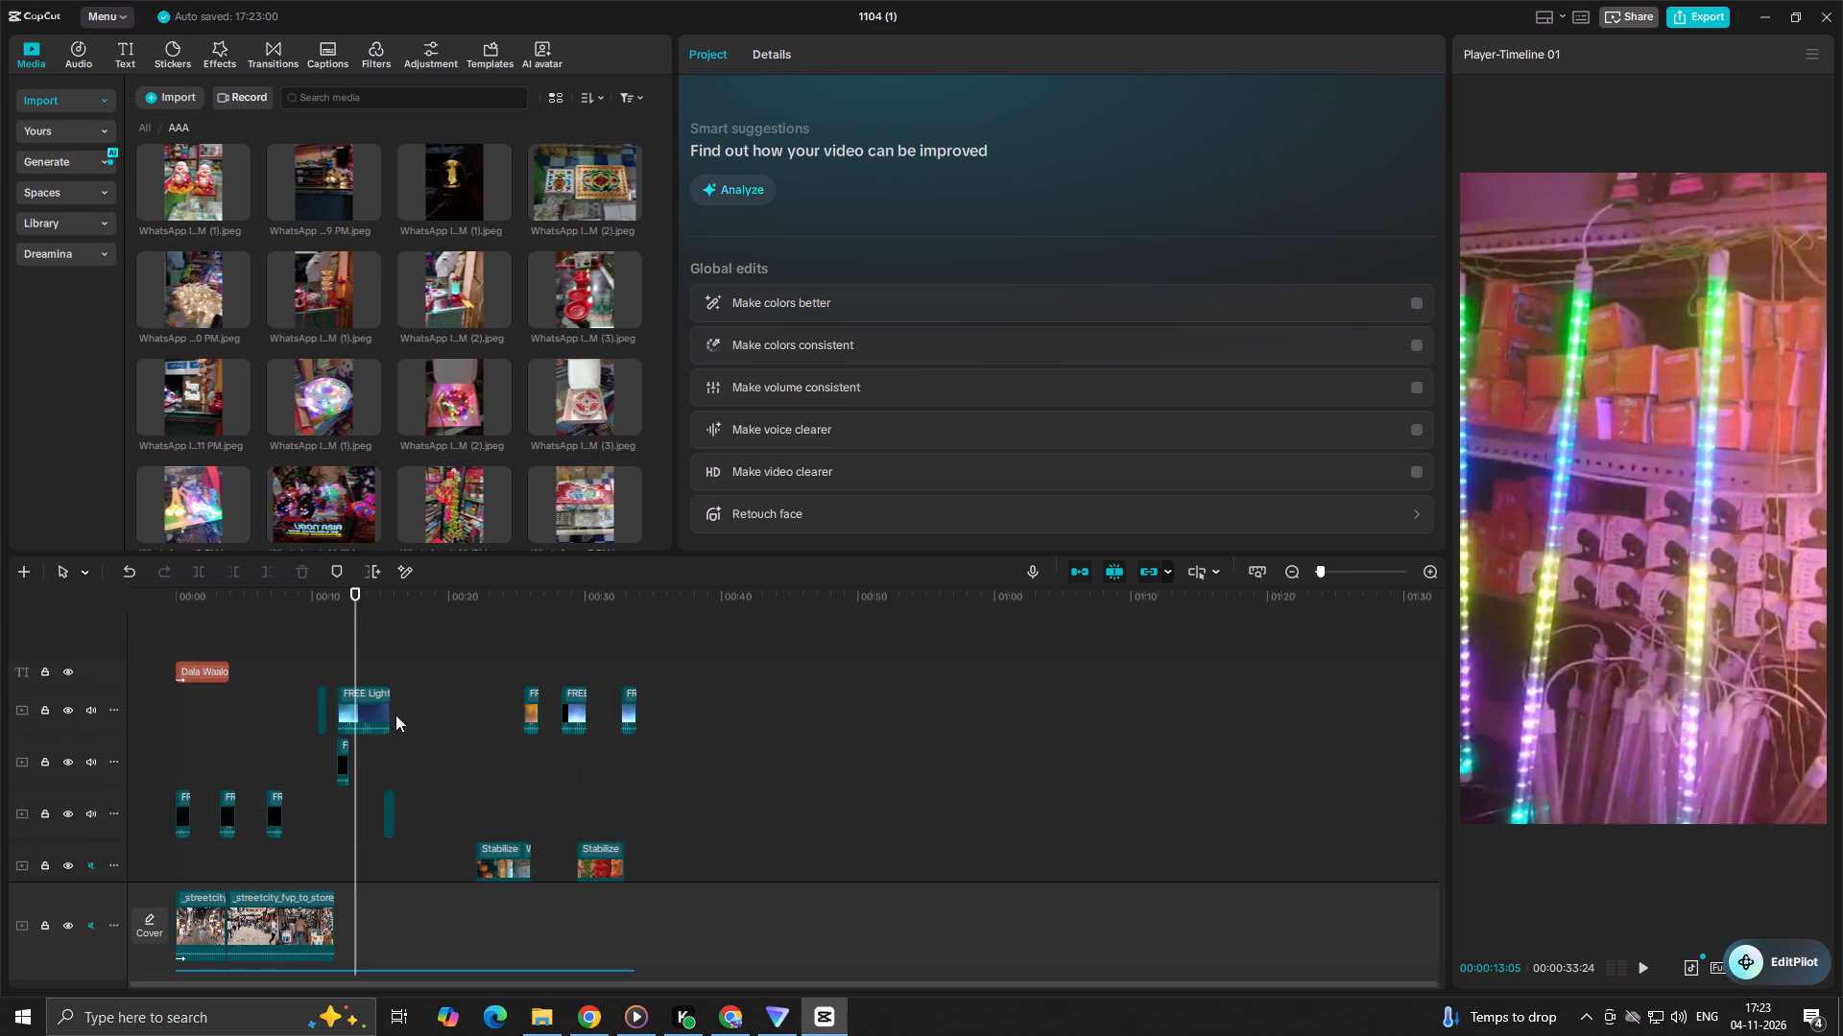
pyautogui.click(370, 718)
pyautogui.press('BackSpace')
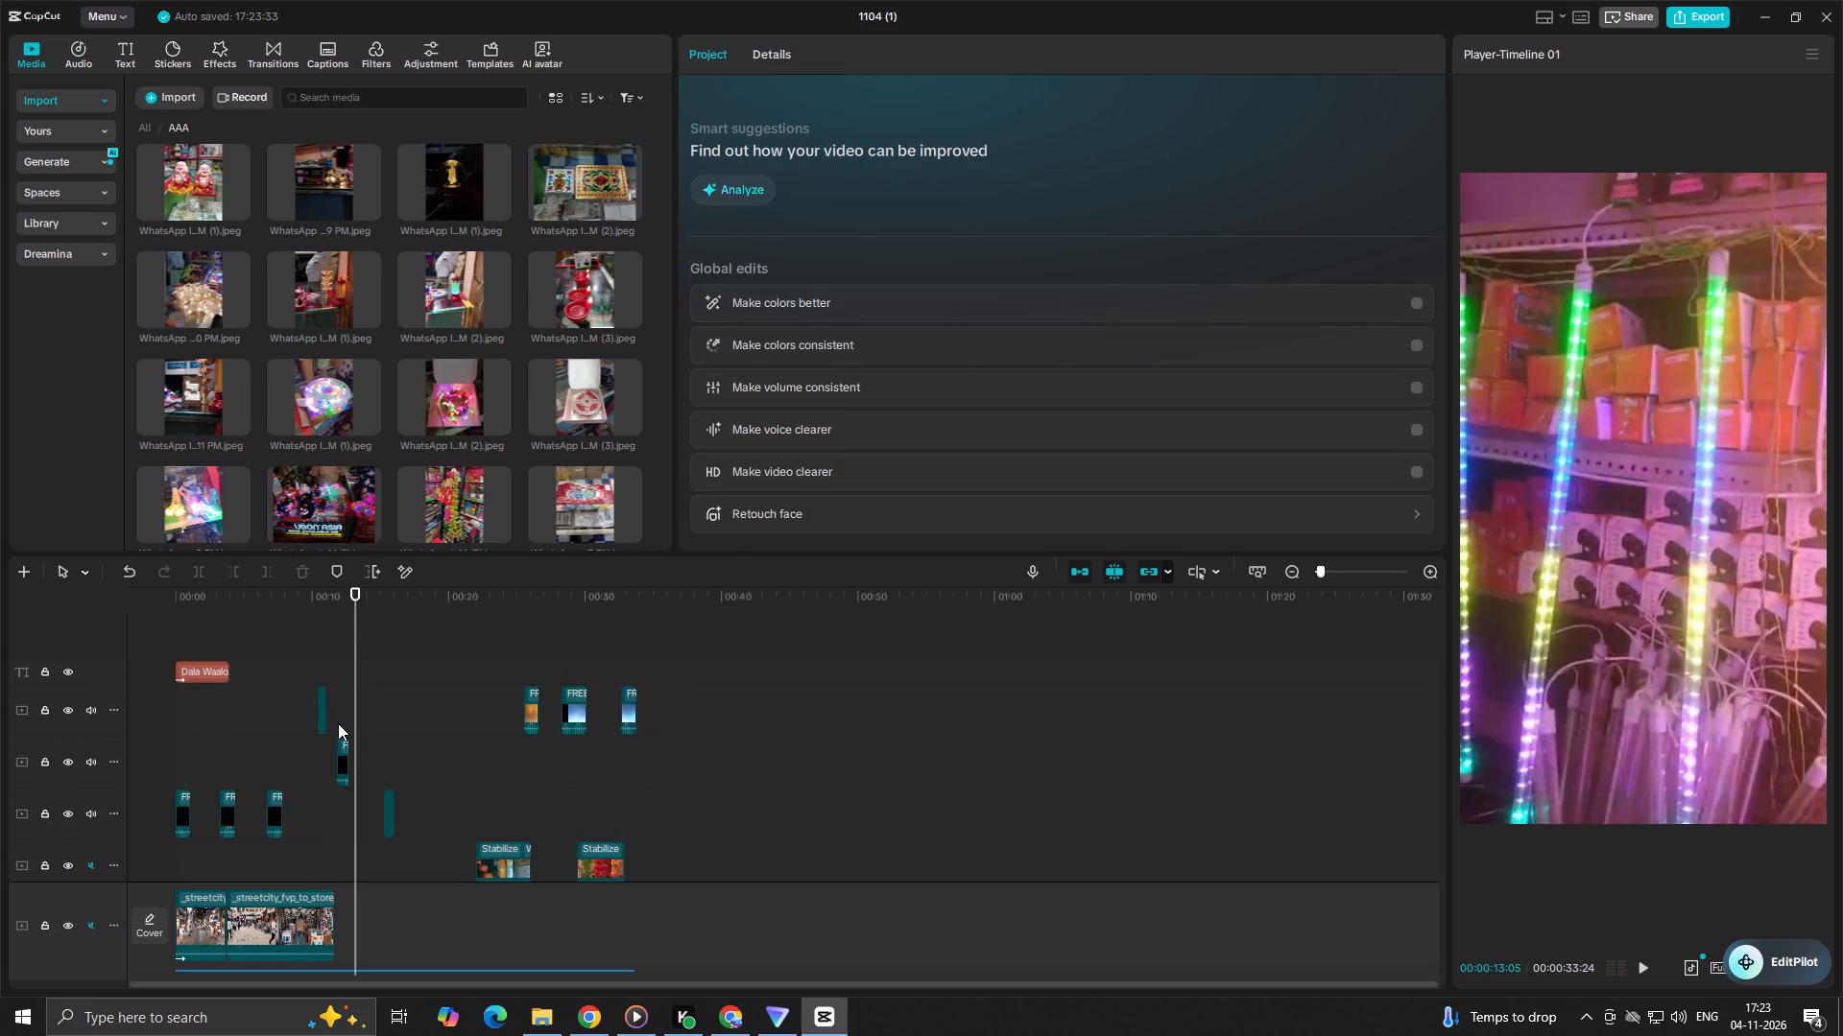
# Play the timeline from about 9 s to 17 s to check the section around the deleted overlay.
pyautogui.click(304, 717)
pyautogui.press('space')
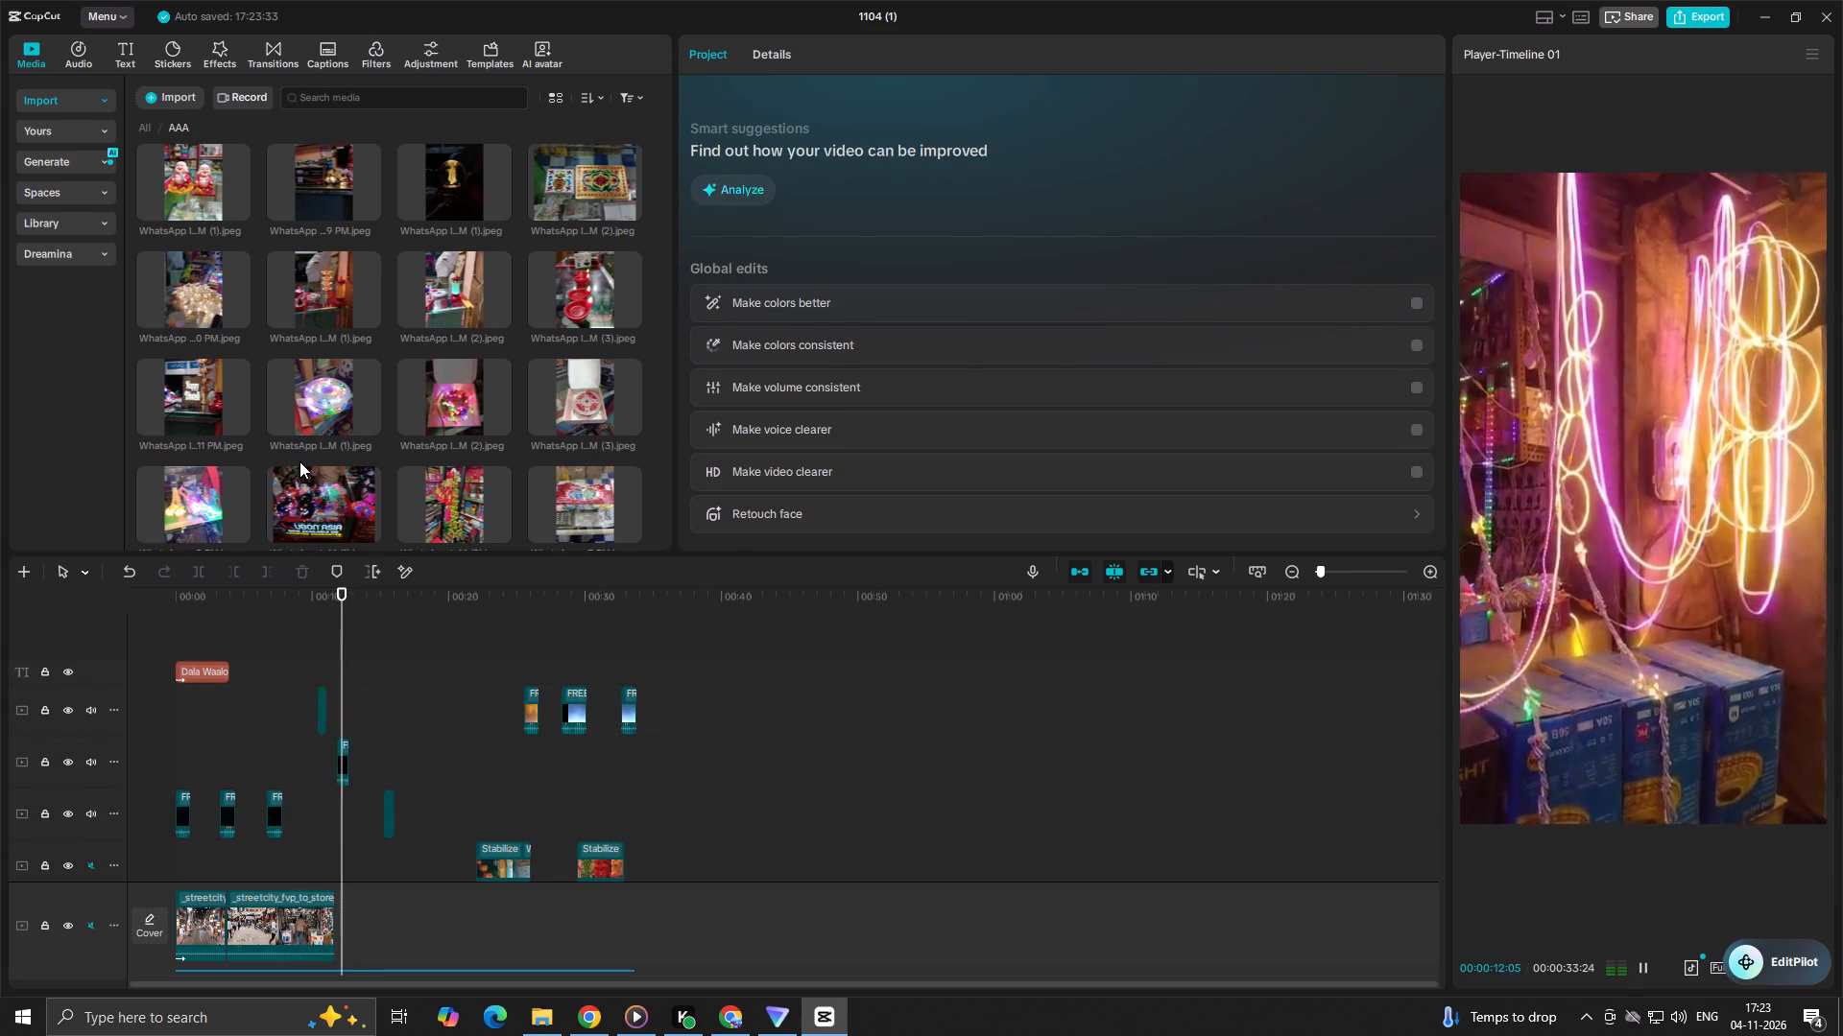
pyautogui.press('space')
pyautogui.press('space')
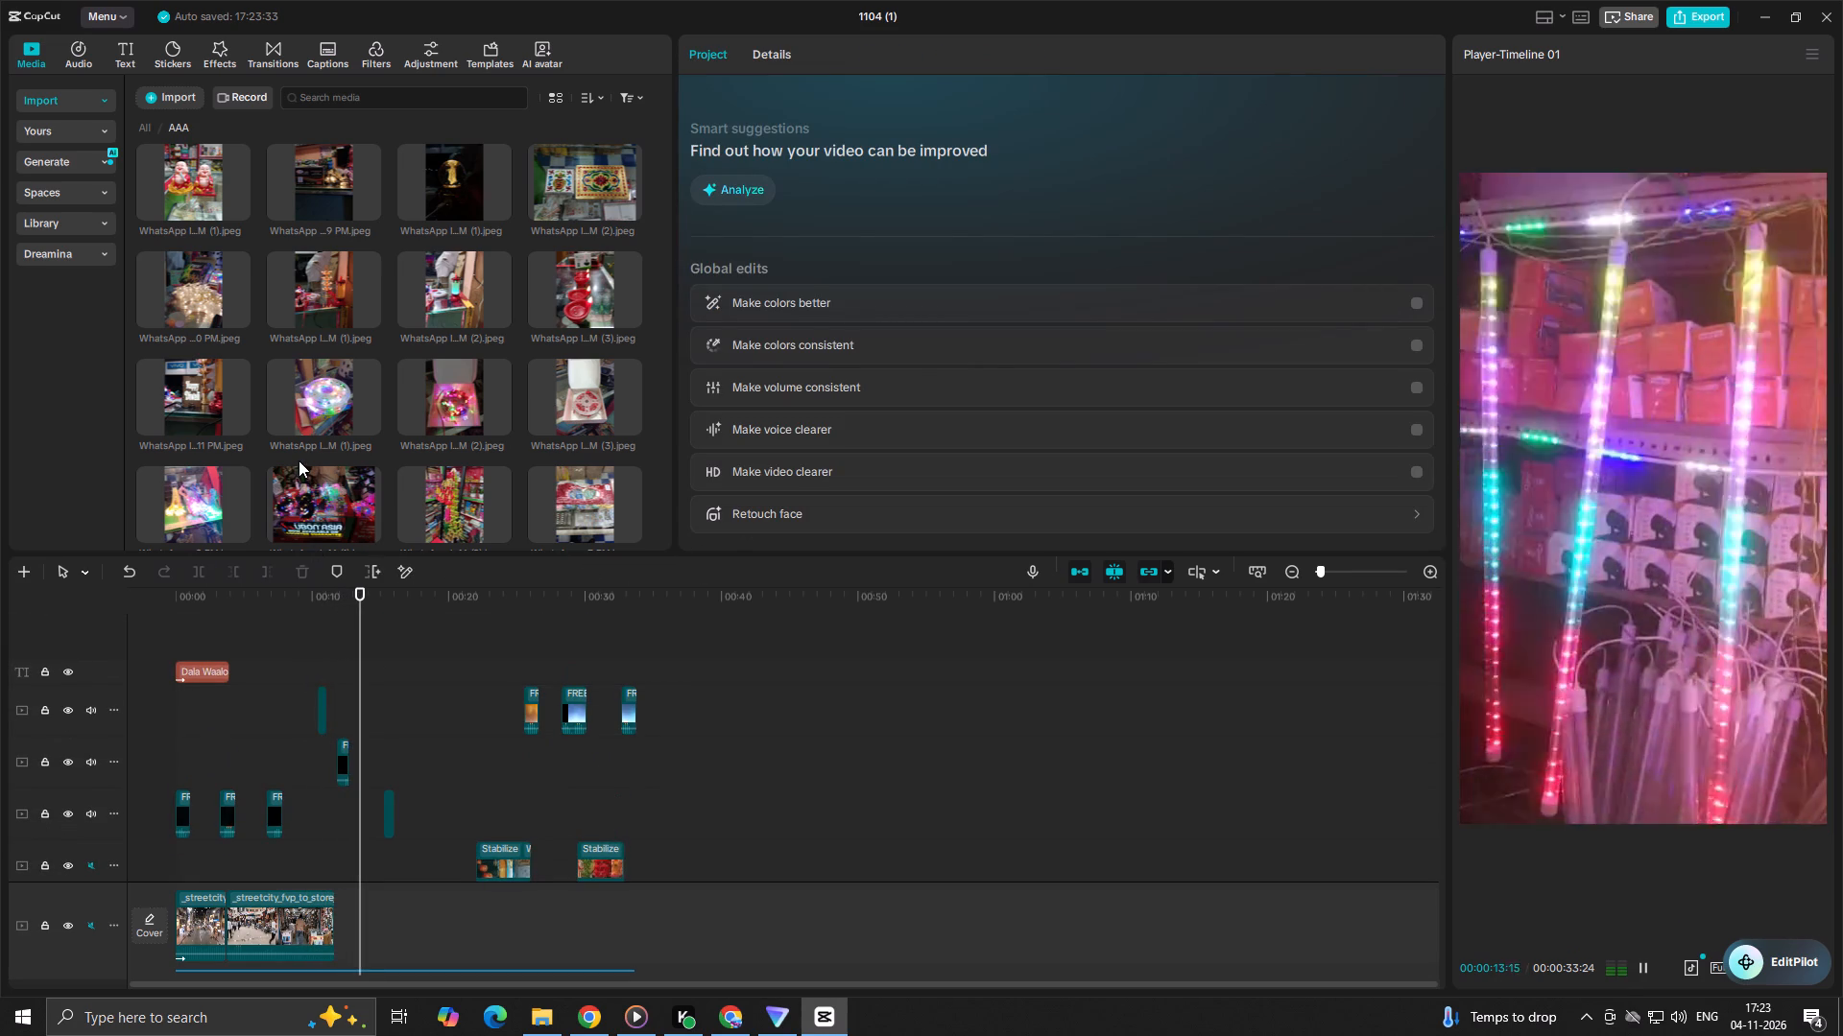
pyautogui.press('space')
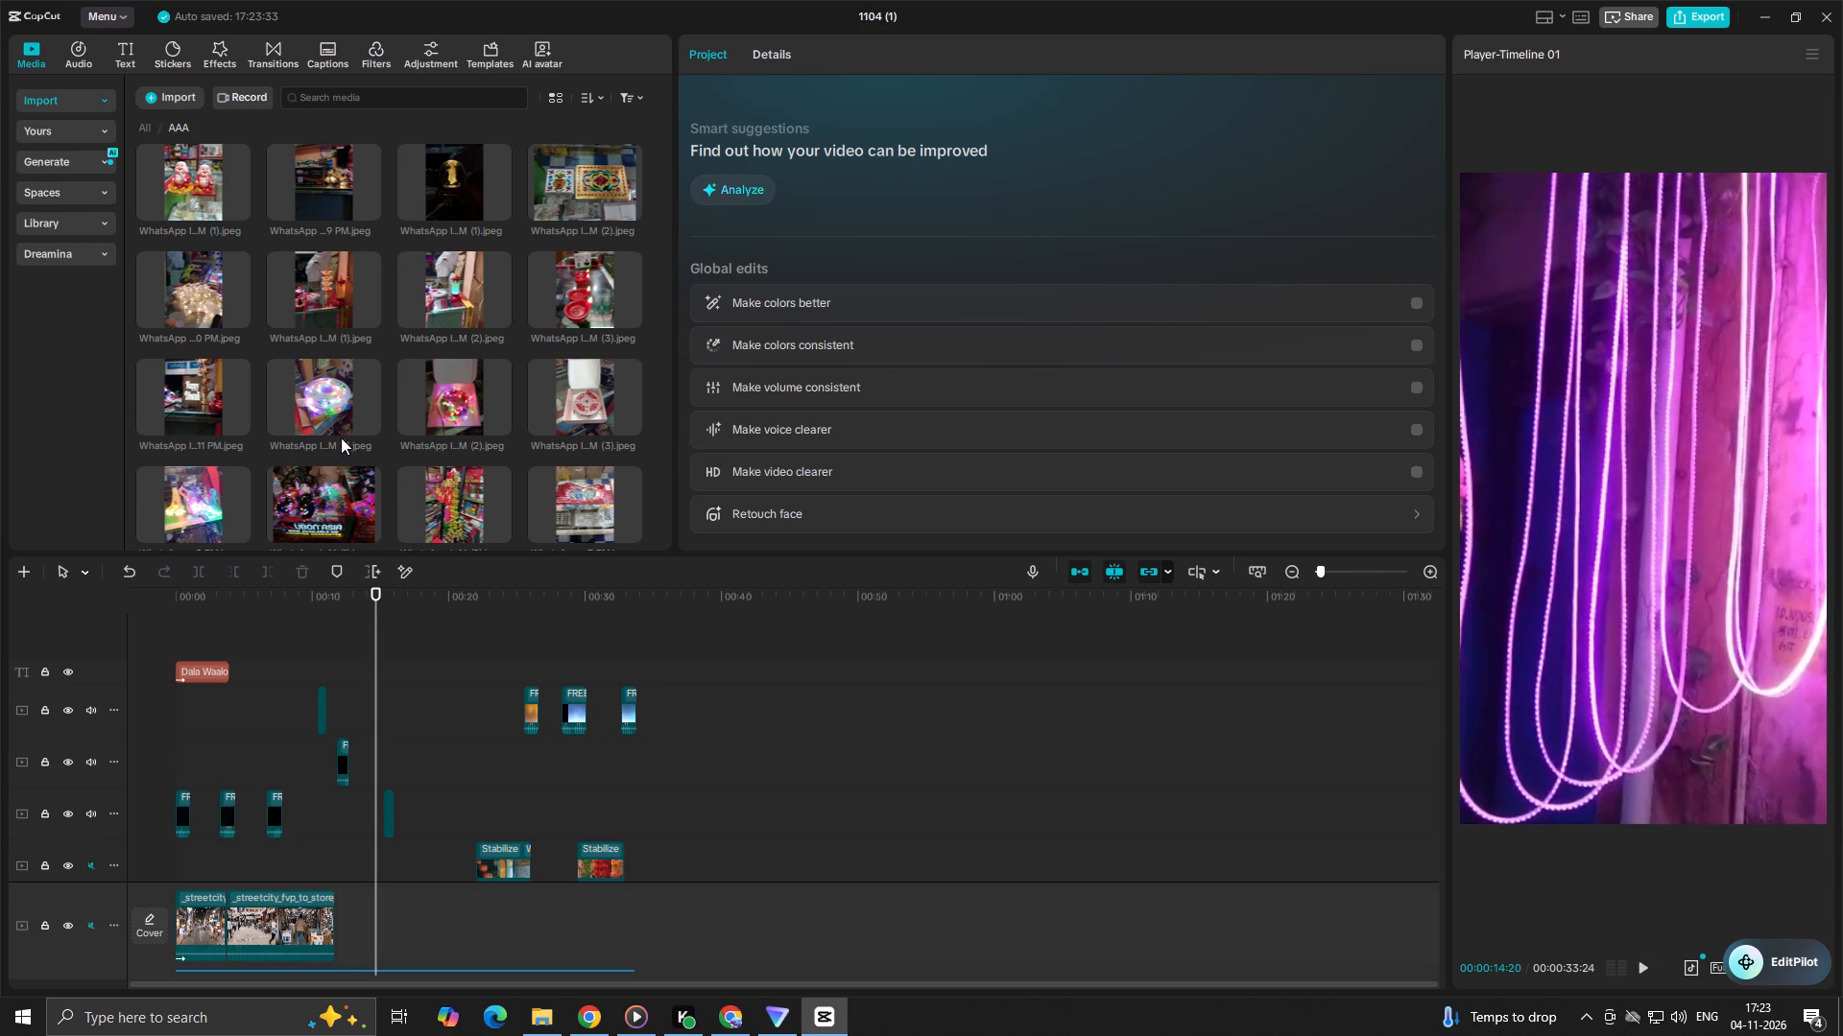
pyautogui.press('space')
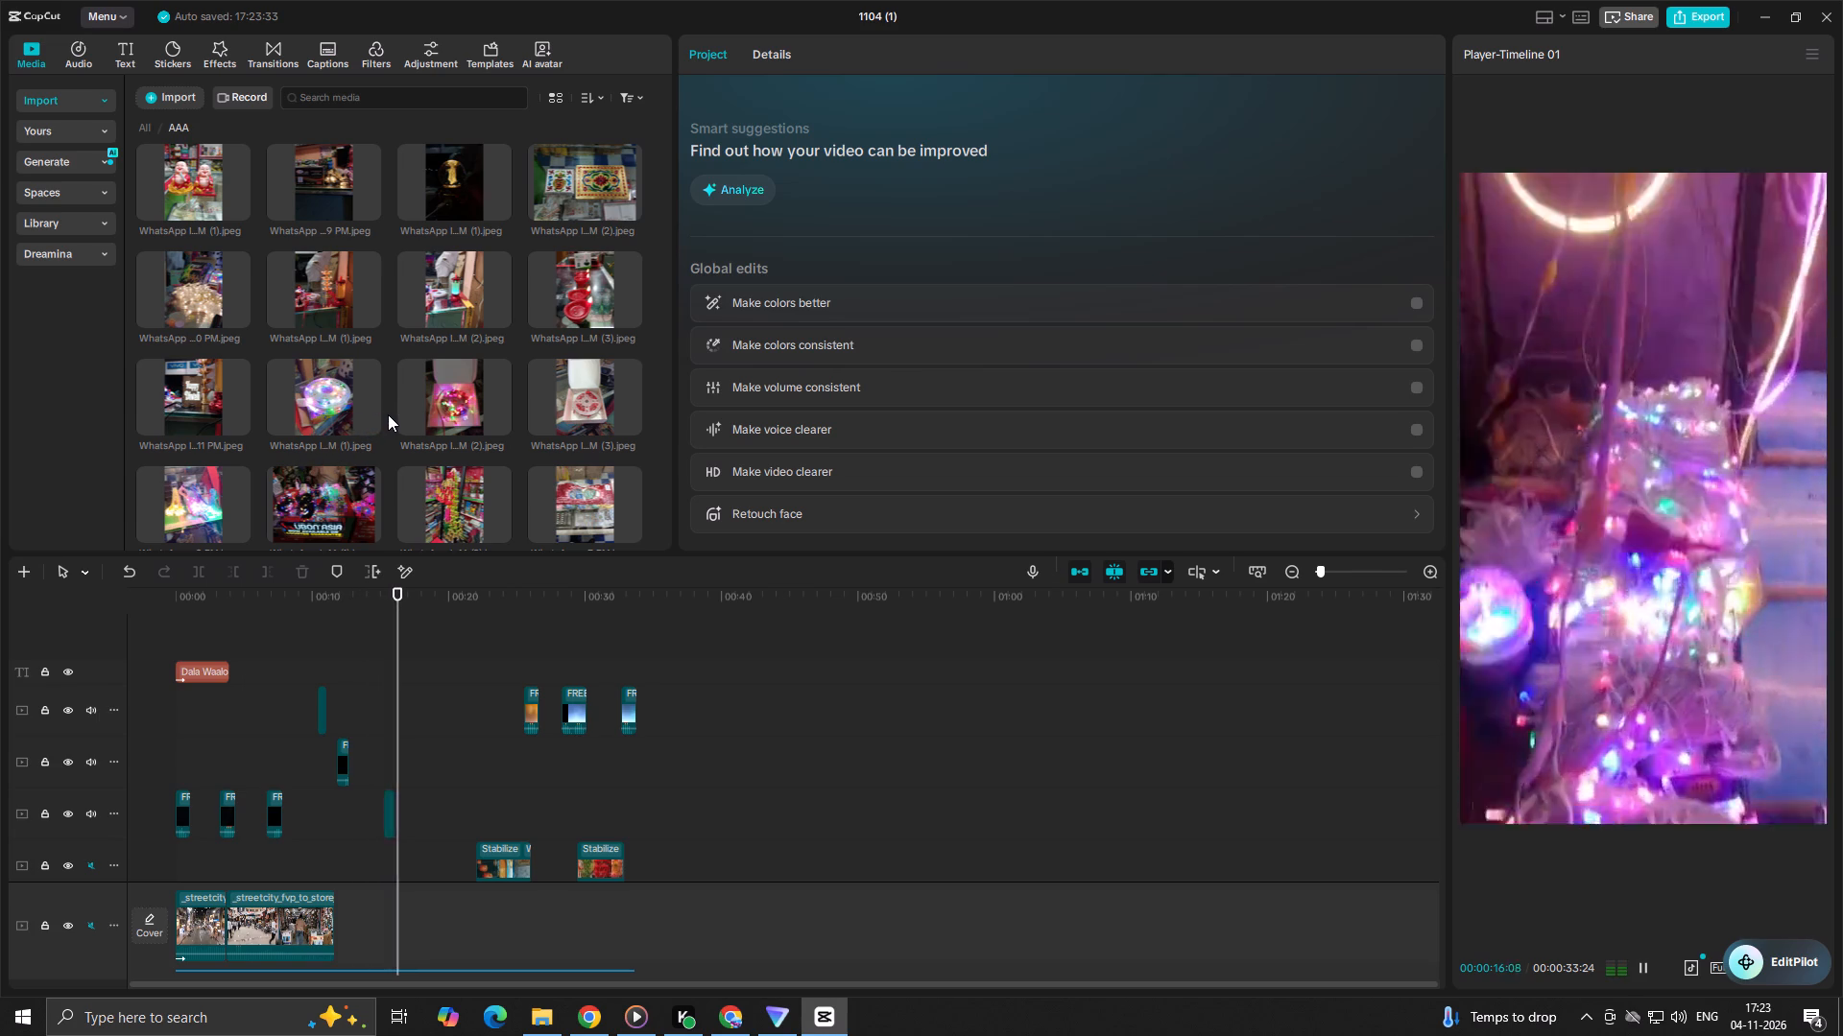
pyautogui.press('space')
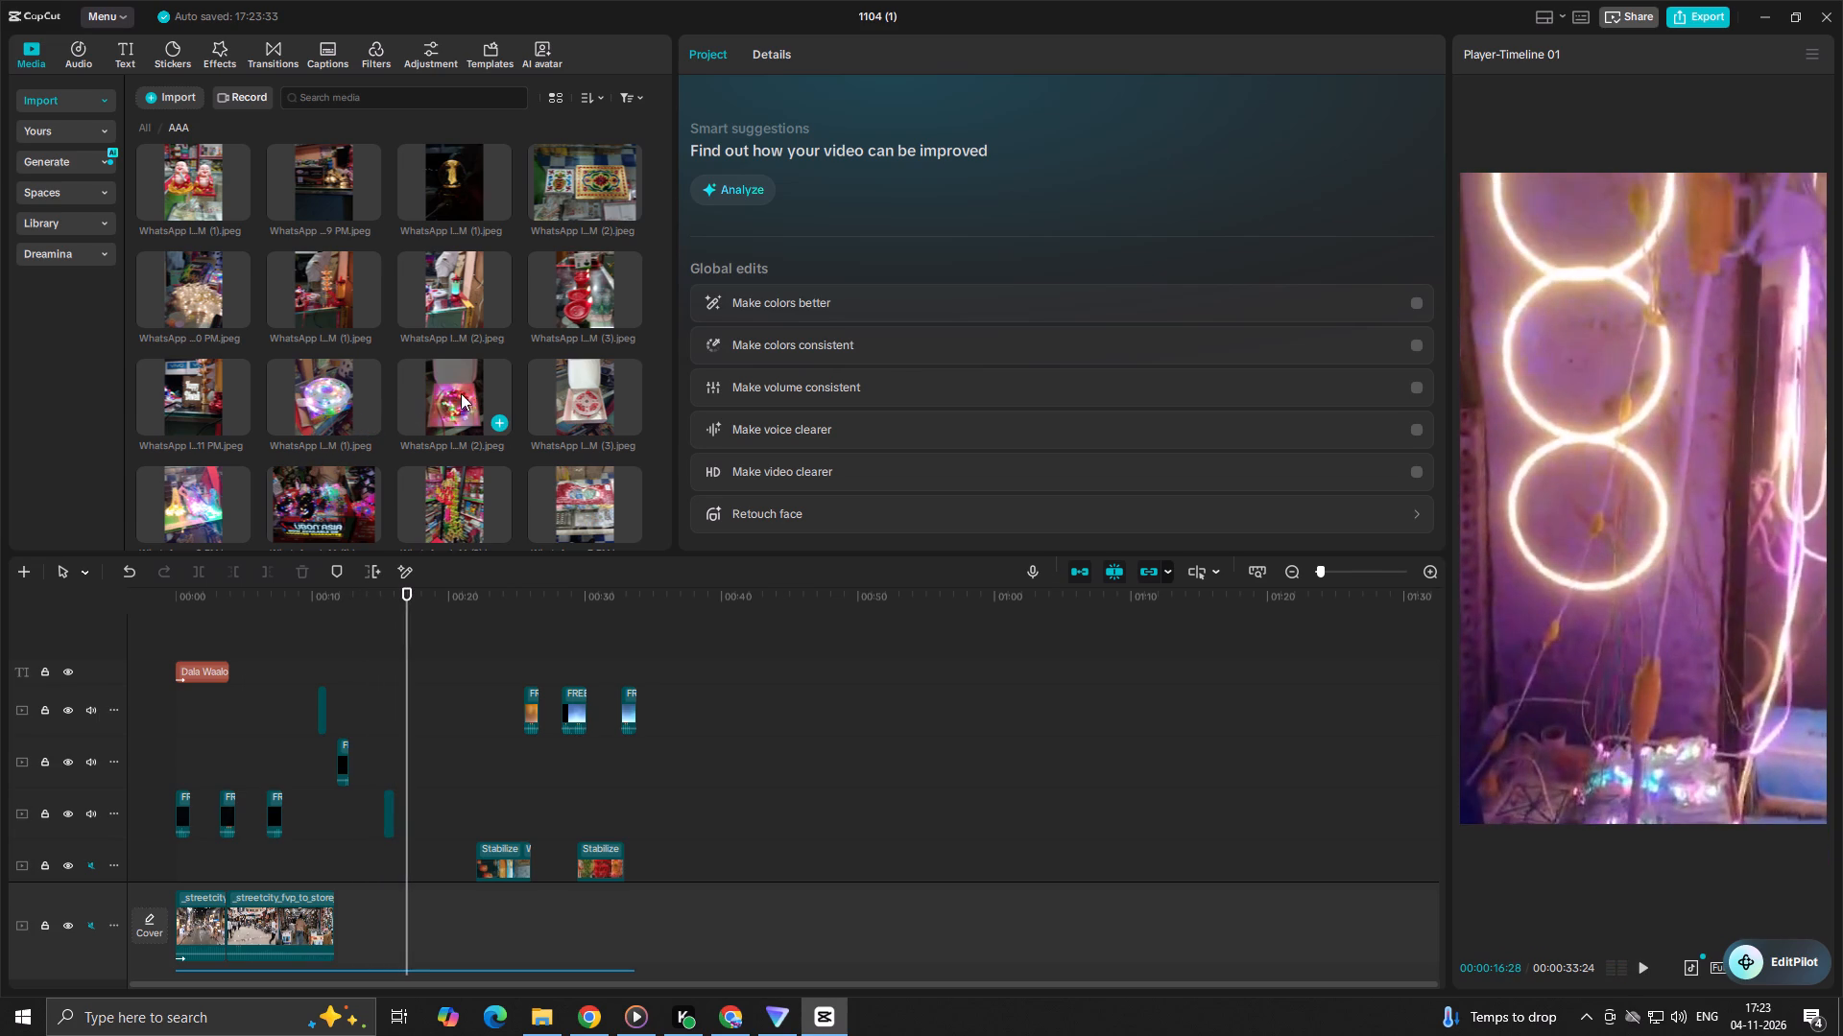
# Preview the photos in the AAA folder one by one to find suitable pictures for the video.
pyautogui.click(452, 399)
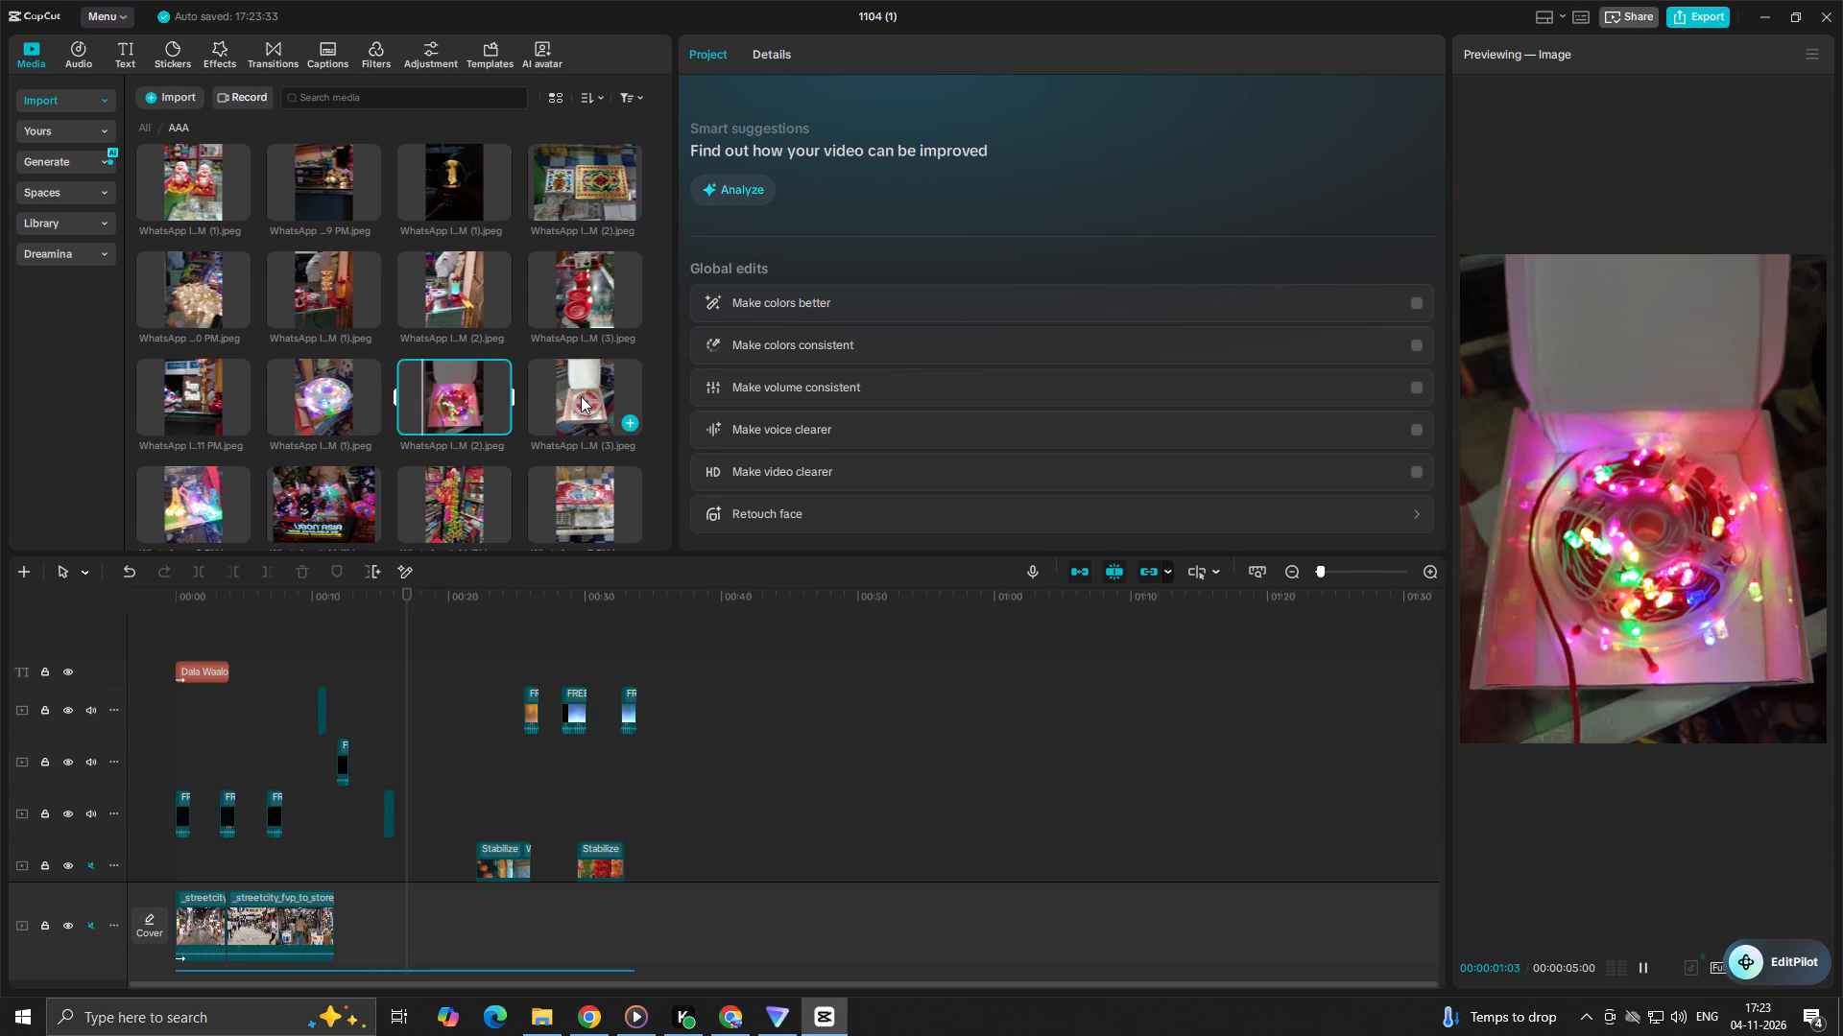
pyautogui.click(583, 395)
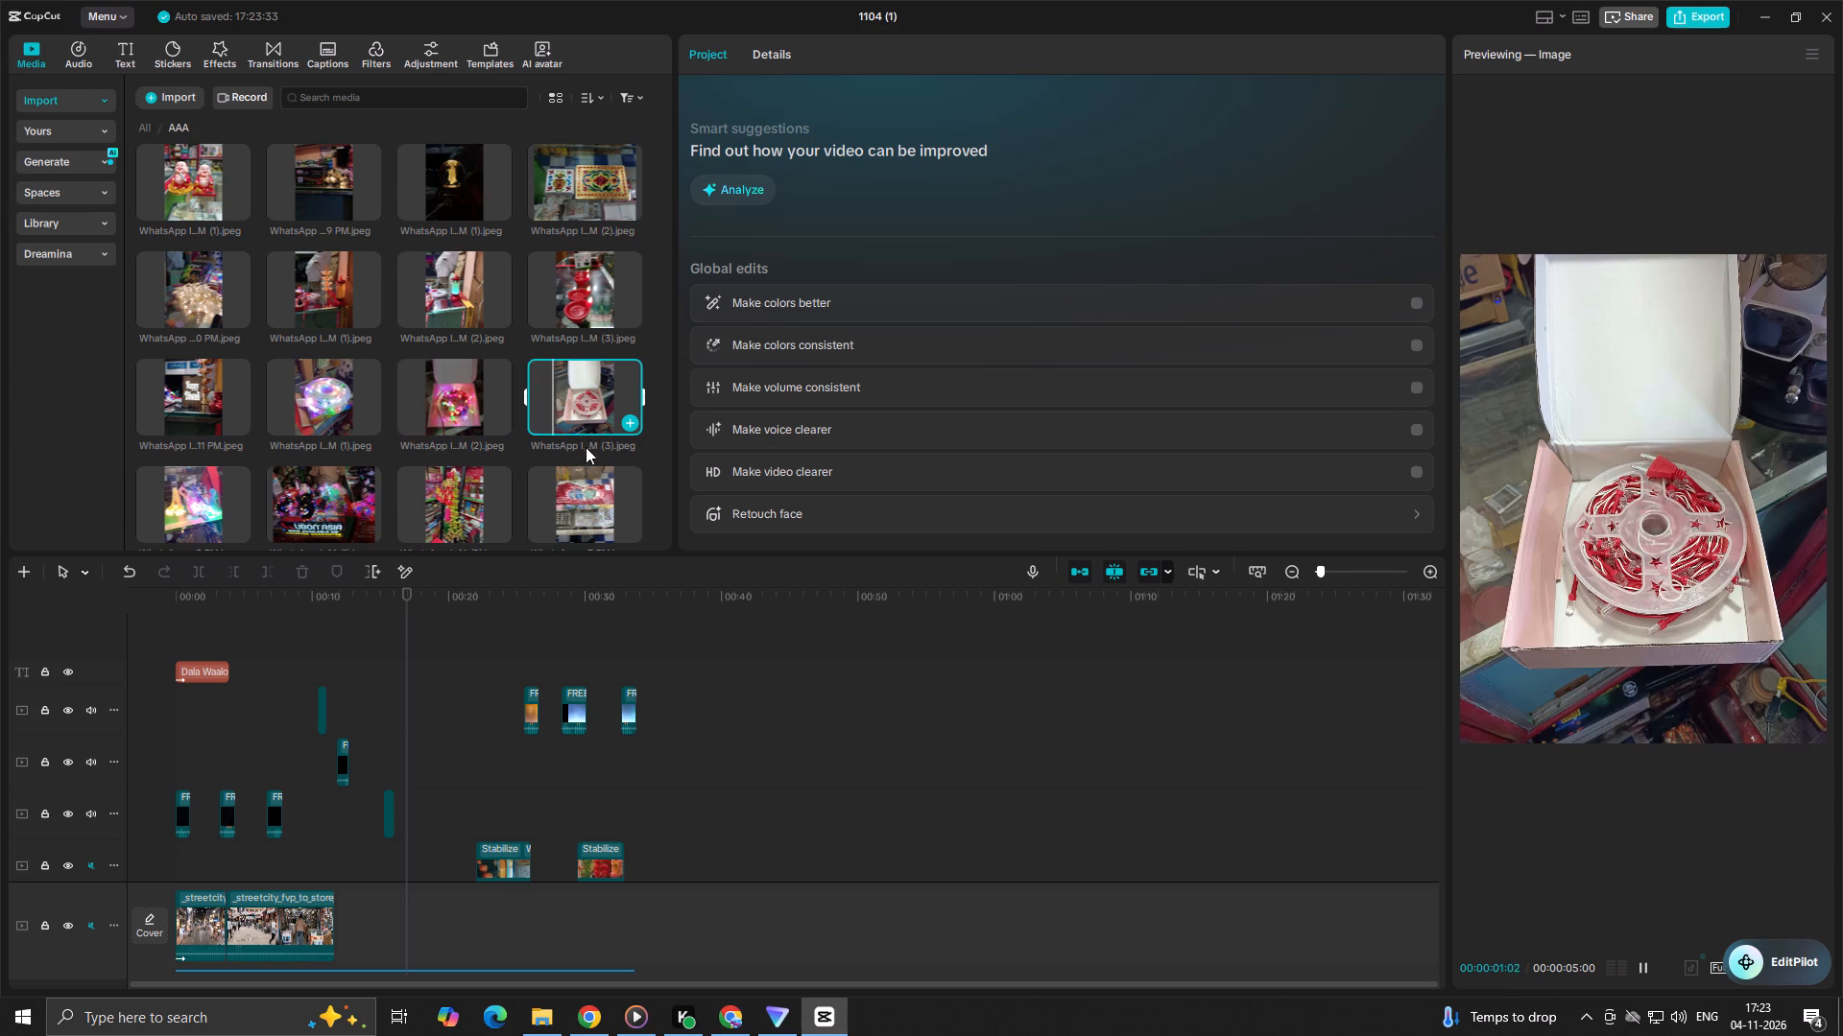
pyautogui.click(590, 488)
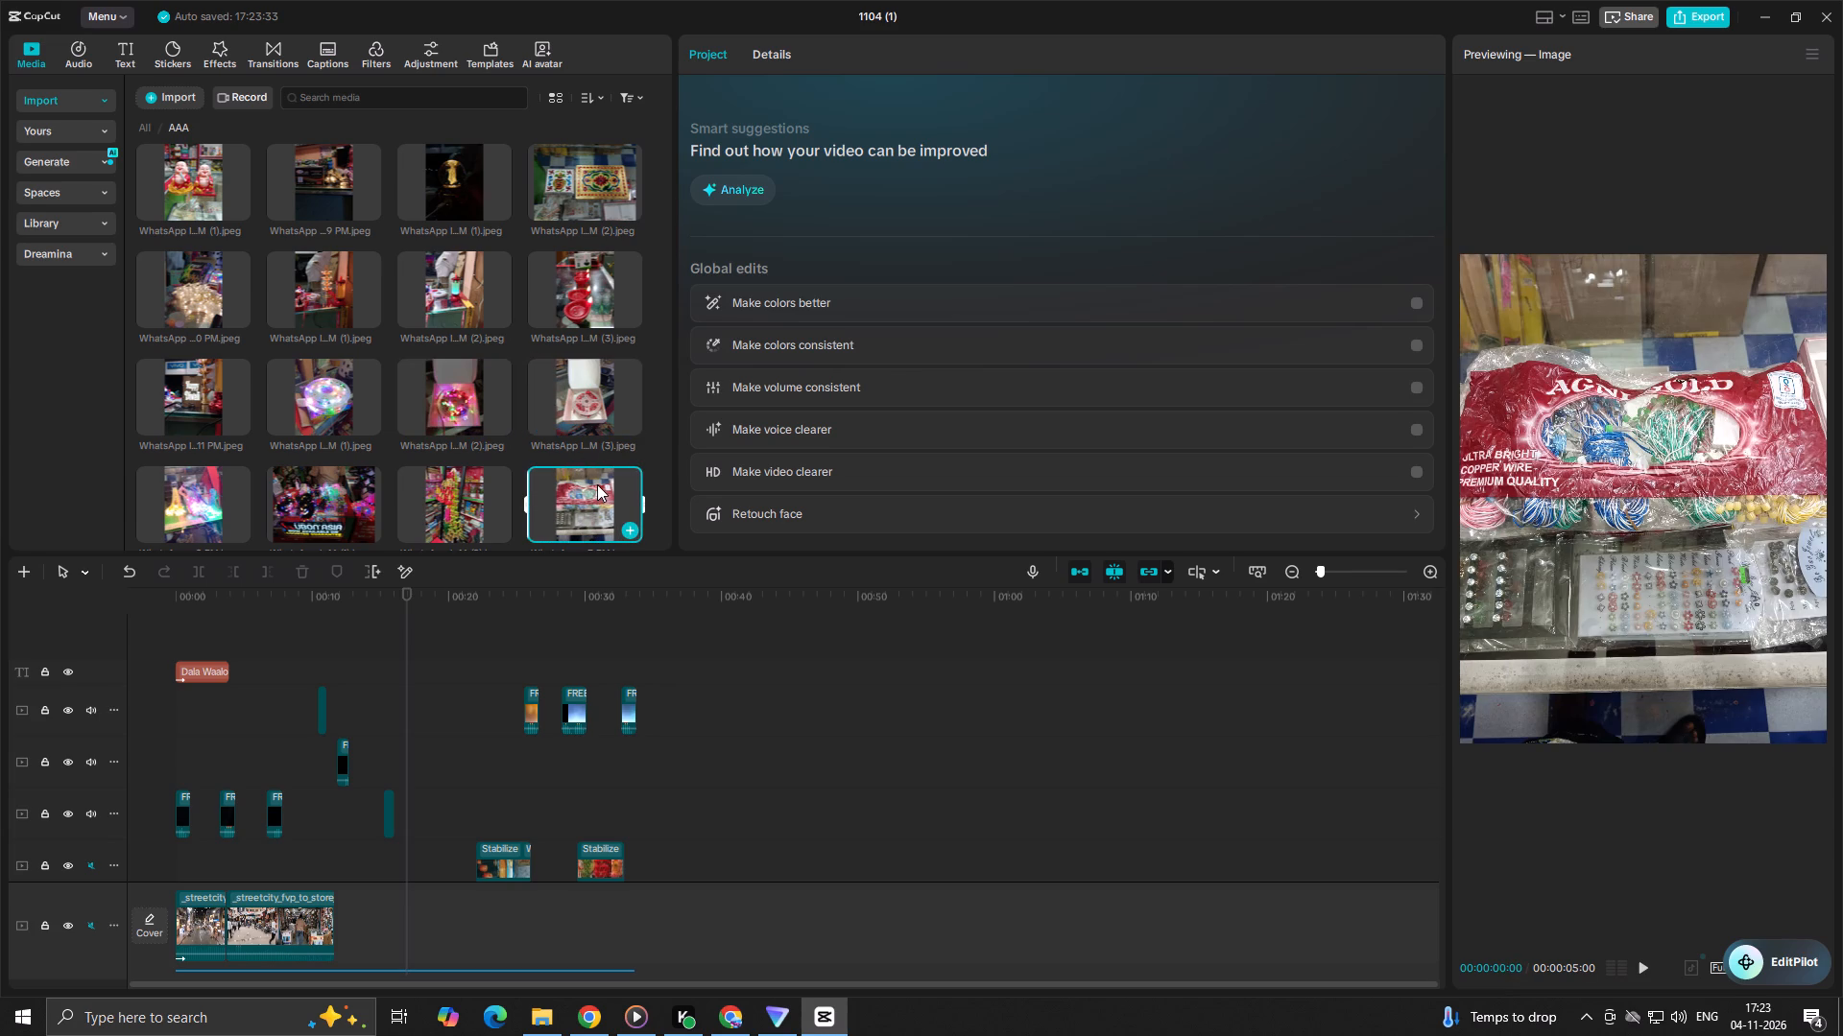
pyautogui.click(590, 289)
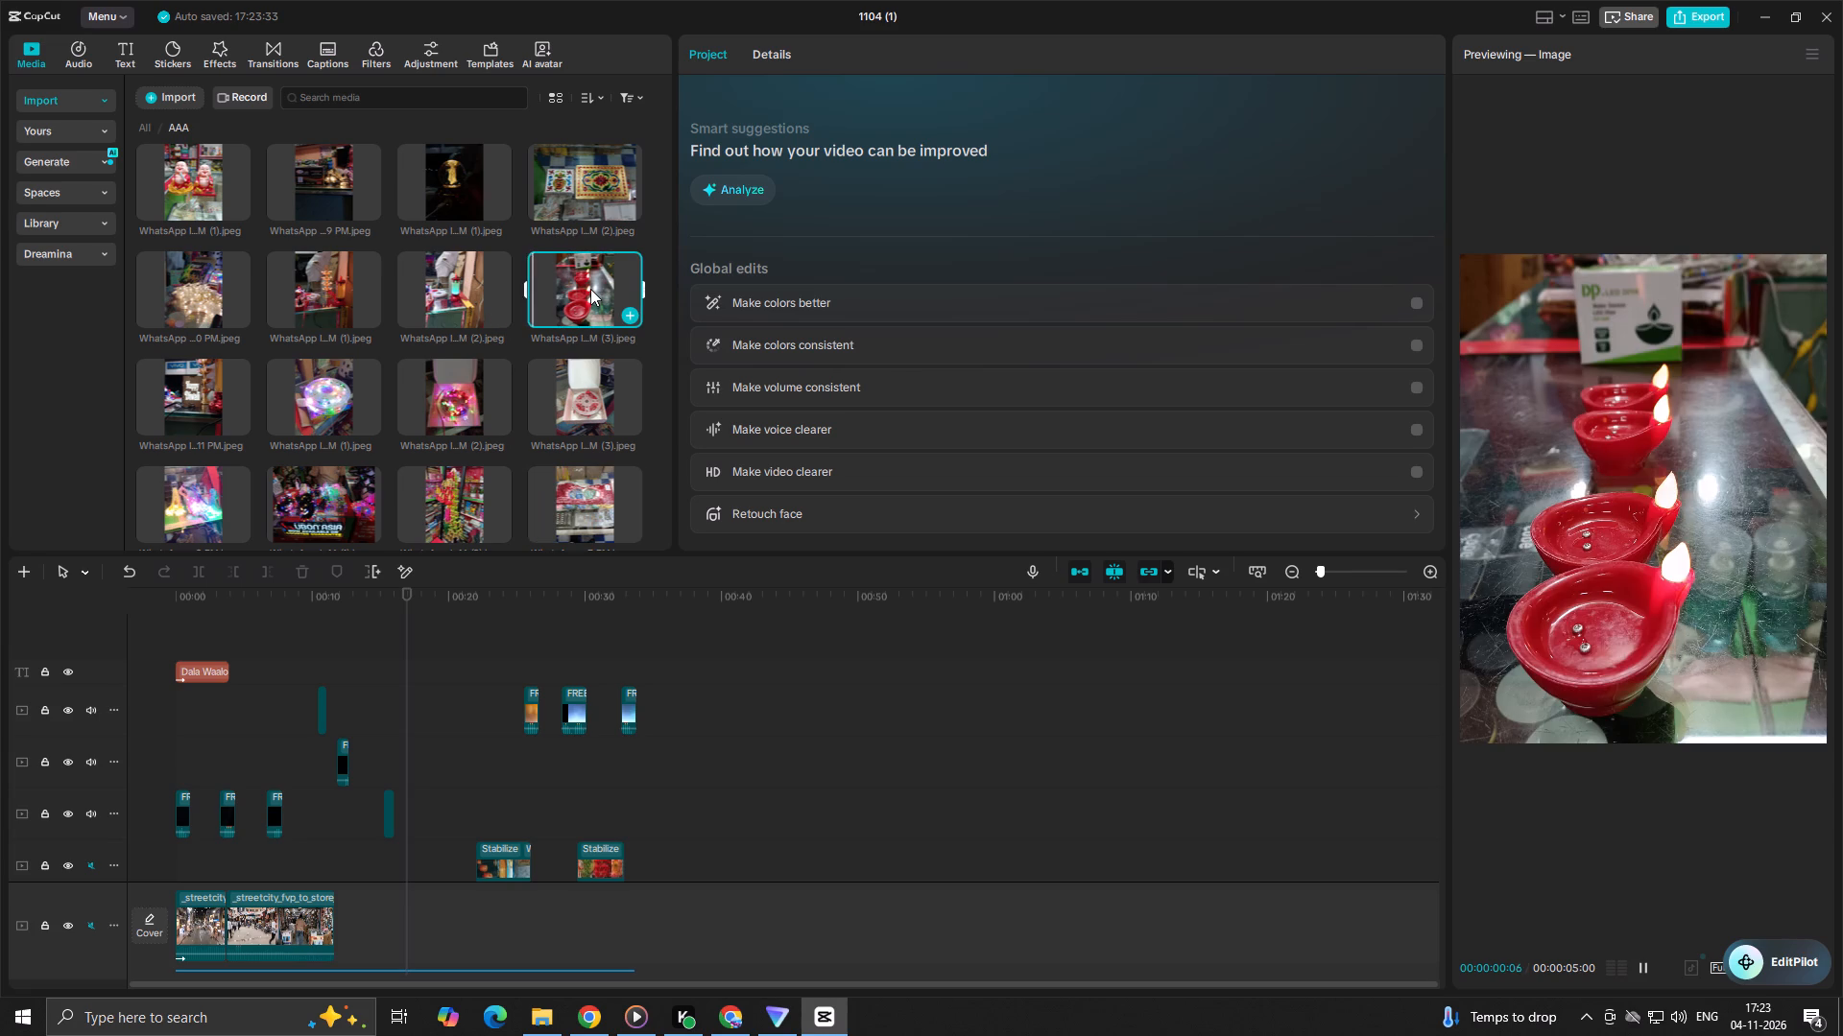
pyautogui.click(324, 305)
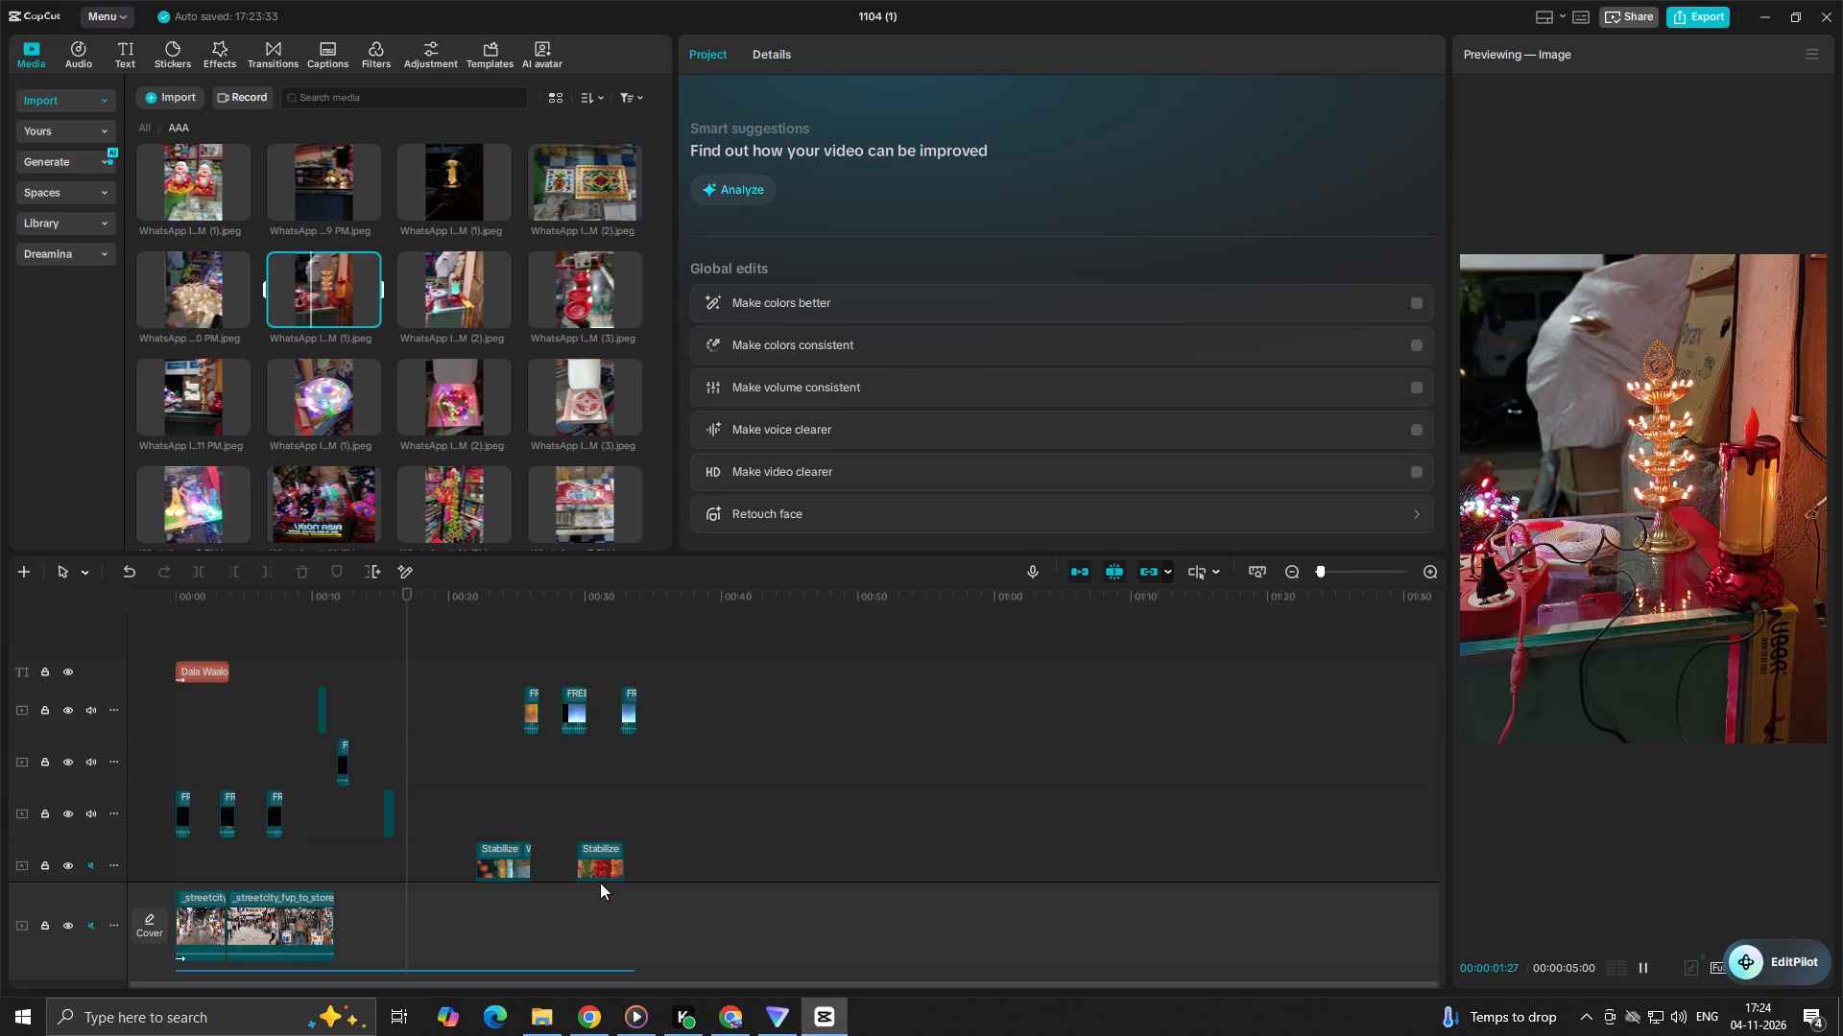
pyautogui.click(213, 320)
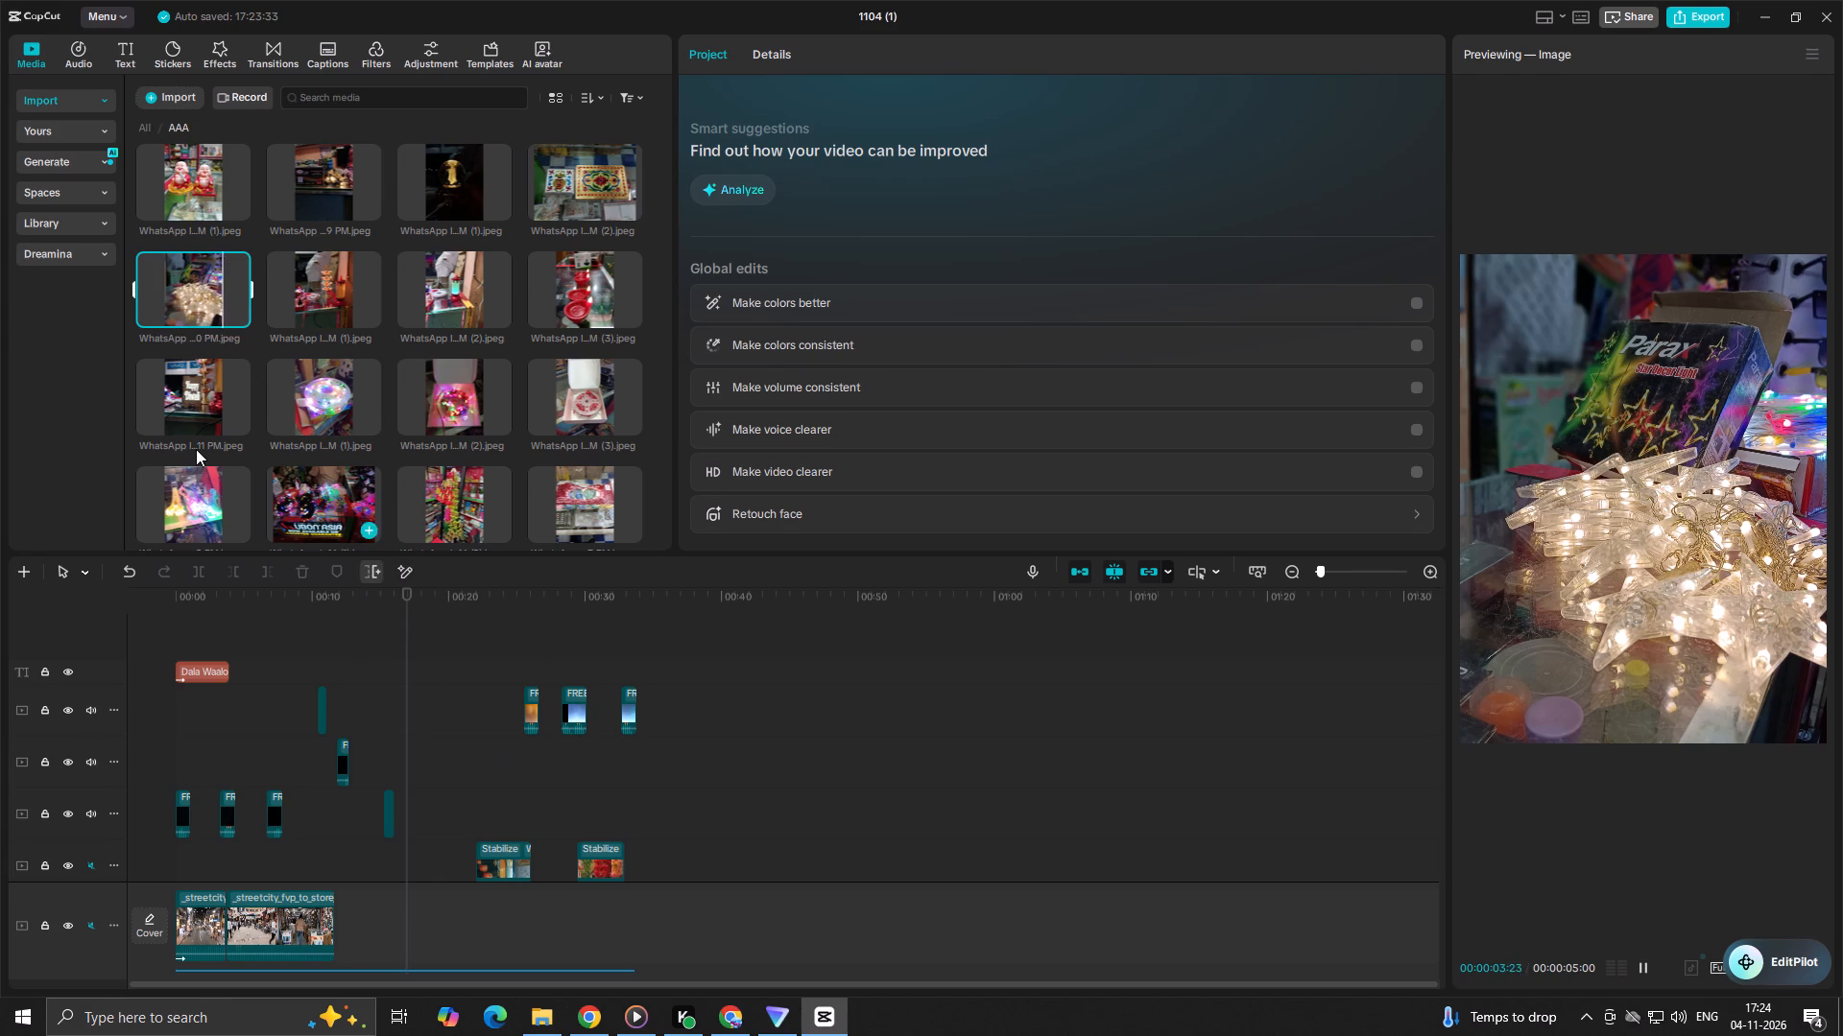
pyautogui.click(195, 416)
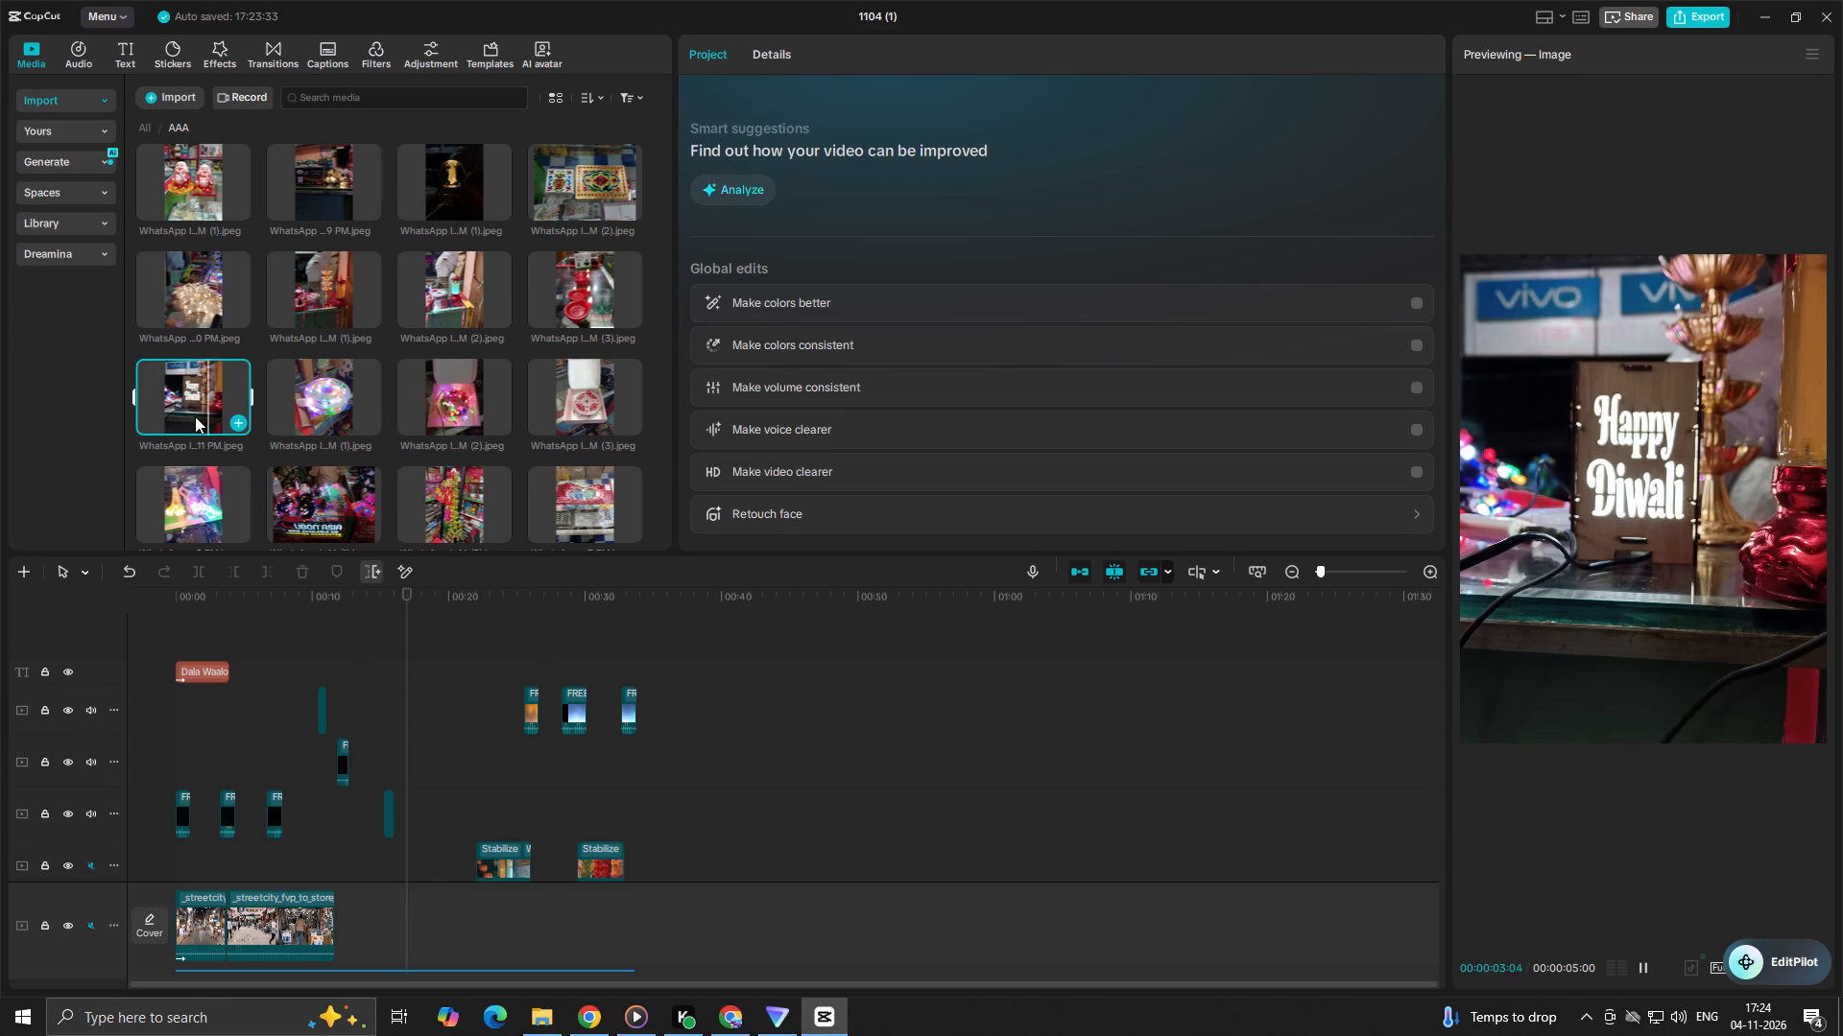
pyautogui.click(195, 416)
pyautogui.click(199, 508)
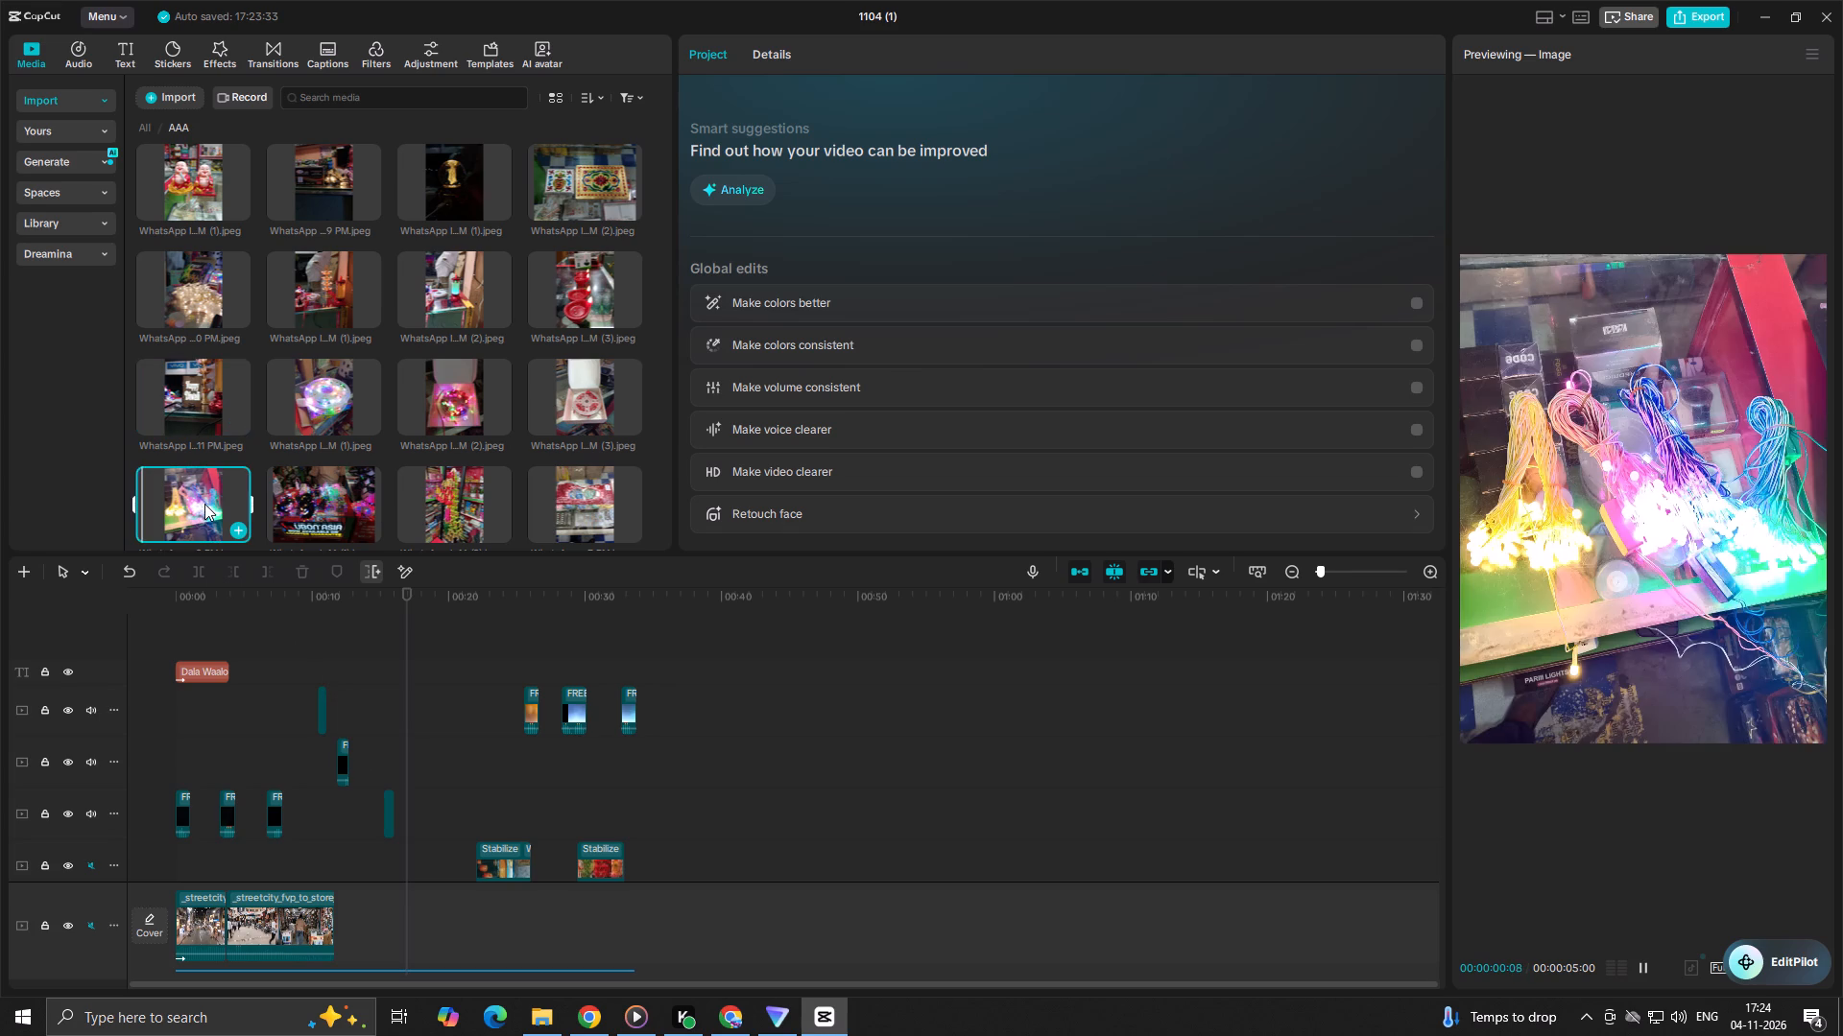
pyautogui.click(300, 506)
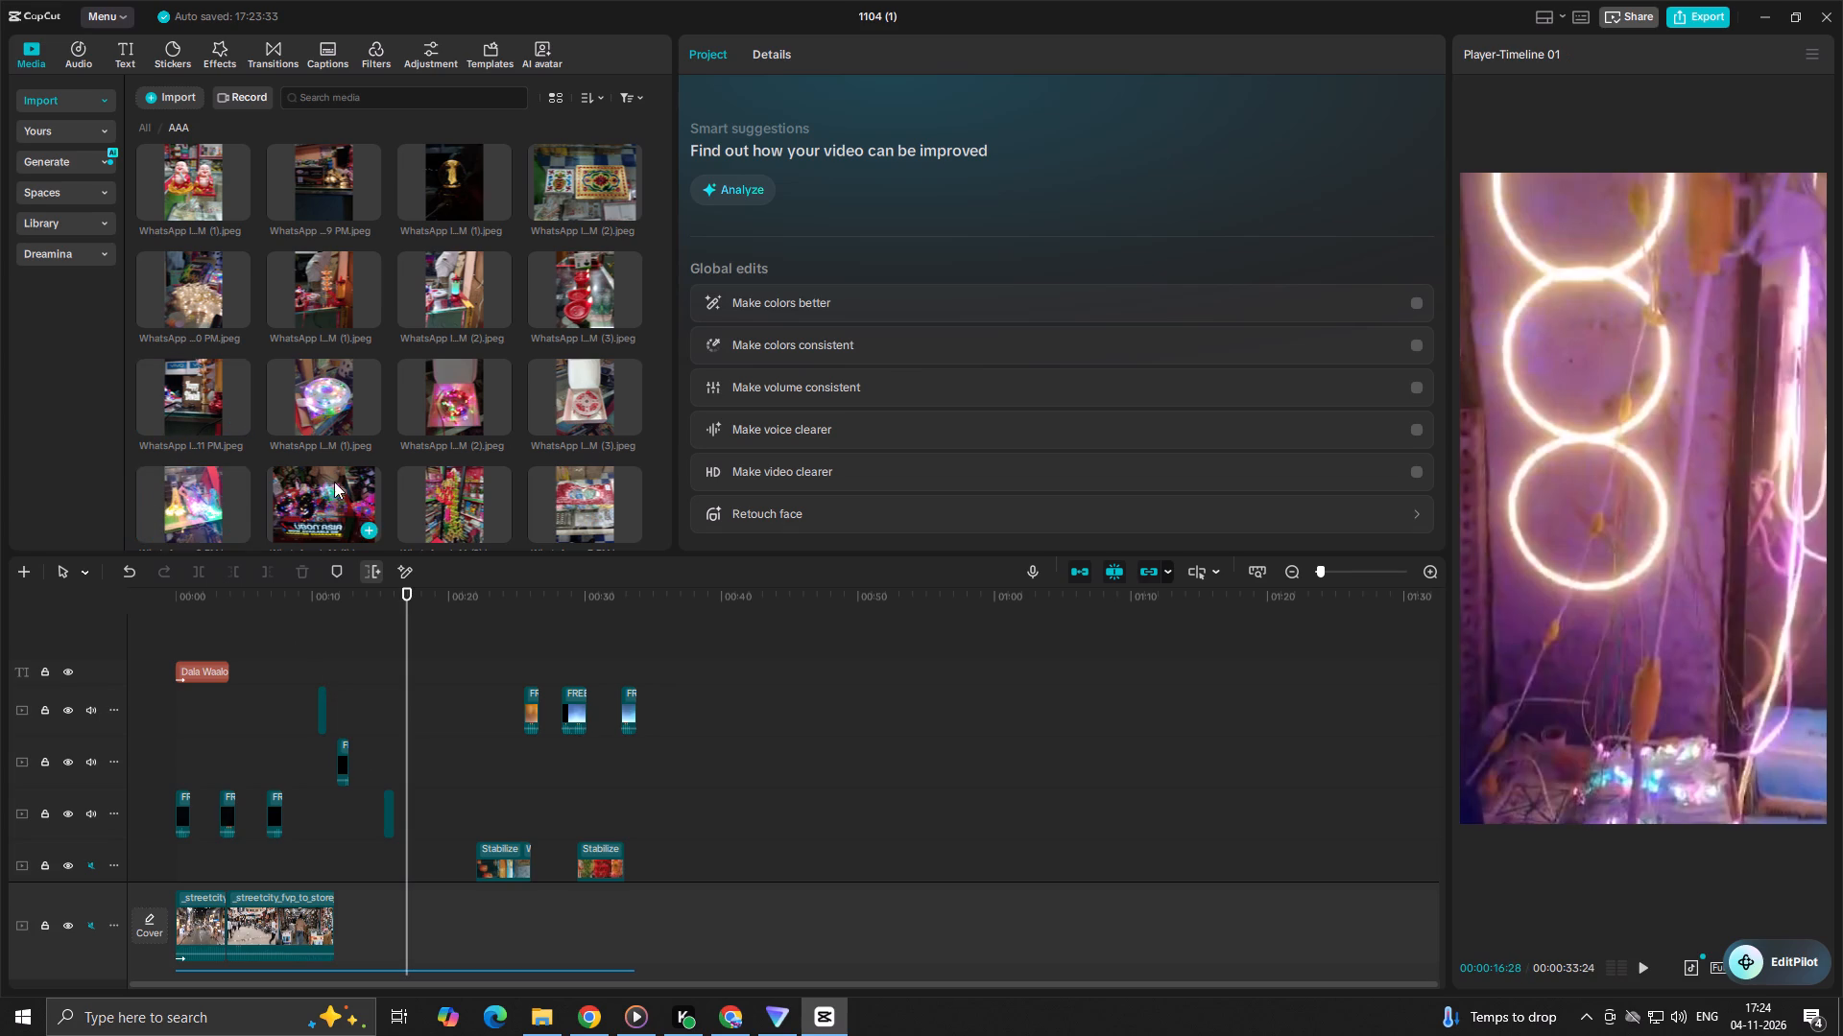
pyautogui.scroll(-1, 401, 441)
pyautogui.click(298, 500)
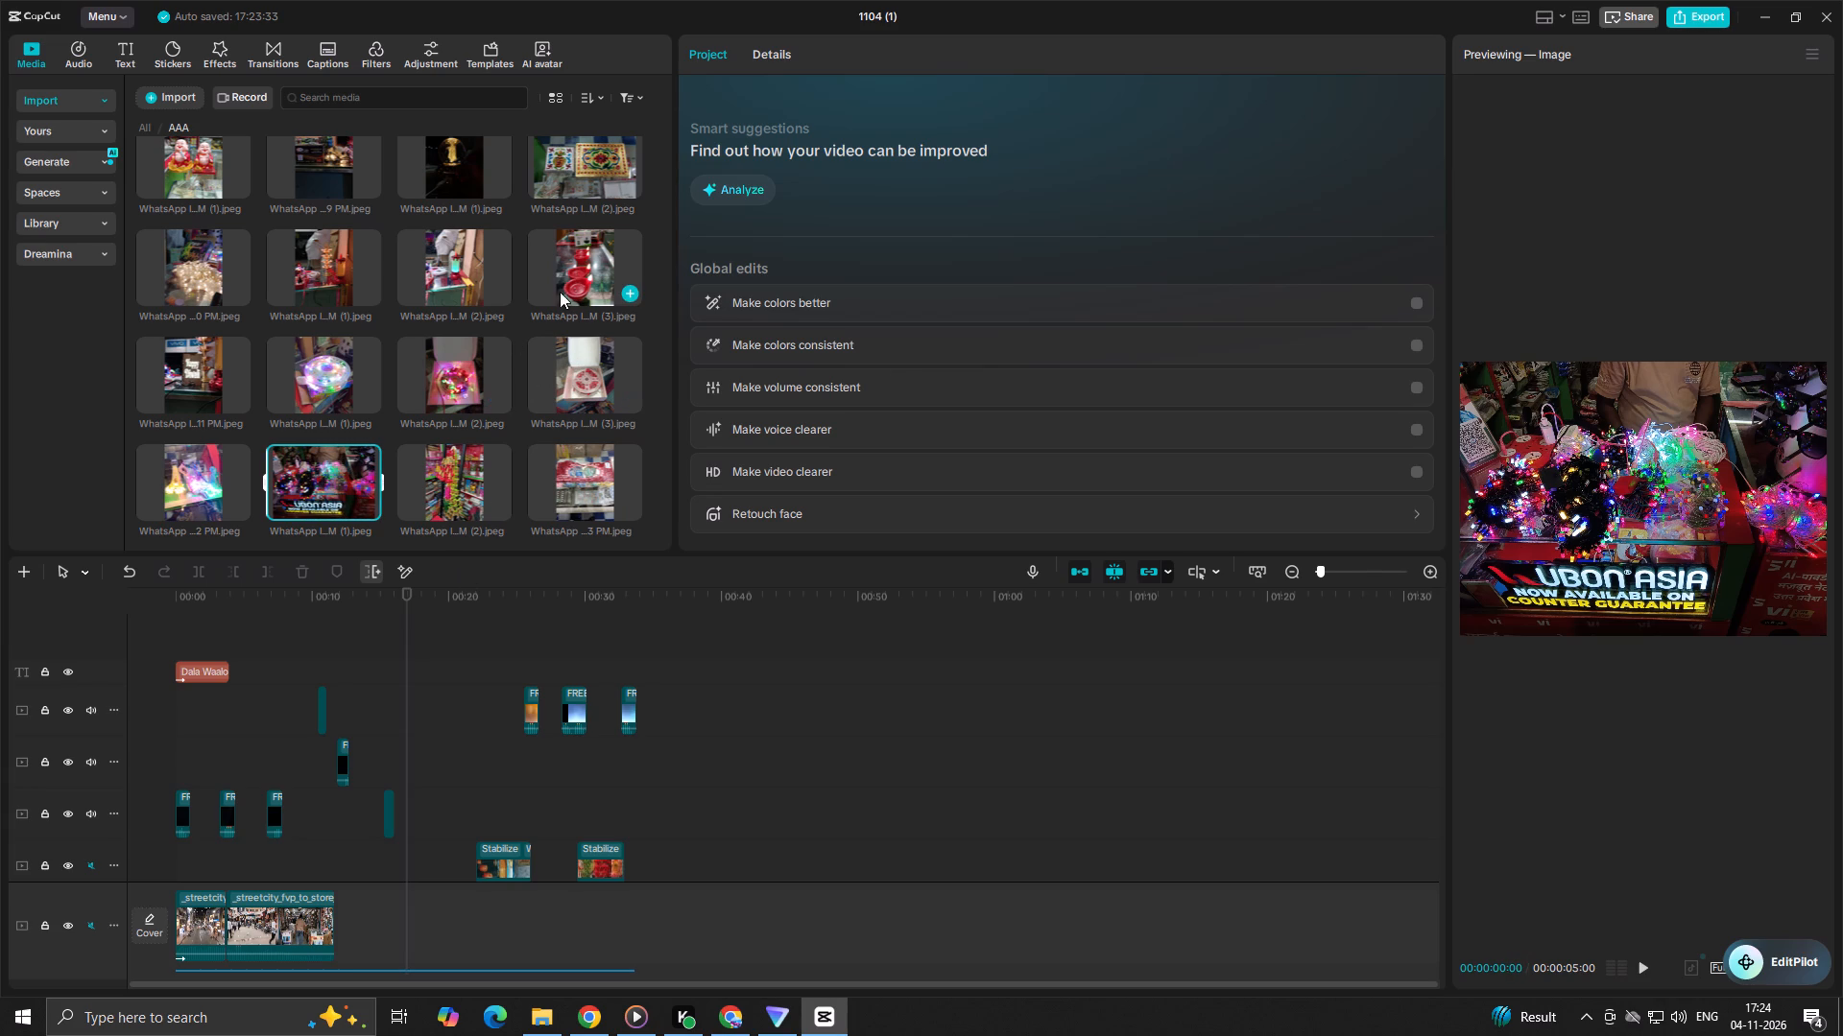
pyautogui.click(576, 272)
pyautogui.click(589, 169)
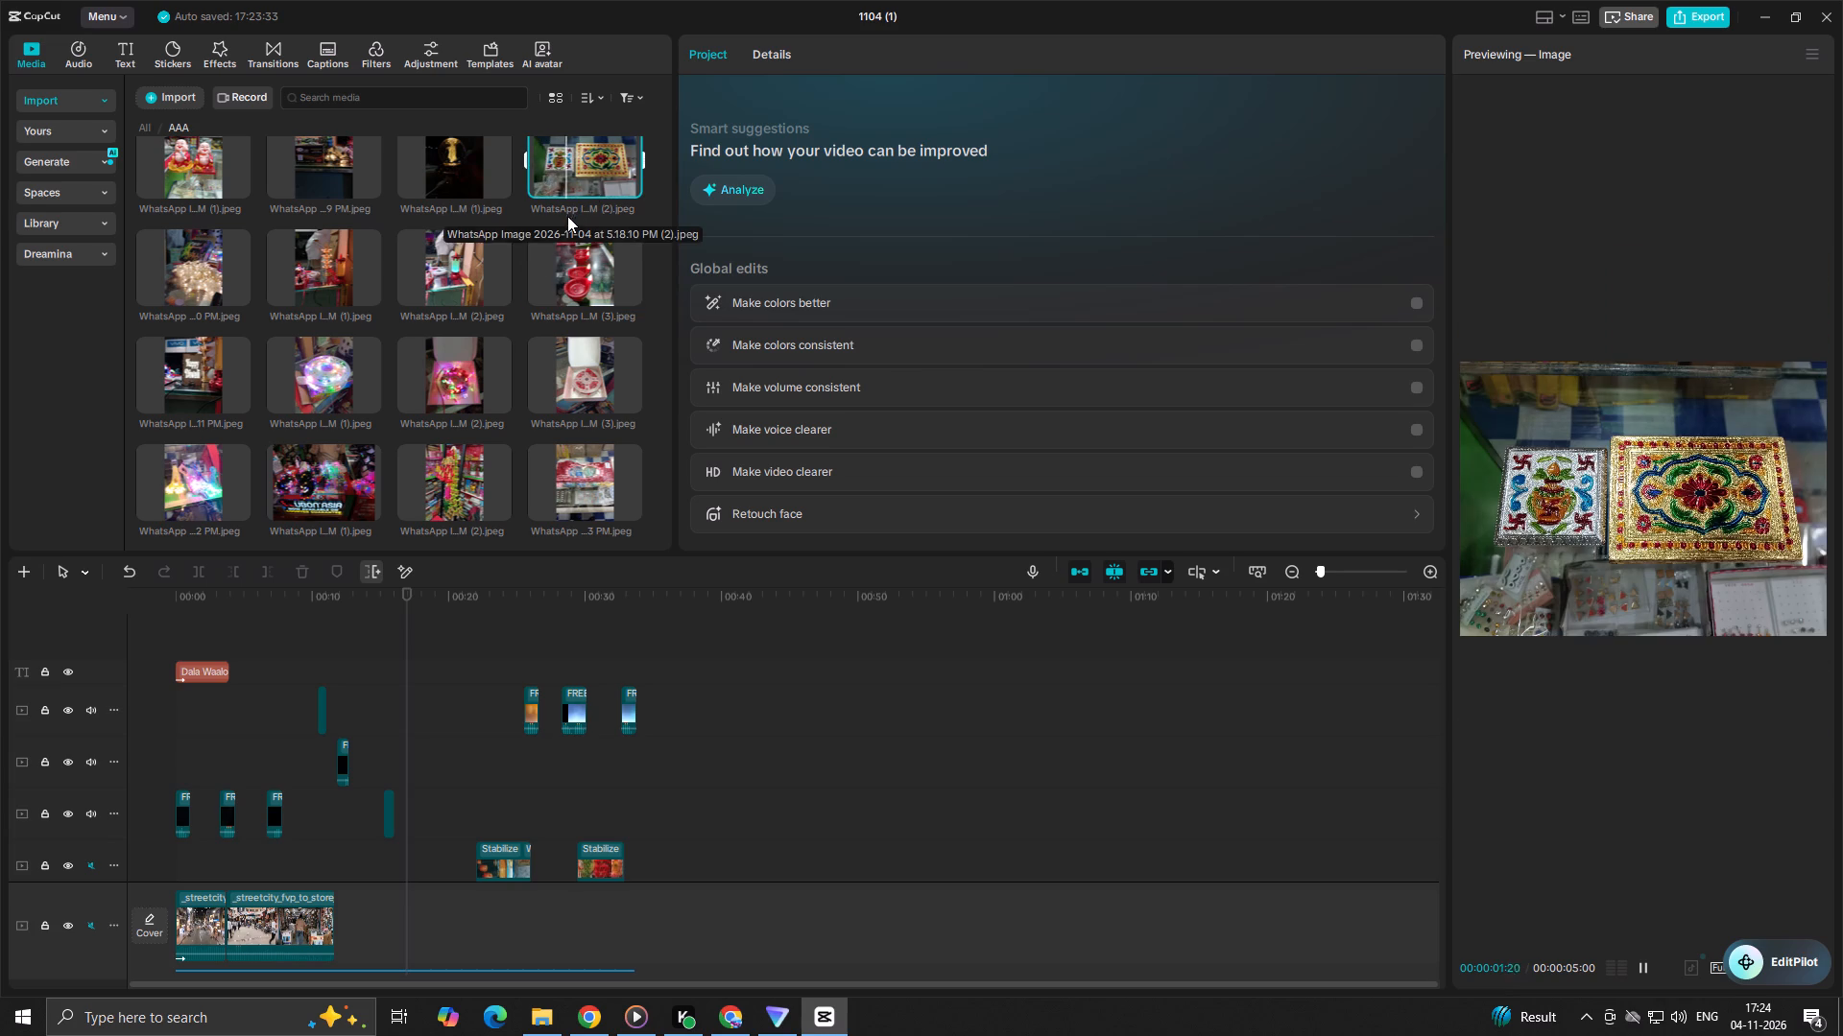
# Place the red diya photo on the second-highest video track, starting at about 24 s.
pyautogui.click(570, 259)
pyautogui.moveTo(571, 260); pyautogui.dragTo(504, 772)
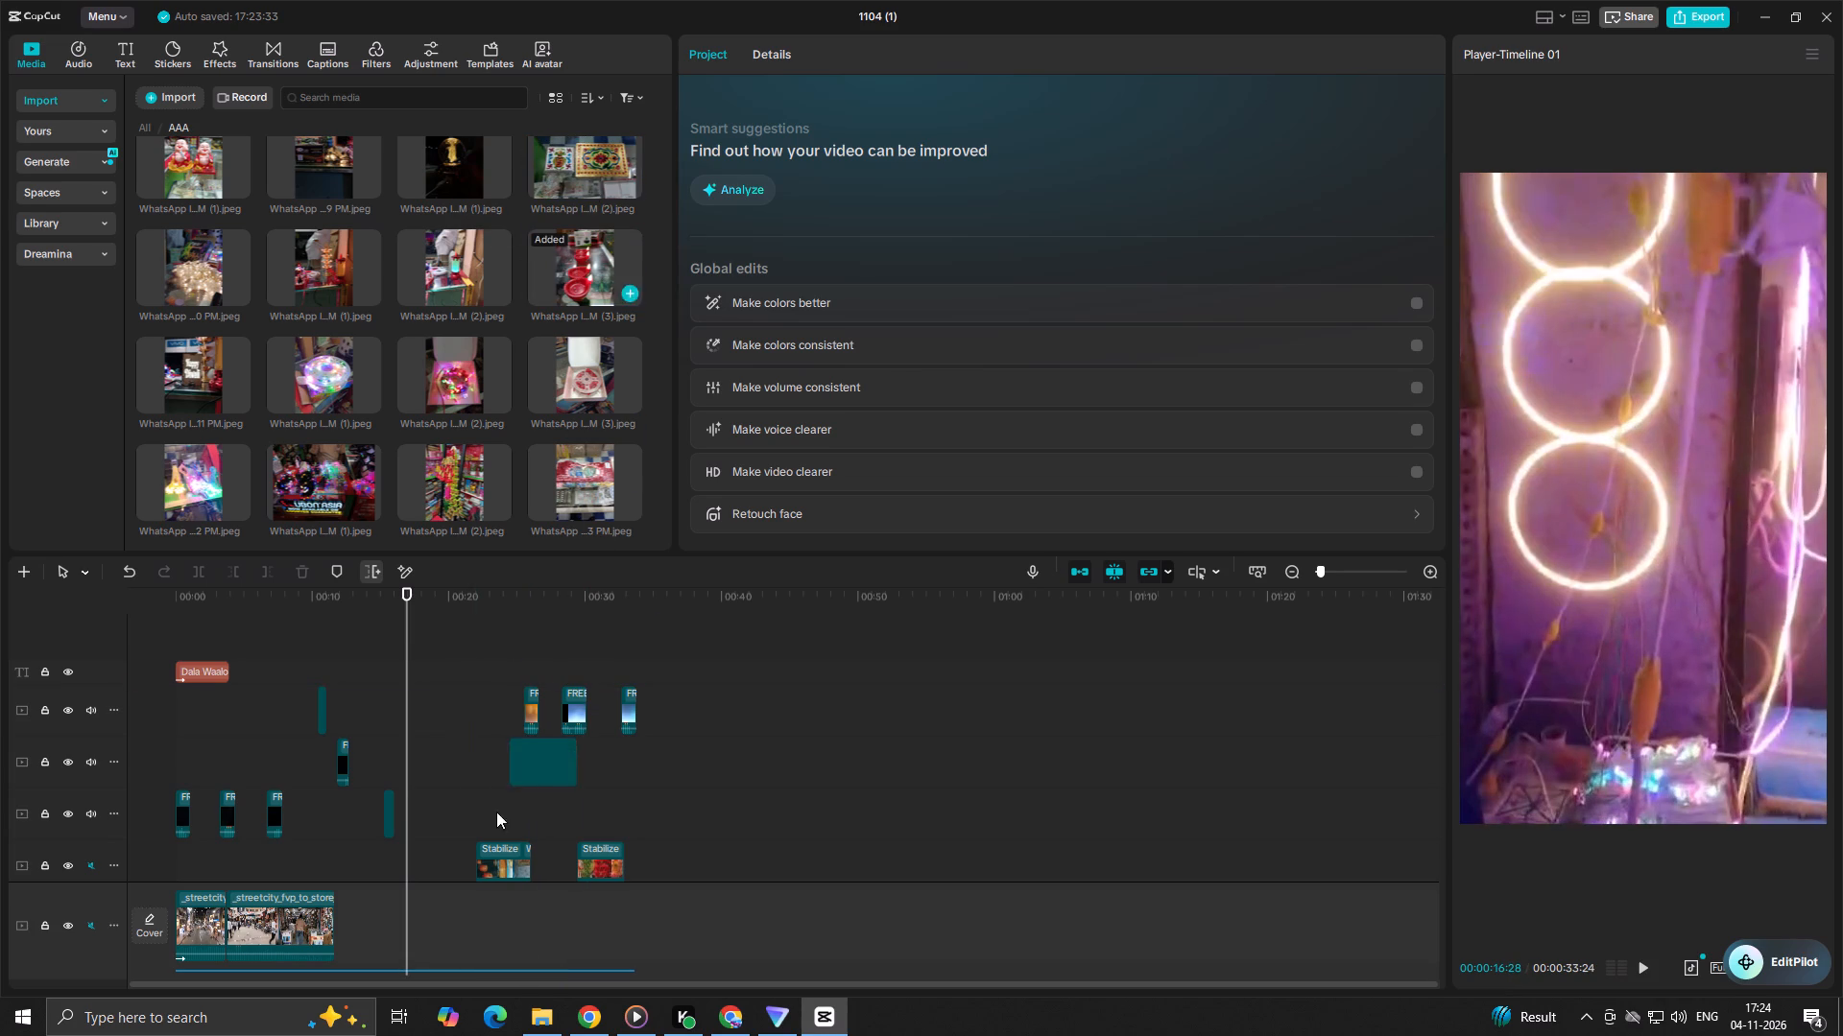
# Play the timeline from about 20 s, 15 s and 11 s to check the sections before the red diya photo.
pyautogui.click(459, 809)
pyautogui.press('space')
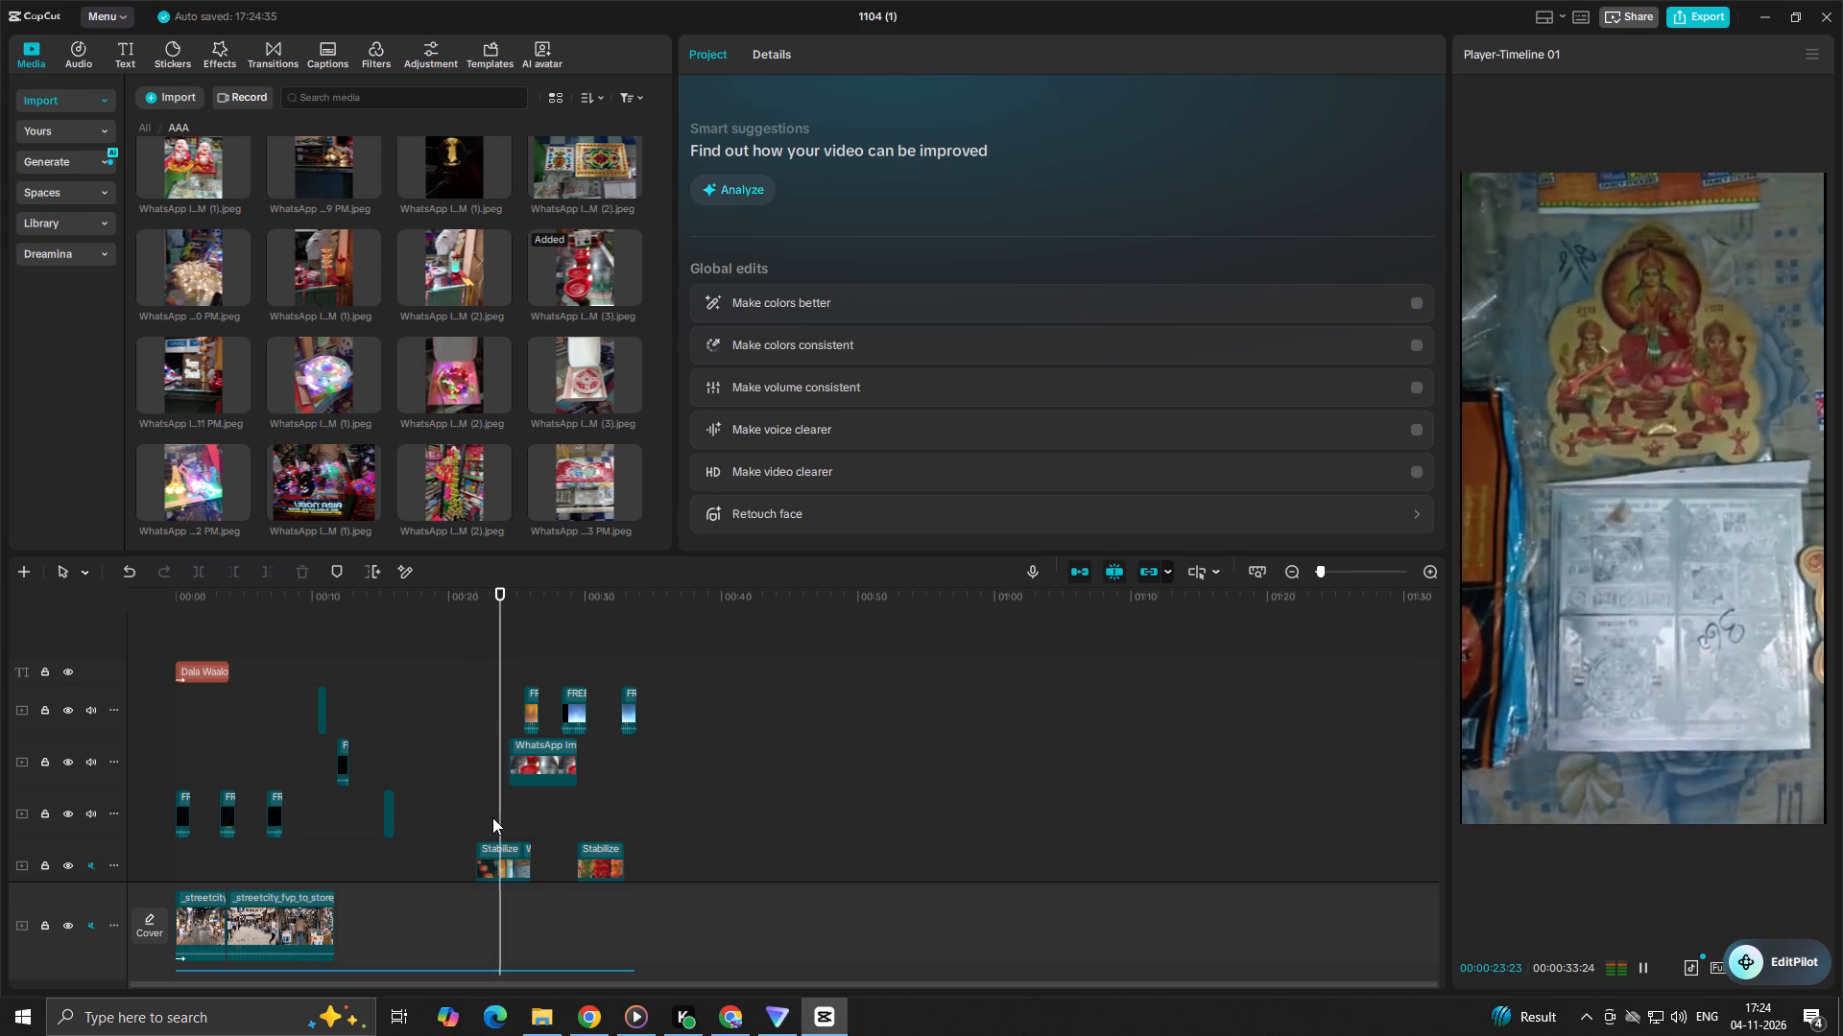
pyautogui.press('space')
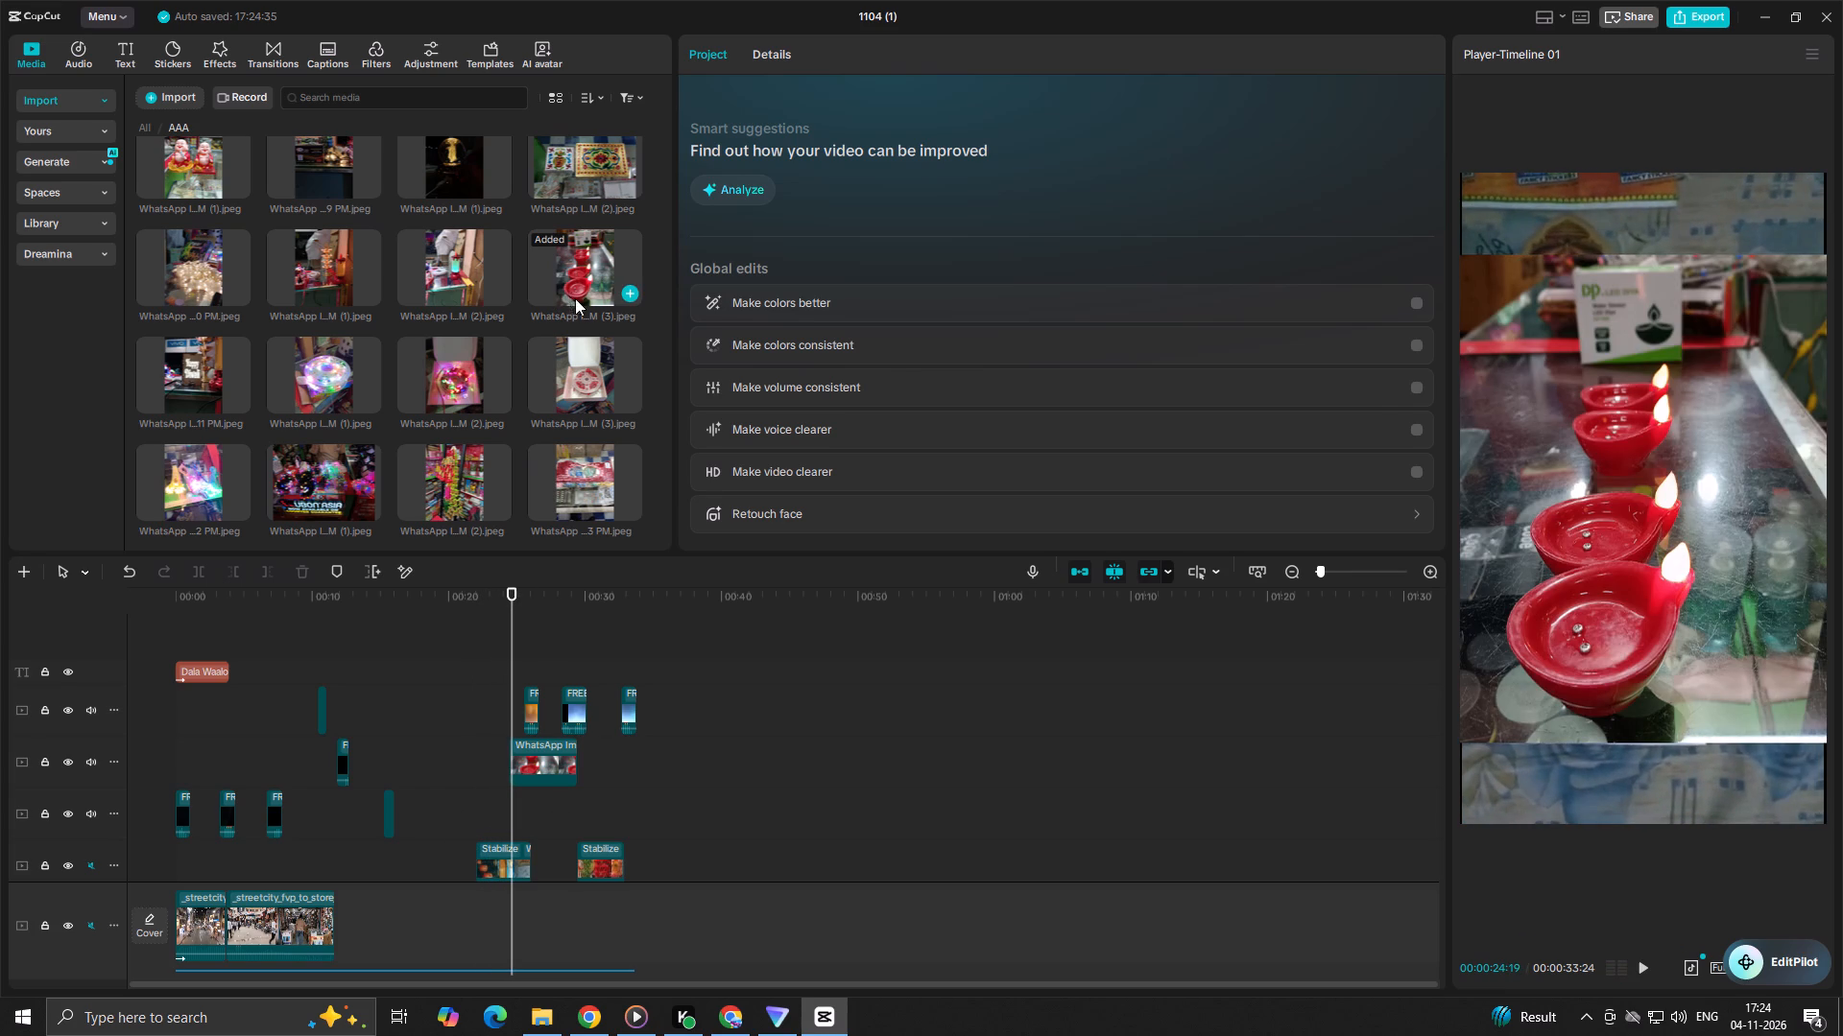
pyautogui.click(385, 755)
pyautogui.press('space')
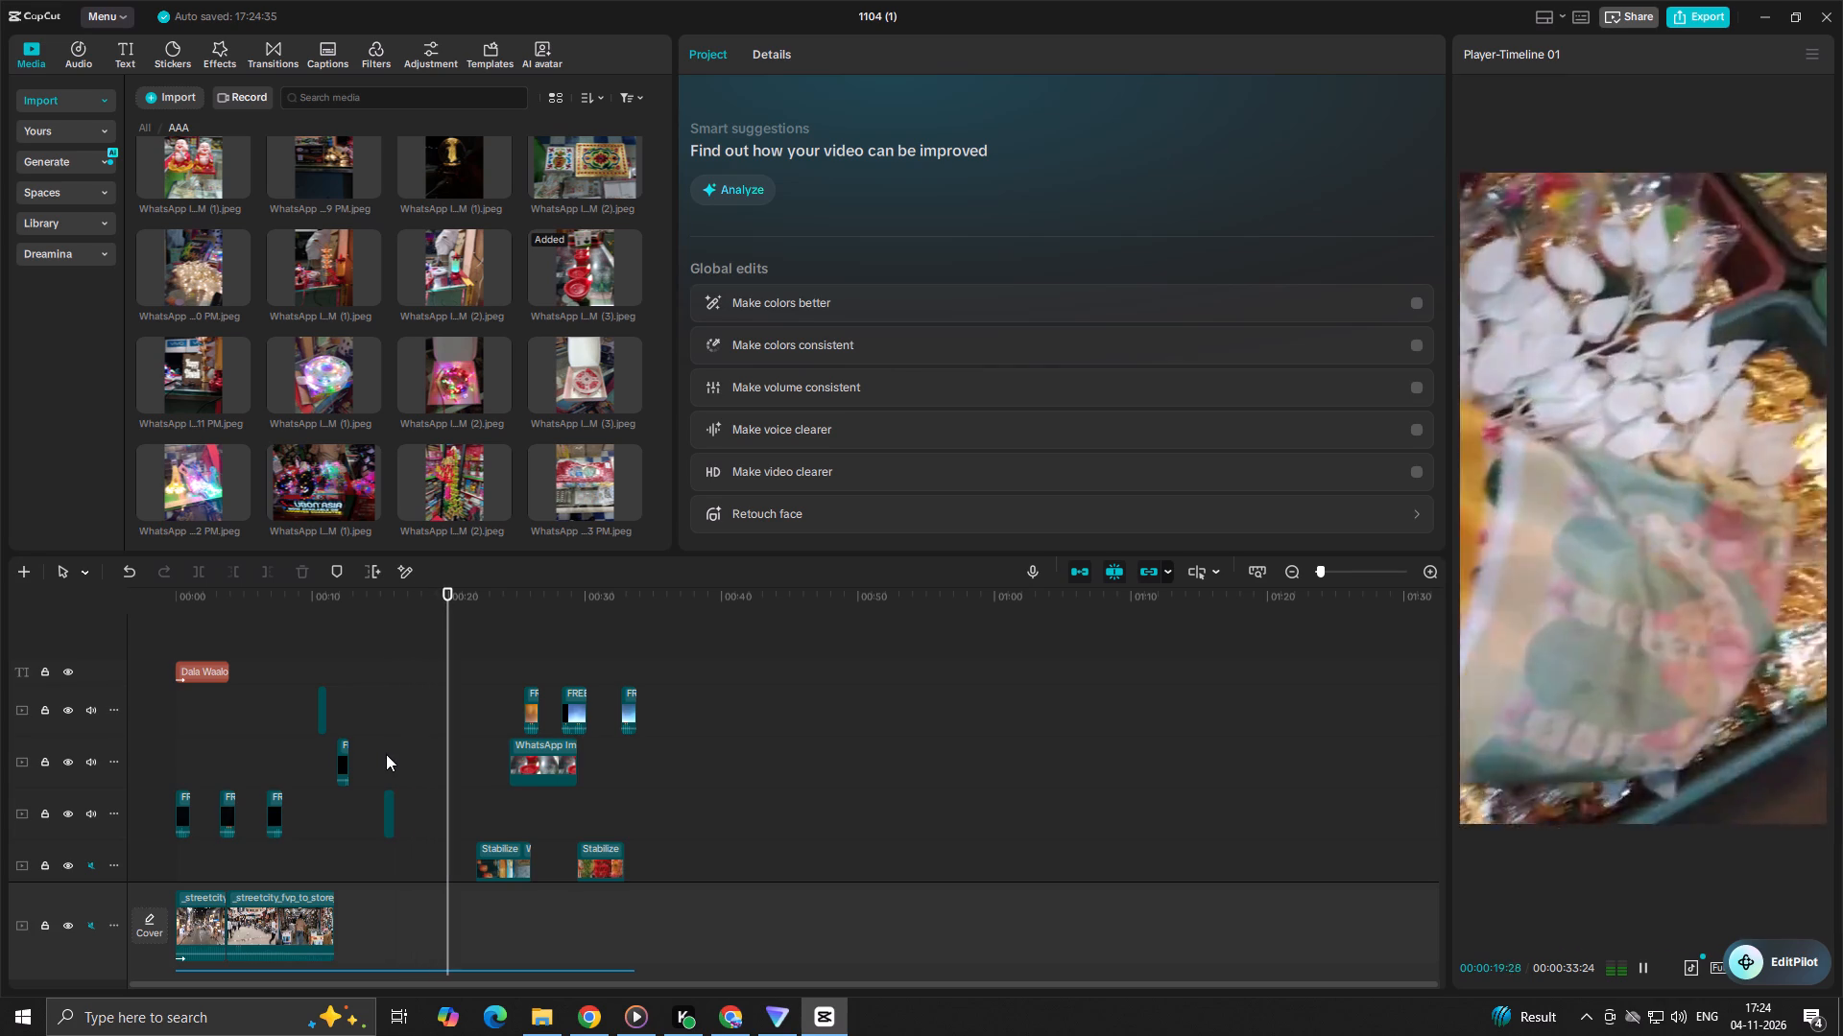
pyautogui.click(325, 832)
pyautogui.press('space')
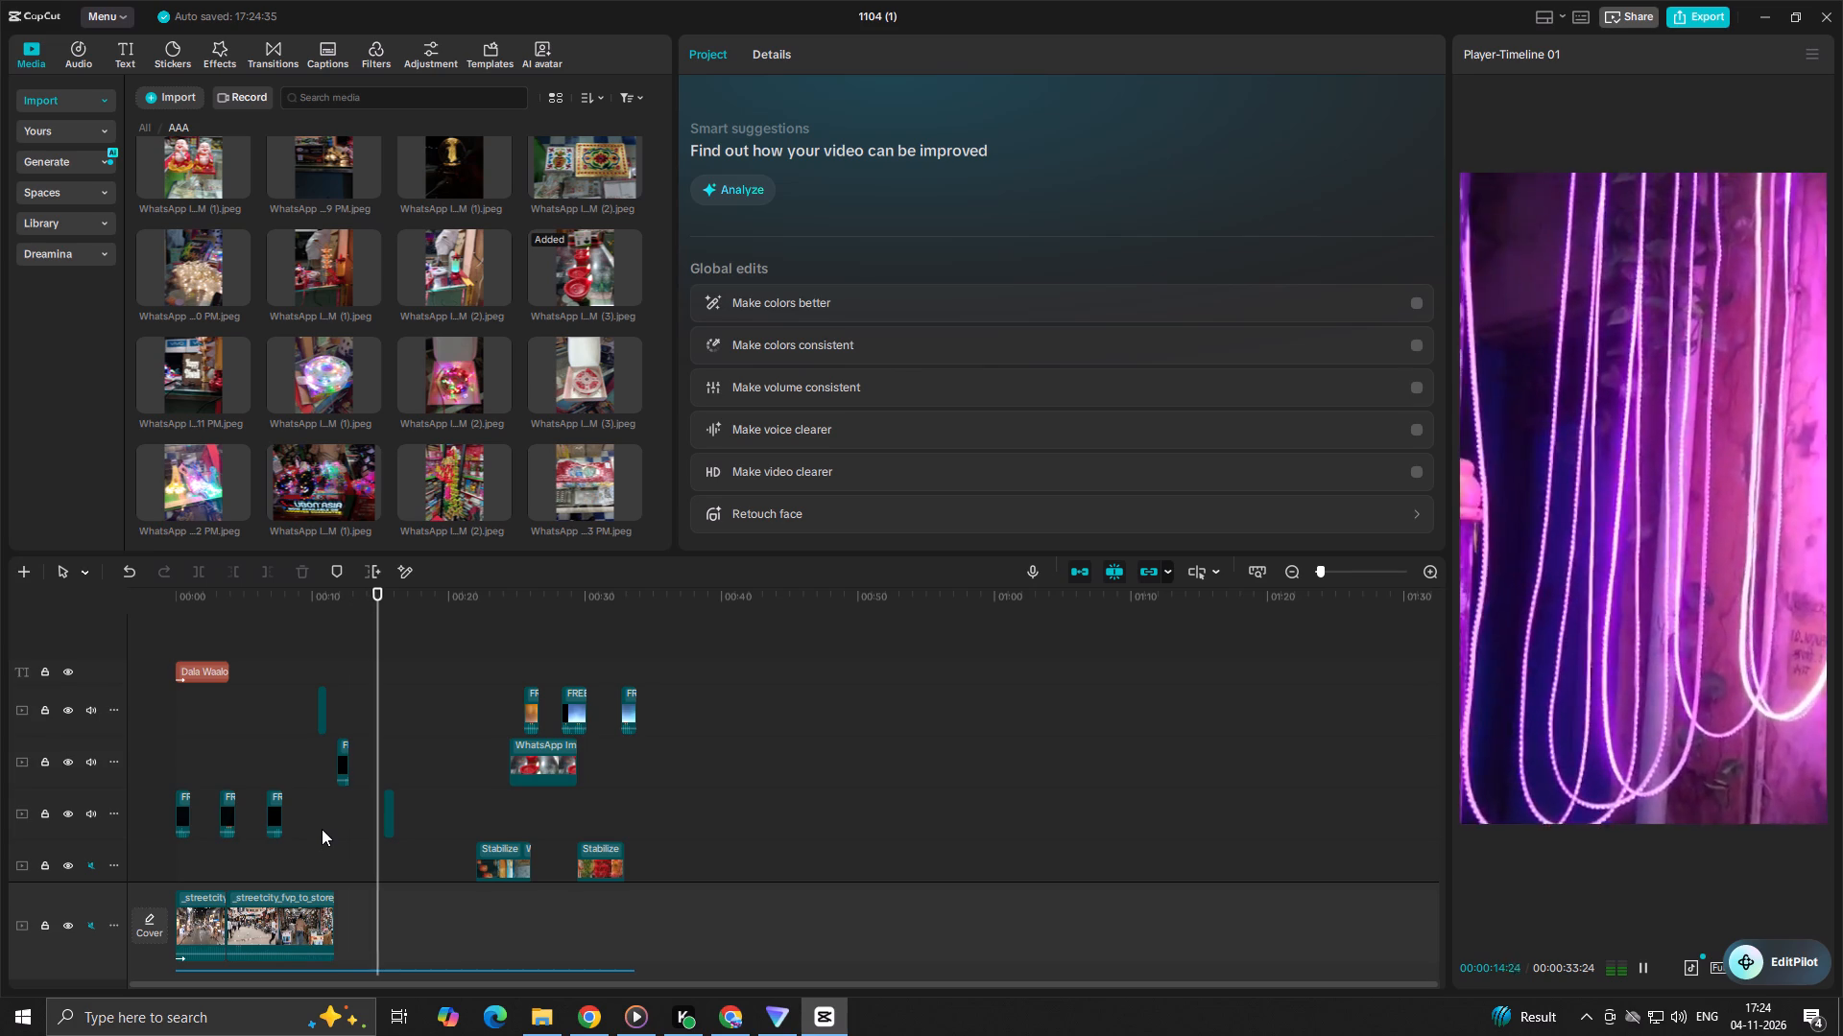
pyautogui.press('space')
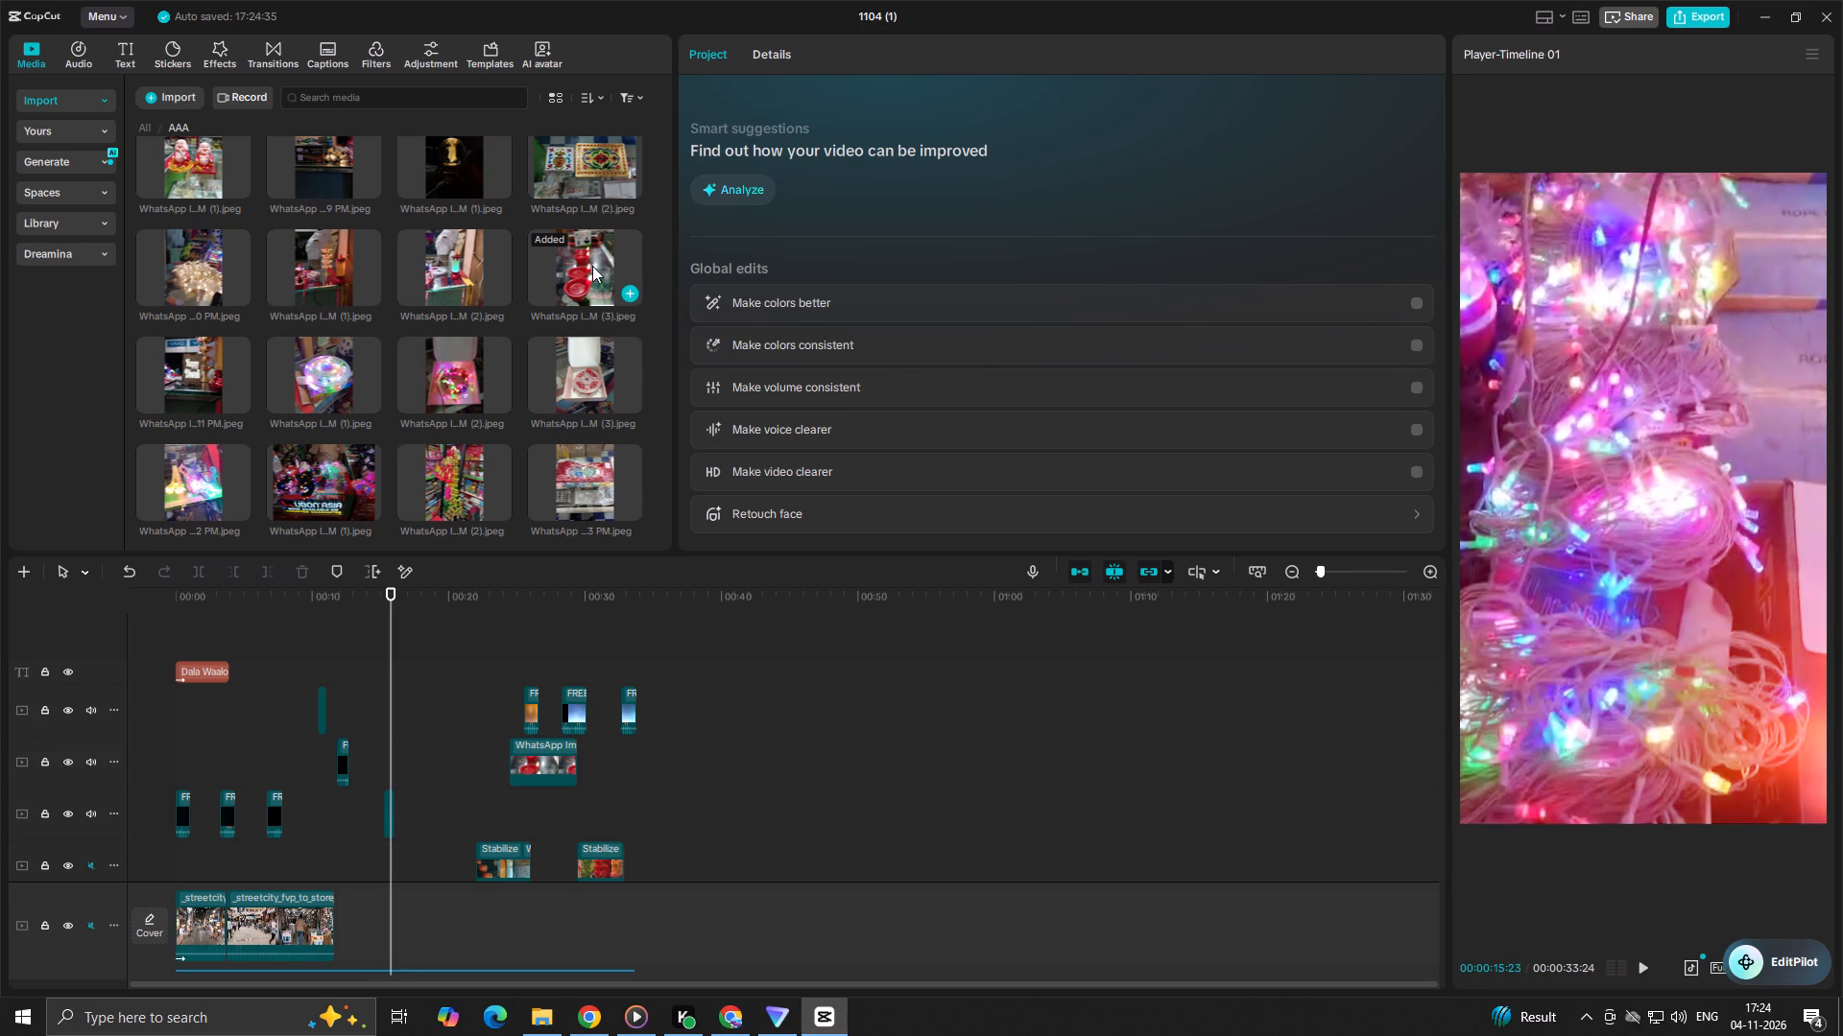
# Place the red diya photo again on the video track directly above the Blur effect, starting at about 12 s.
pyautogui.moveTo(592, 266); pyautogui.dragTo(358, 863)
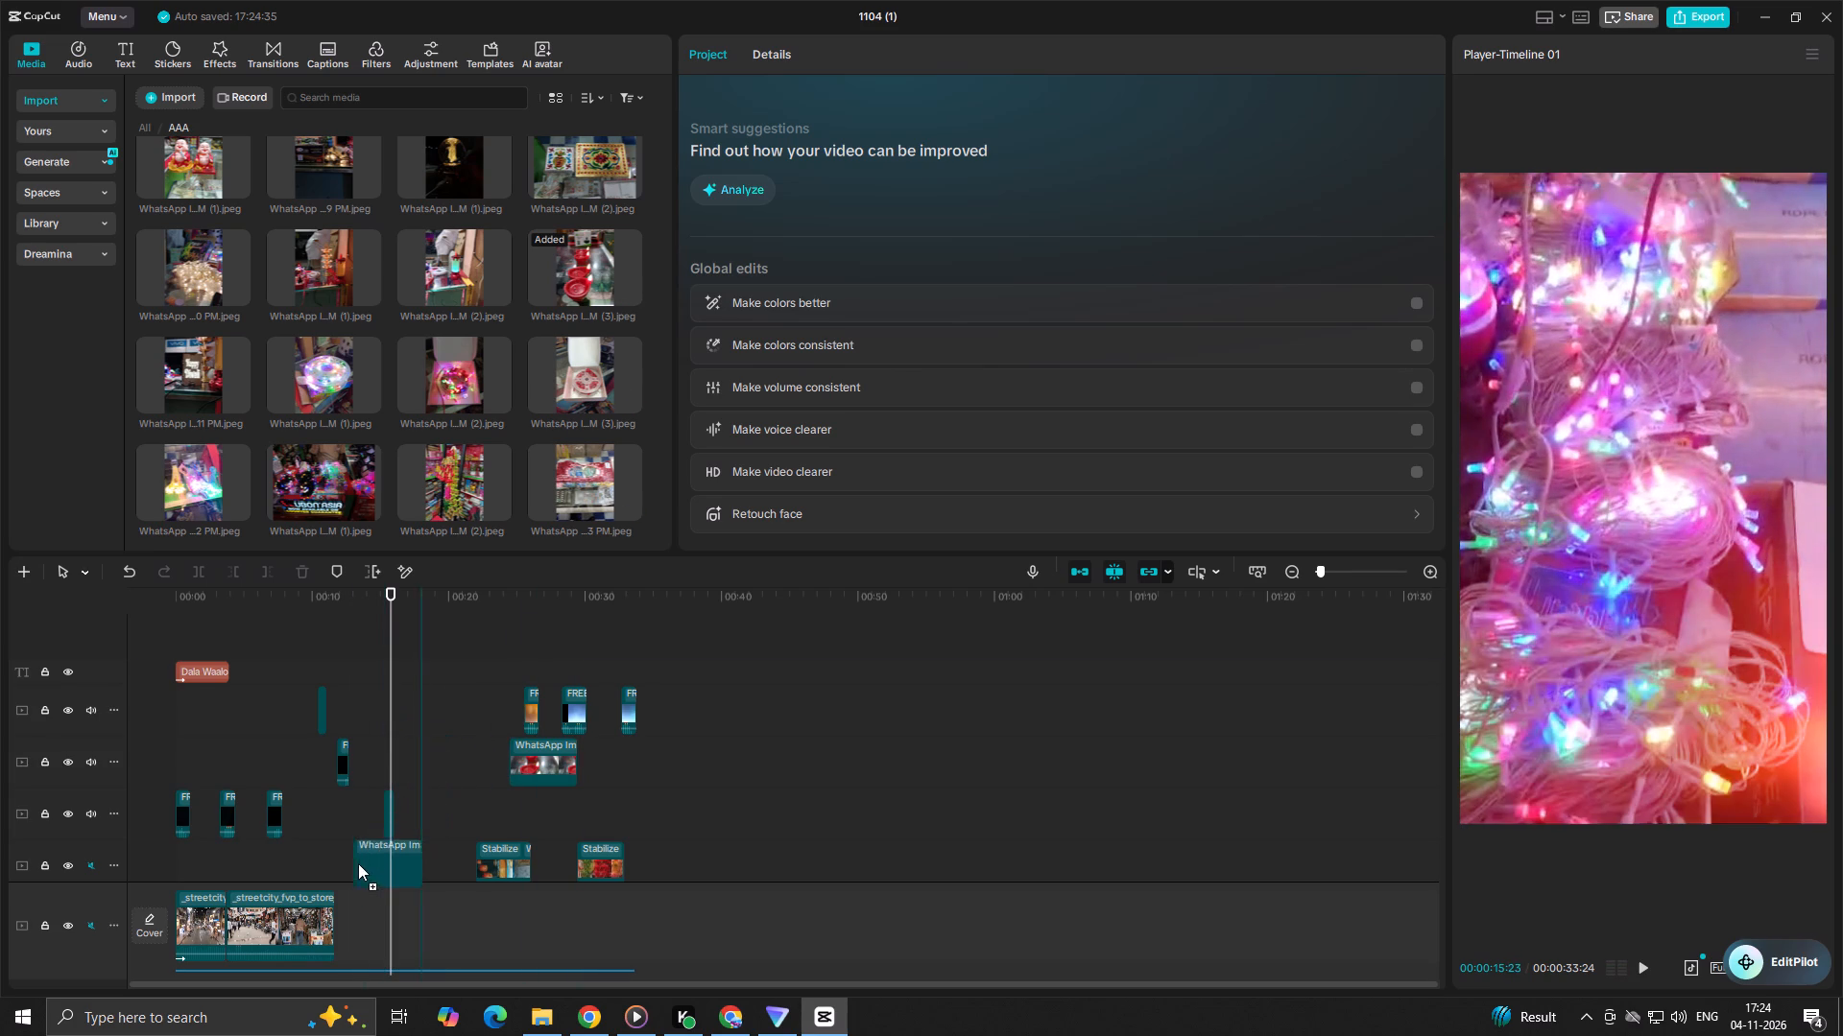
pyautogui.moveTo(358, 863); pyautogui.dragTo(348, 868)
pyautogui.scroll(-9, 371, 859)
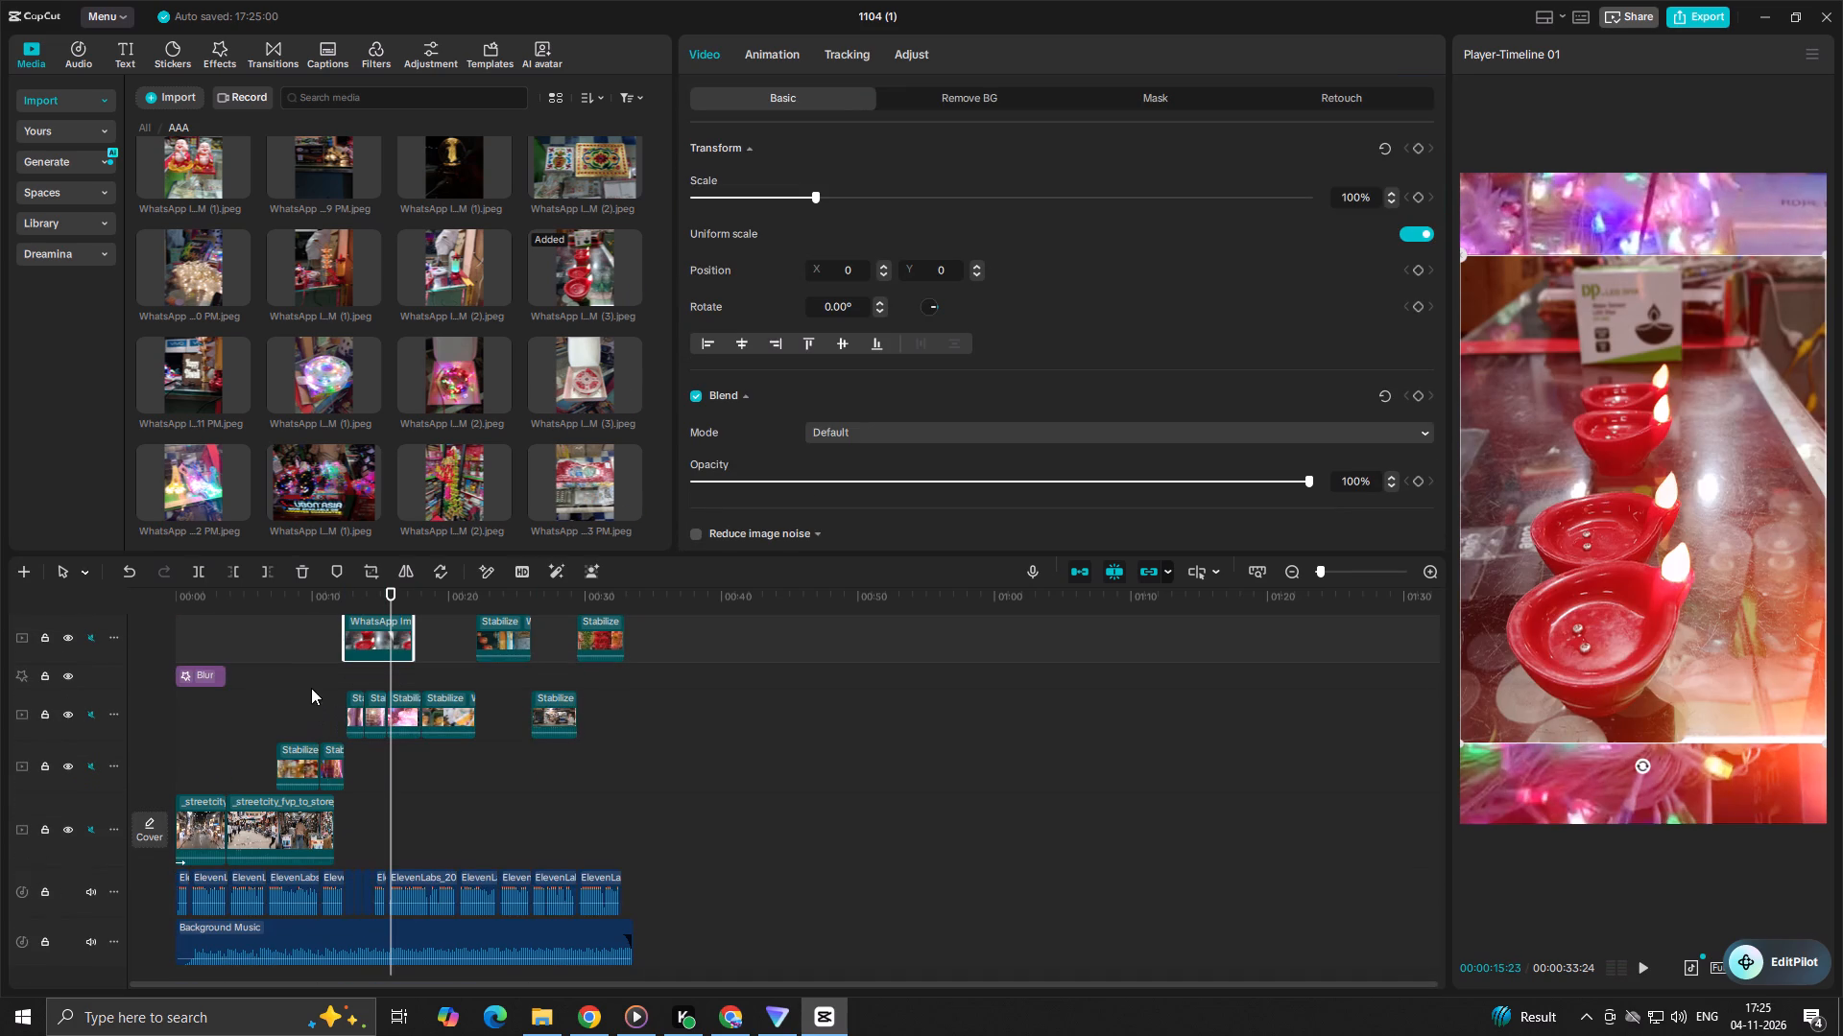
# Play the section from about 10 s and move the new red diya photo clip to start at about 14.5 s.
pyautogui.click(311, 687)
pyautogui.press('space')
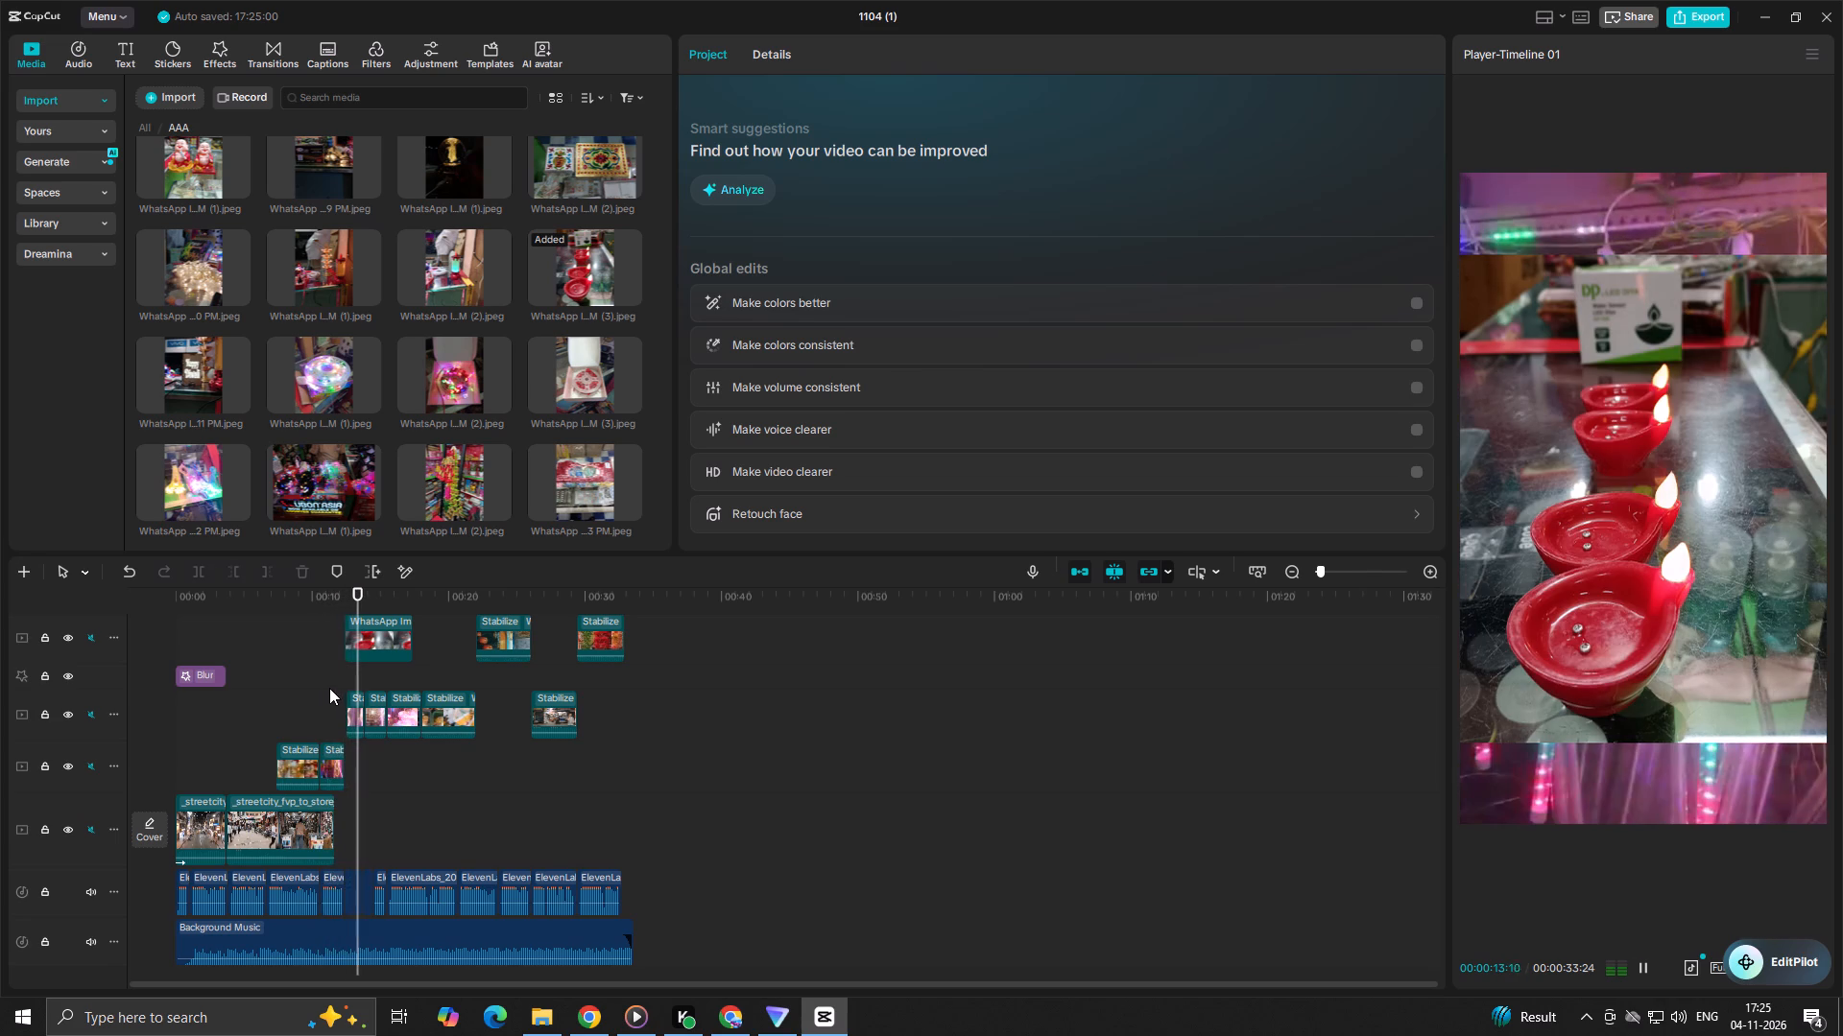
pyautogui.press('space')
pyautogui.press('space')
pyautogui.press('space')
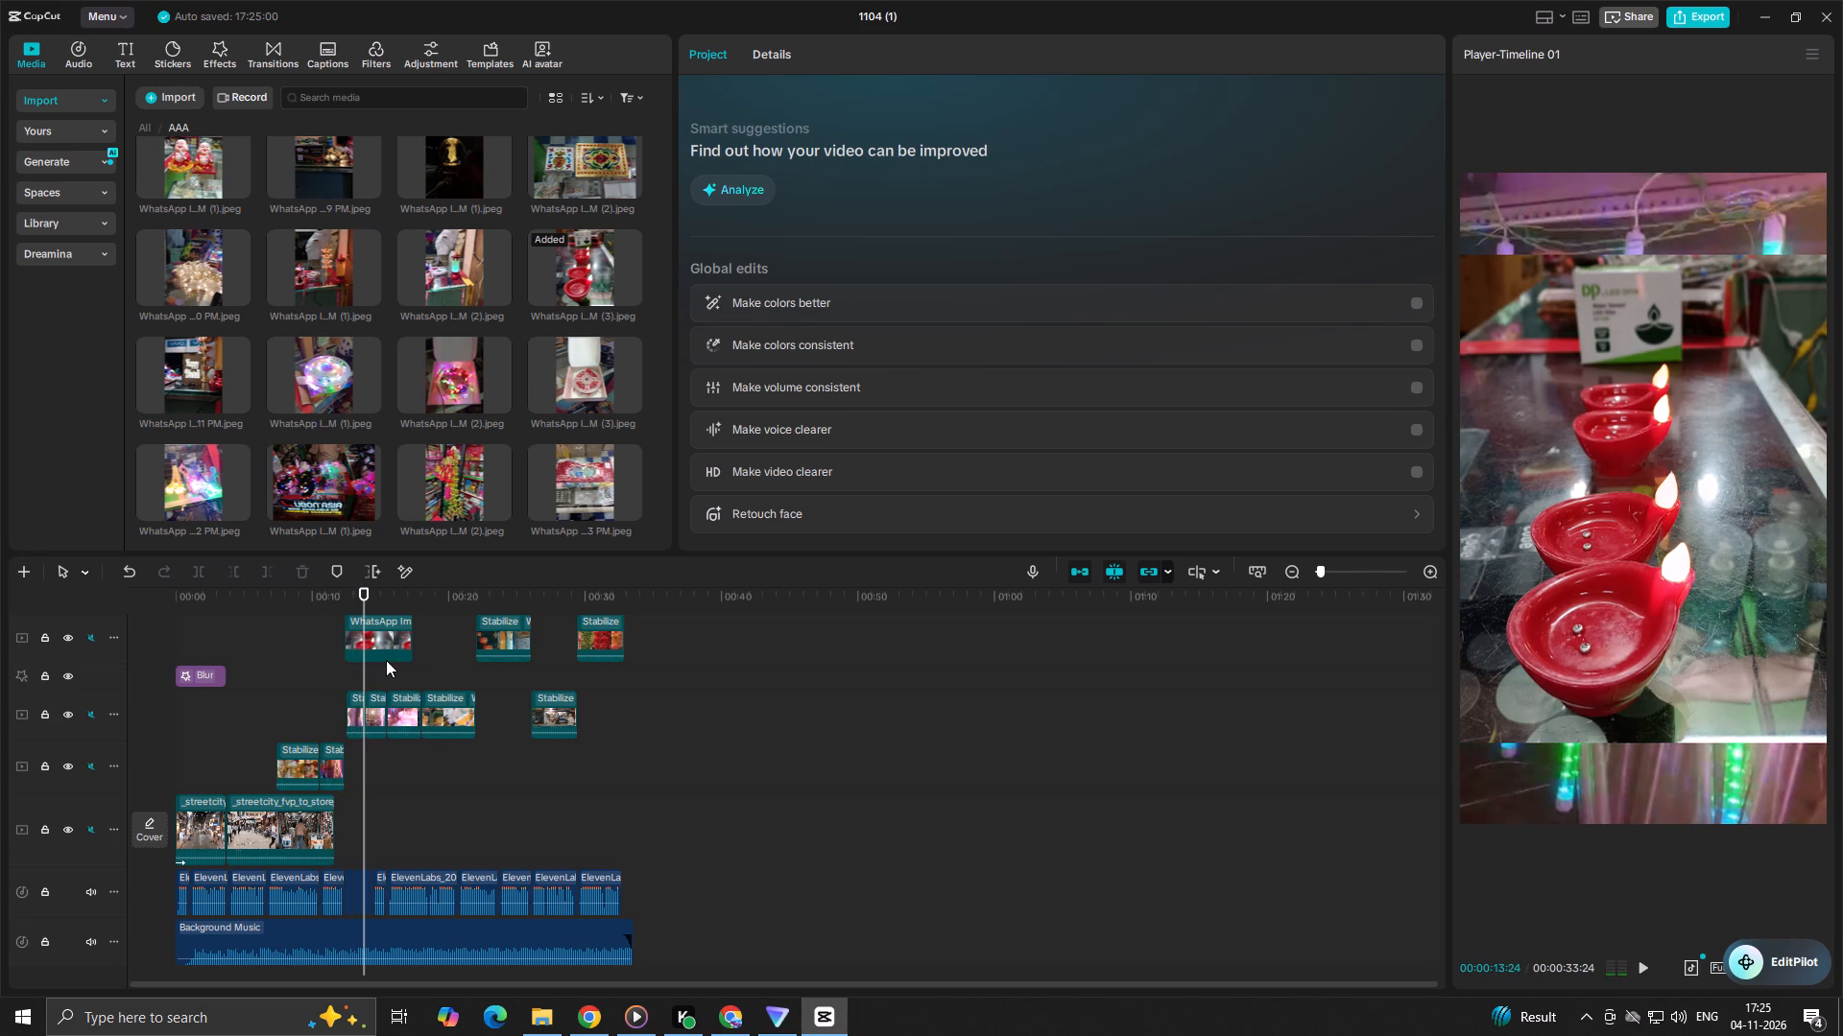
pyautogui.press('space')
pyautogui.press('space')
pyautogui.moveTo(374, 647); pyautogui.dragTo(386, 648)
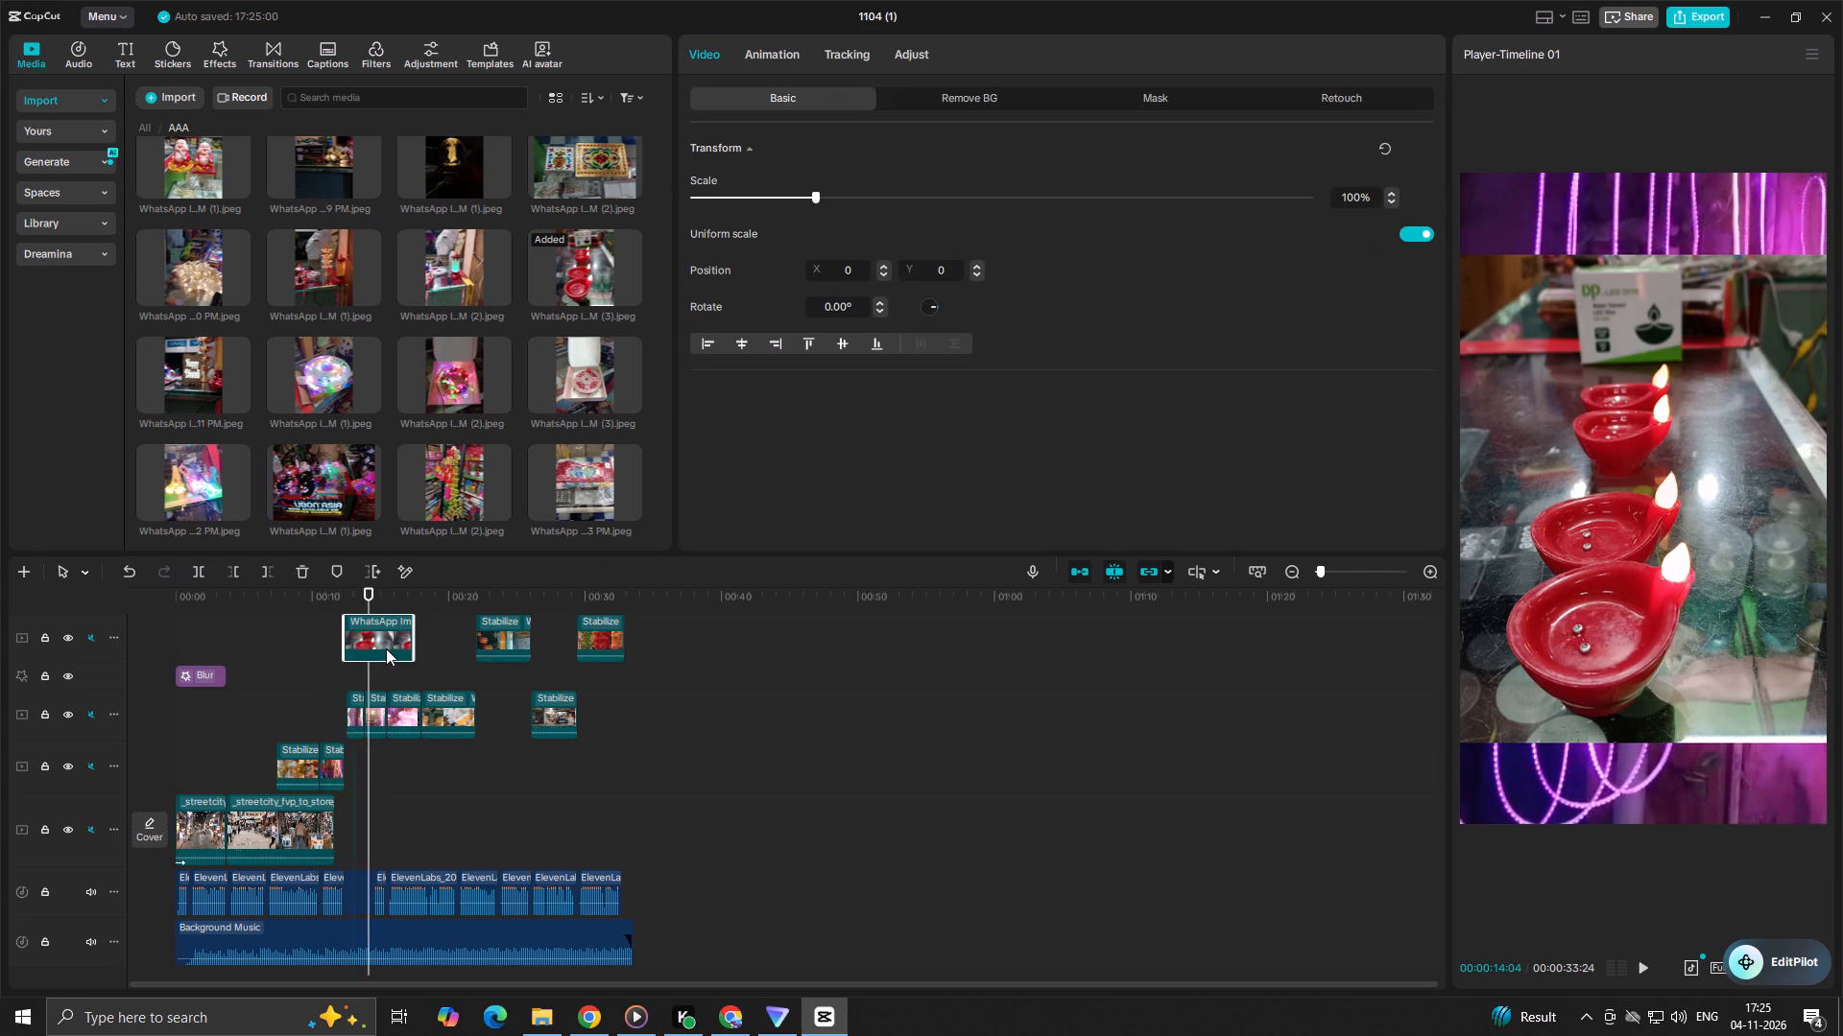
pyautogui.moveTo(386, 648); pyautogui.dragTo(395, 651)
pyautogui.press('space')
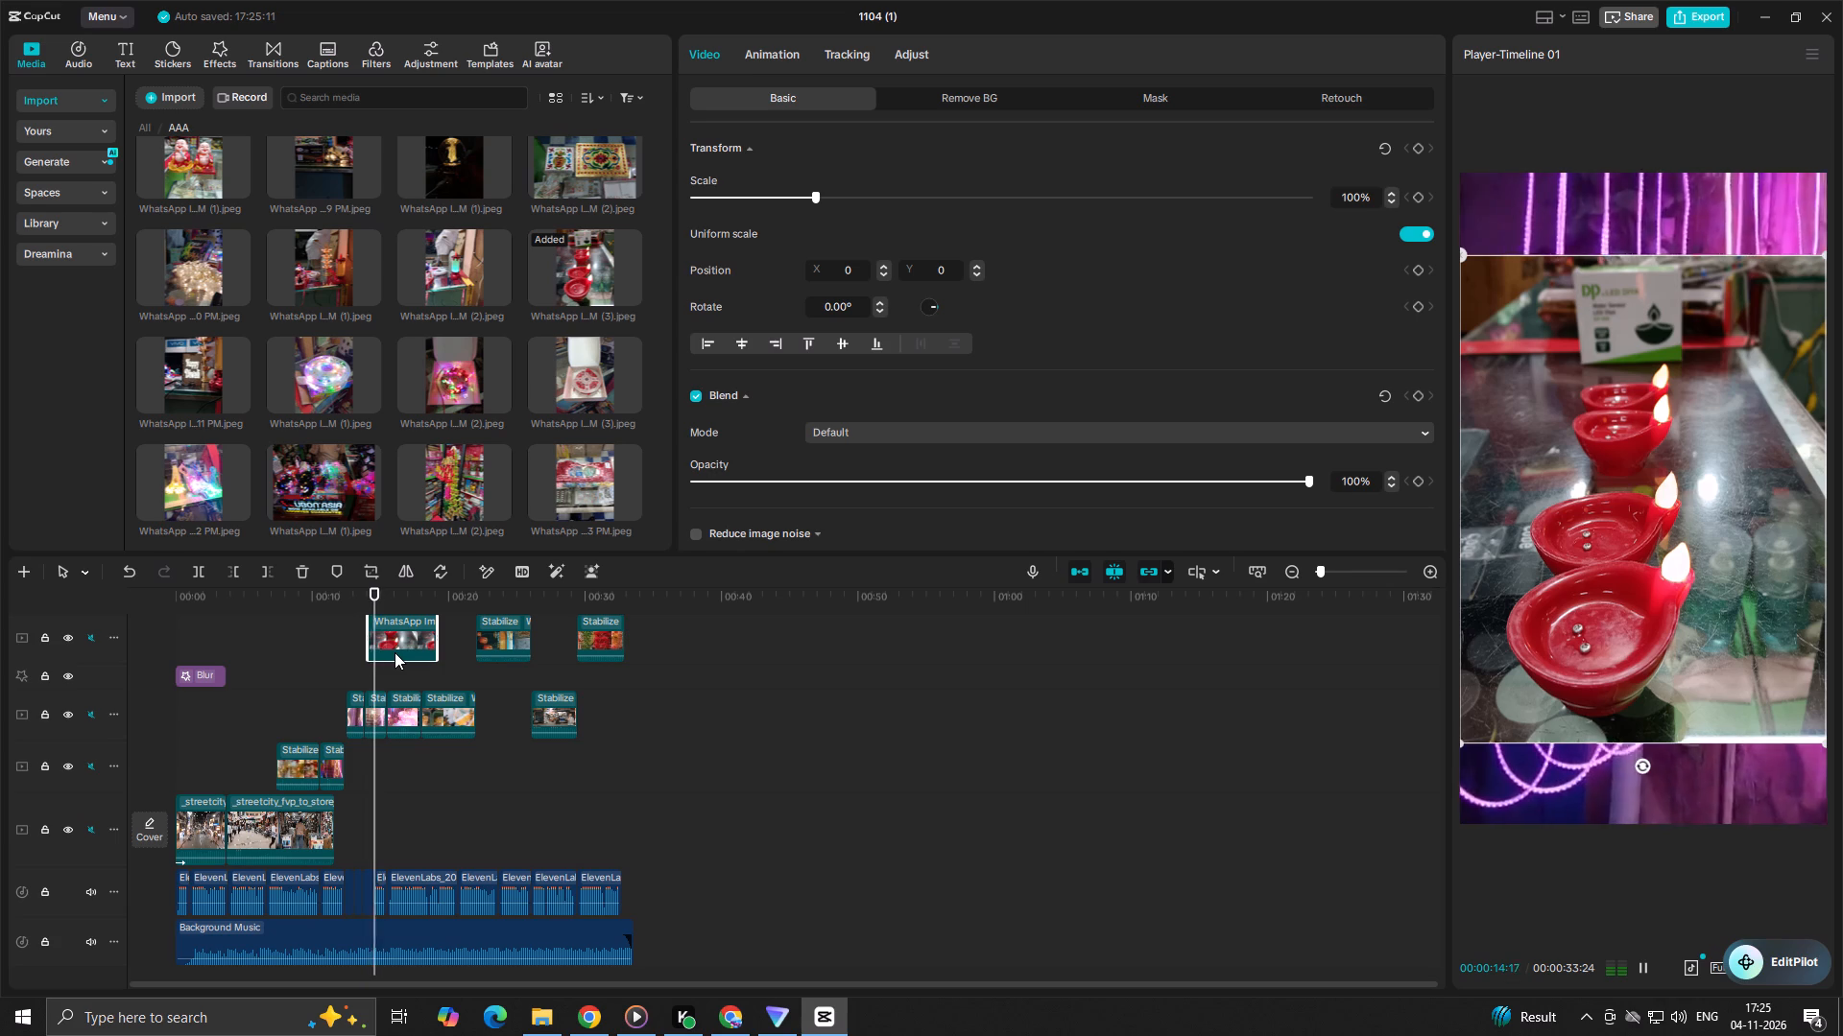
pyautogui.press('space')
pyautogui.click(388, 639)
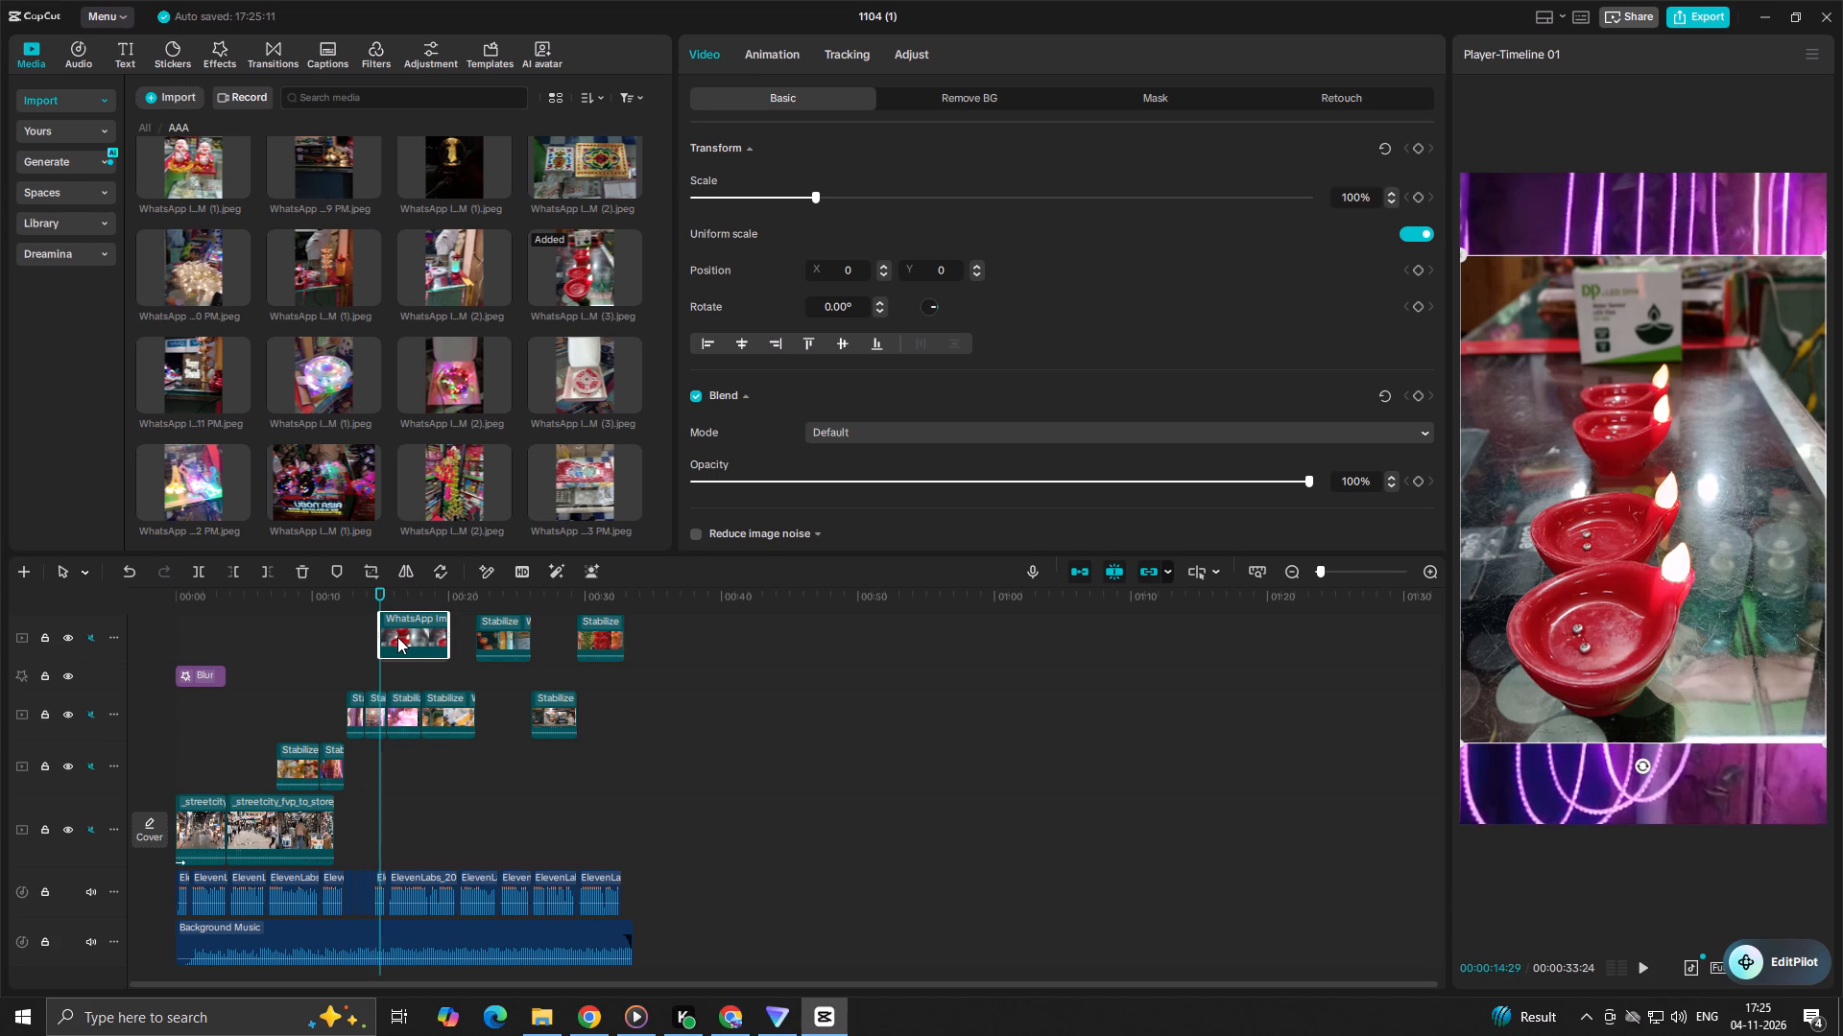
pyautogui.click(363, 653)
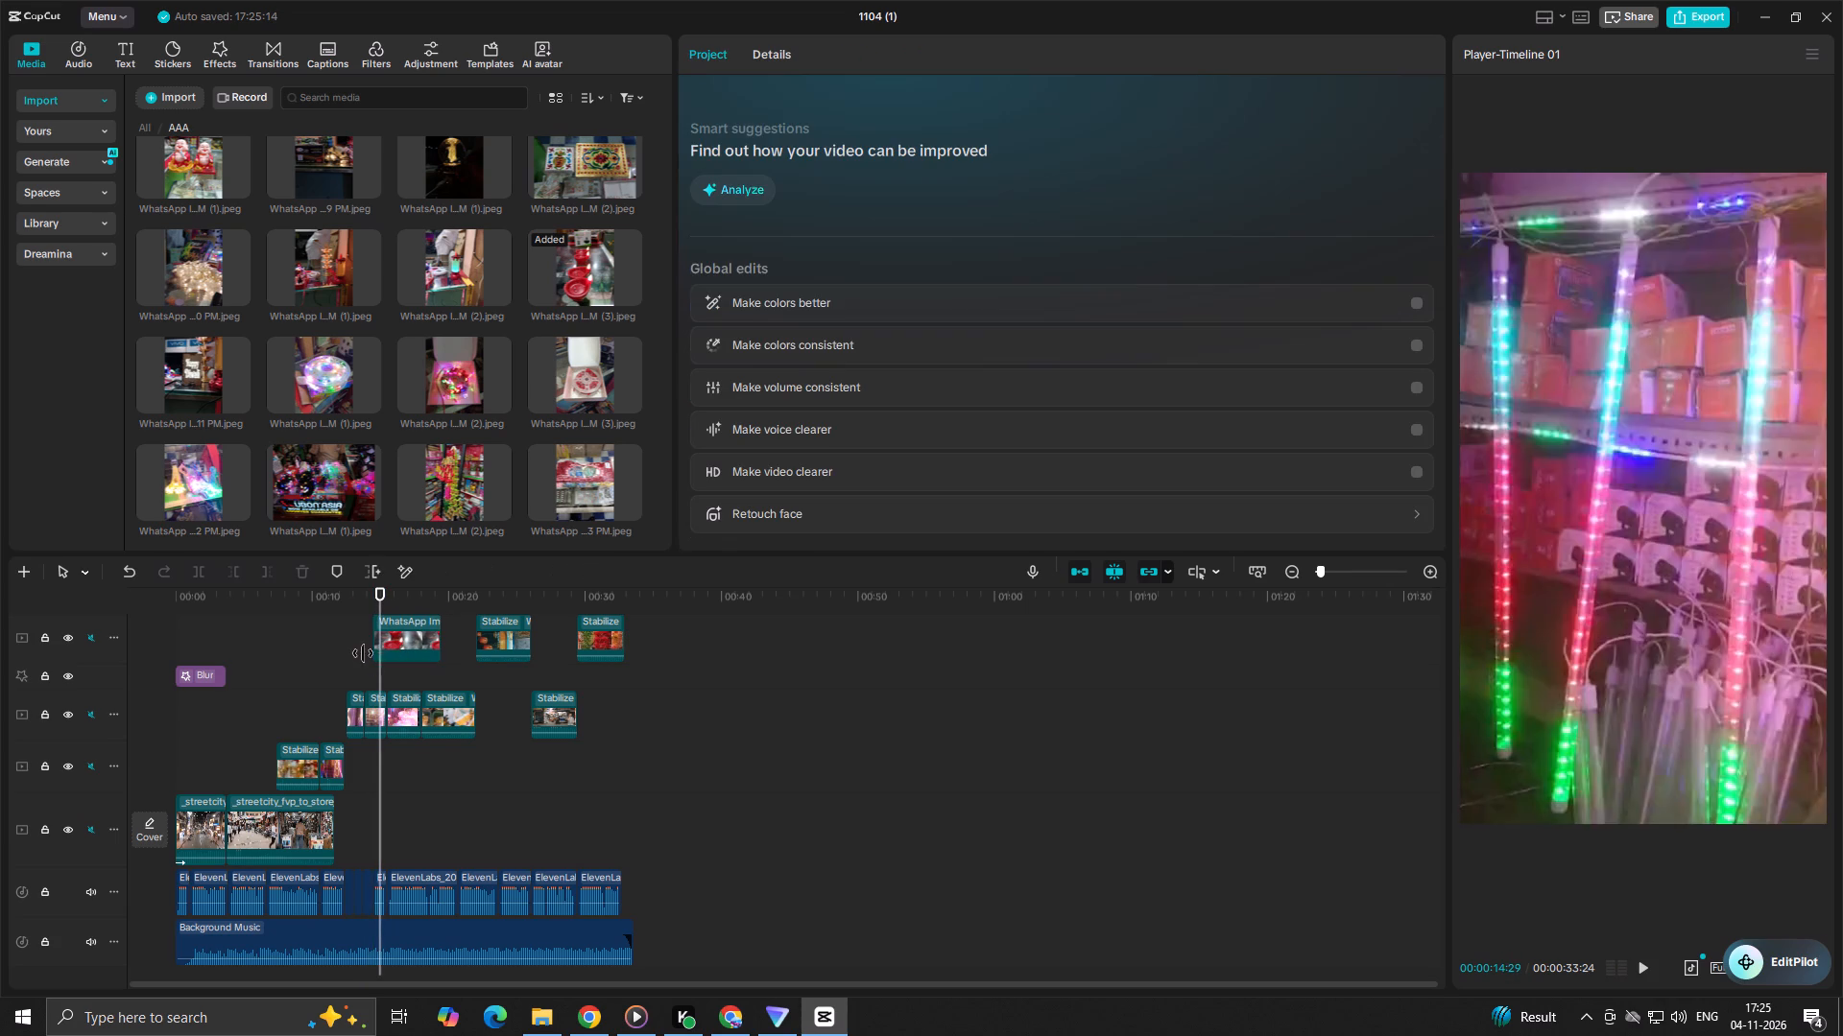
# Check the new diya photo's timing in playback and scale the photo down to 73% over the pink lights video.
pyautogui.press('space')
pyautogui.press('space')
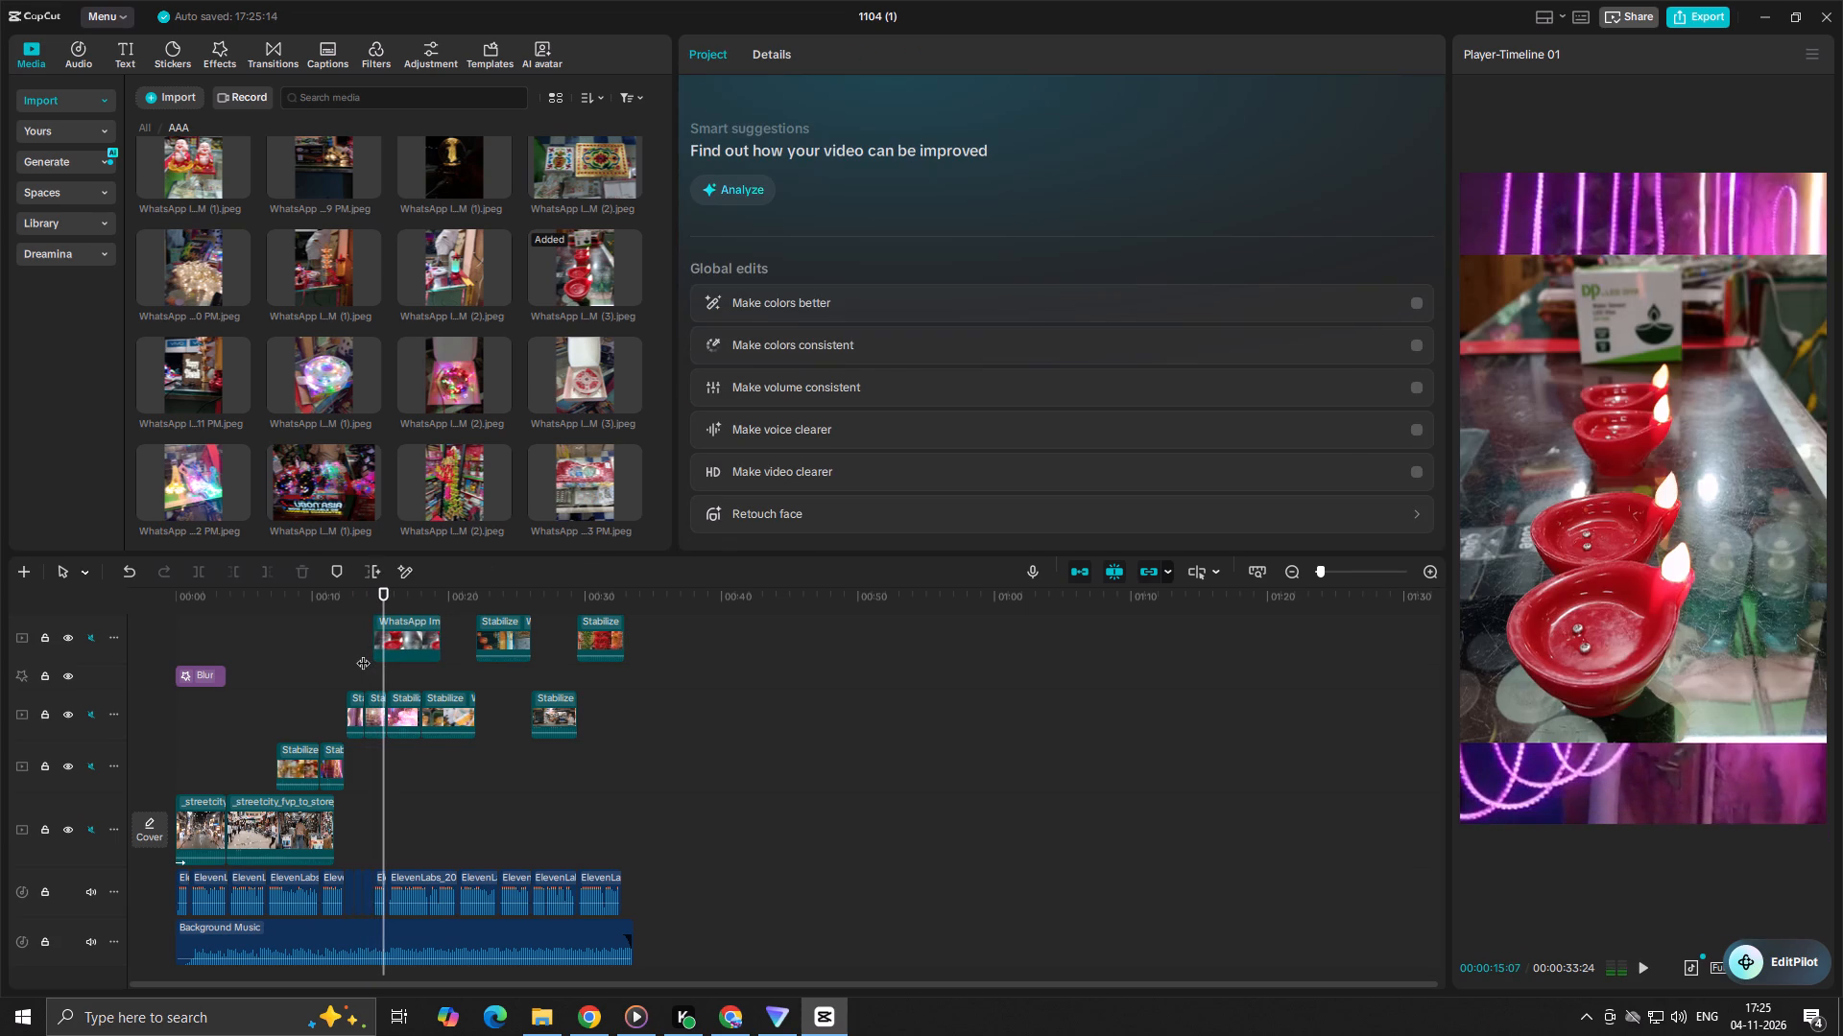
pyautogui.keyDown('ctrl'); pyautogui.scroll(15, 366, 659); pyautogui.keyUp('ctrl')
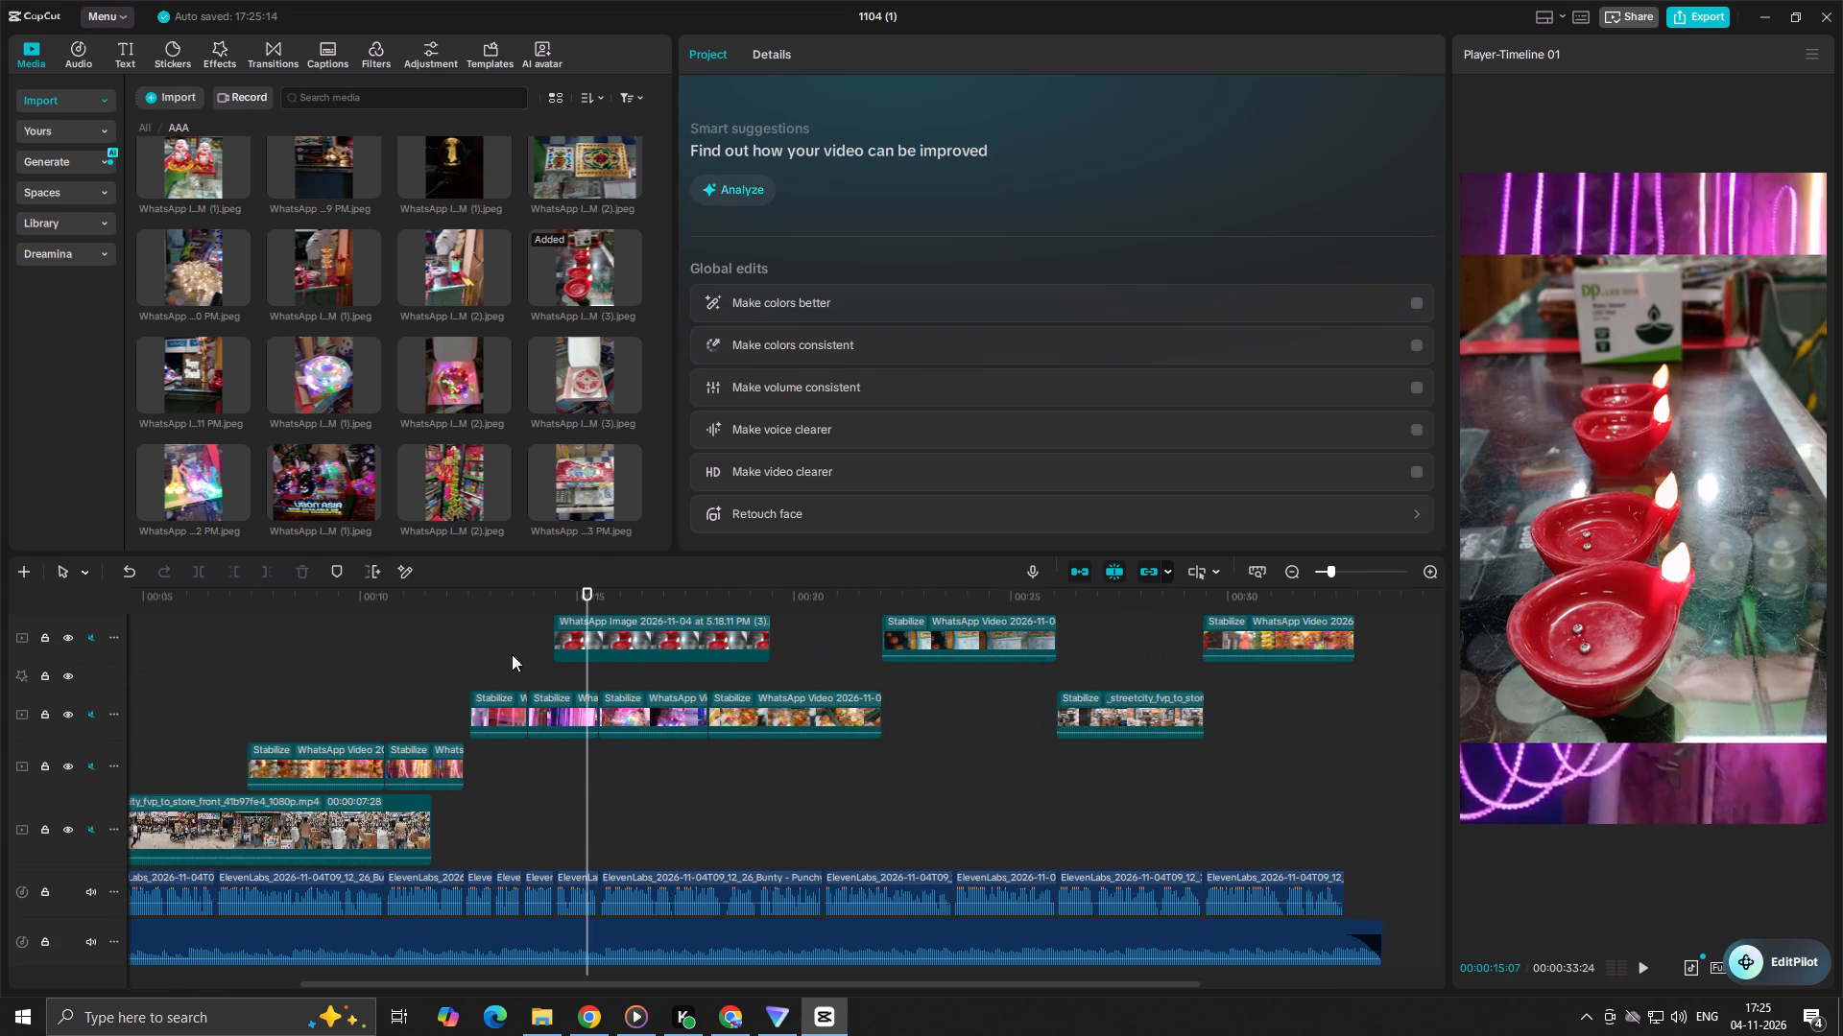
pyautogui.click(470, 652)
pyautogui.press('space')
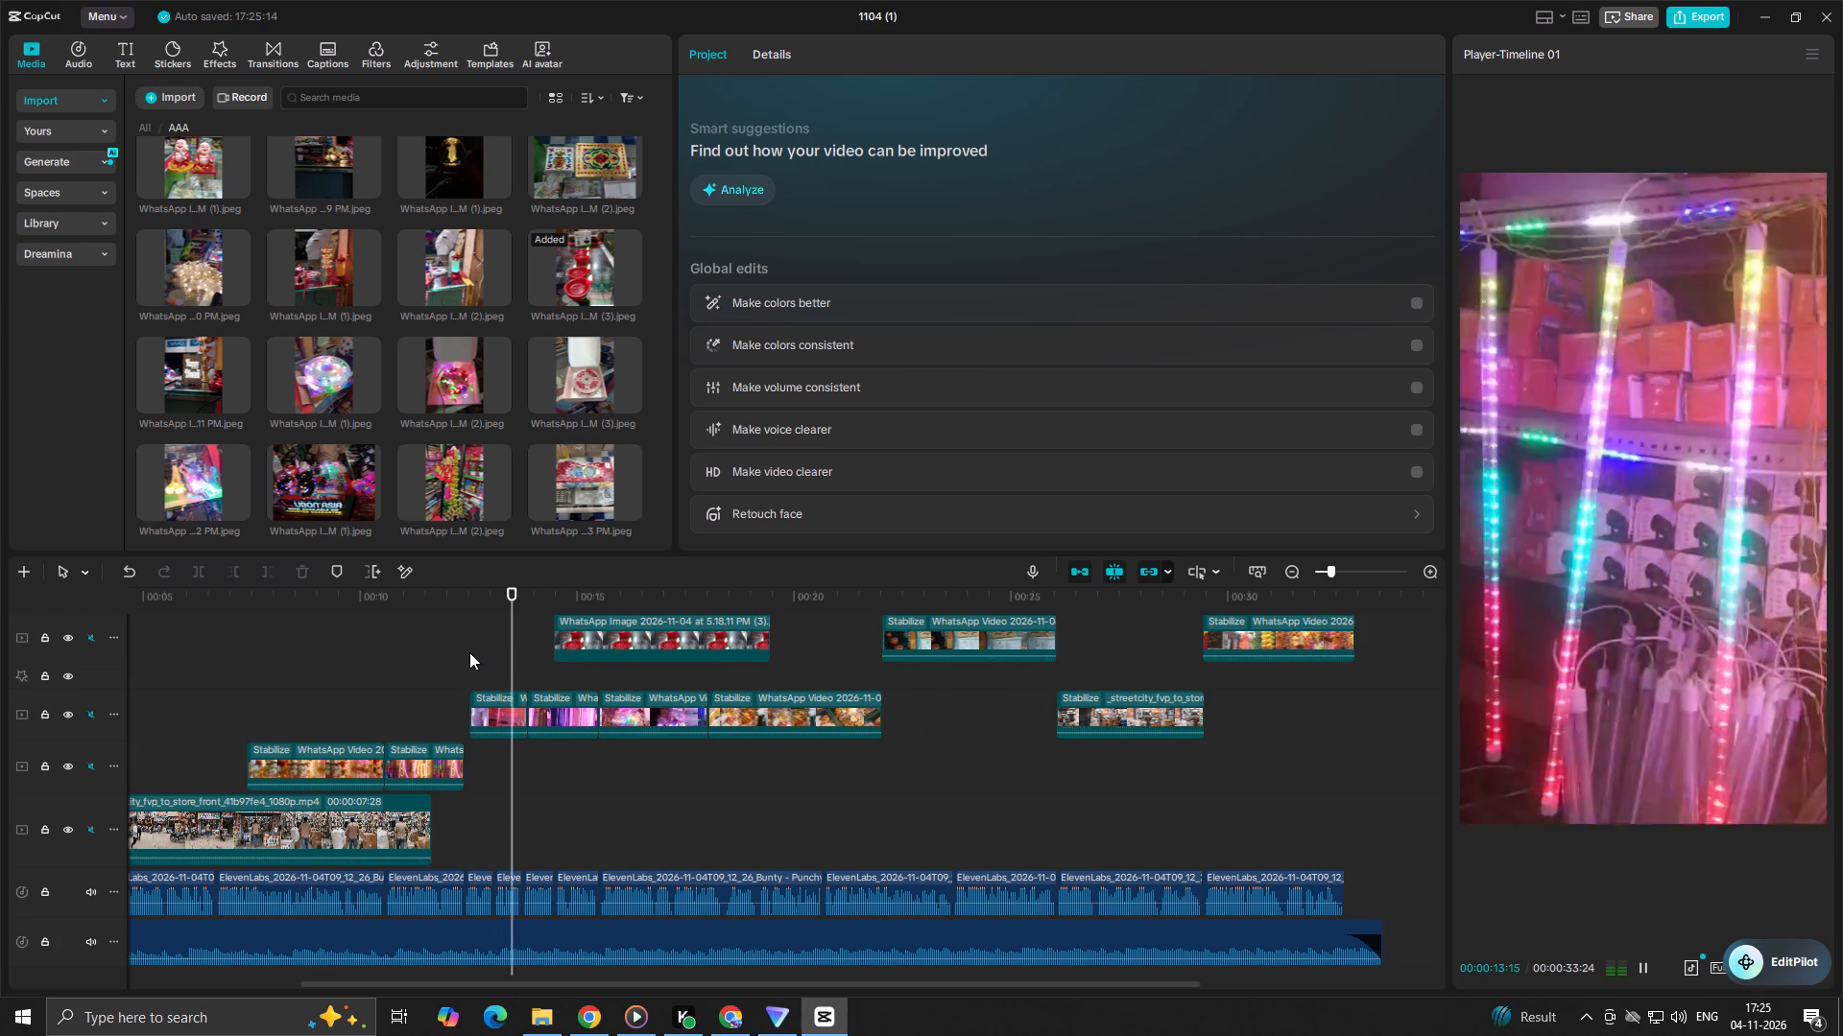
pyautogui.press('space')
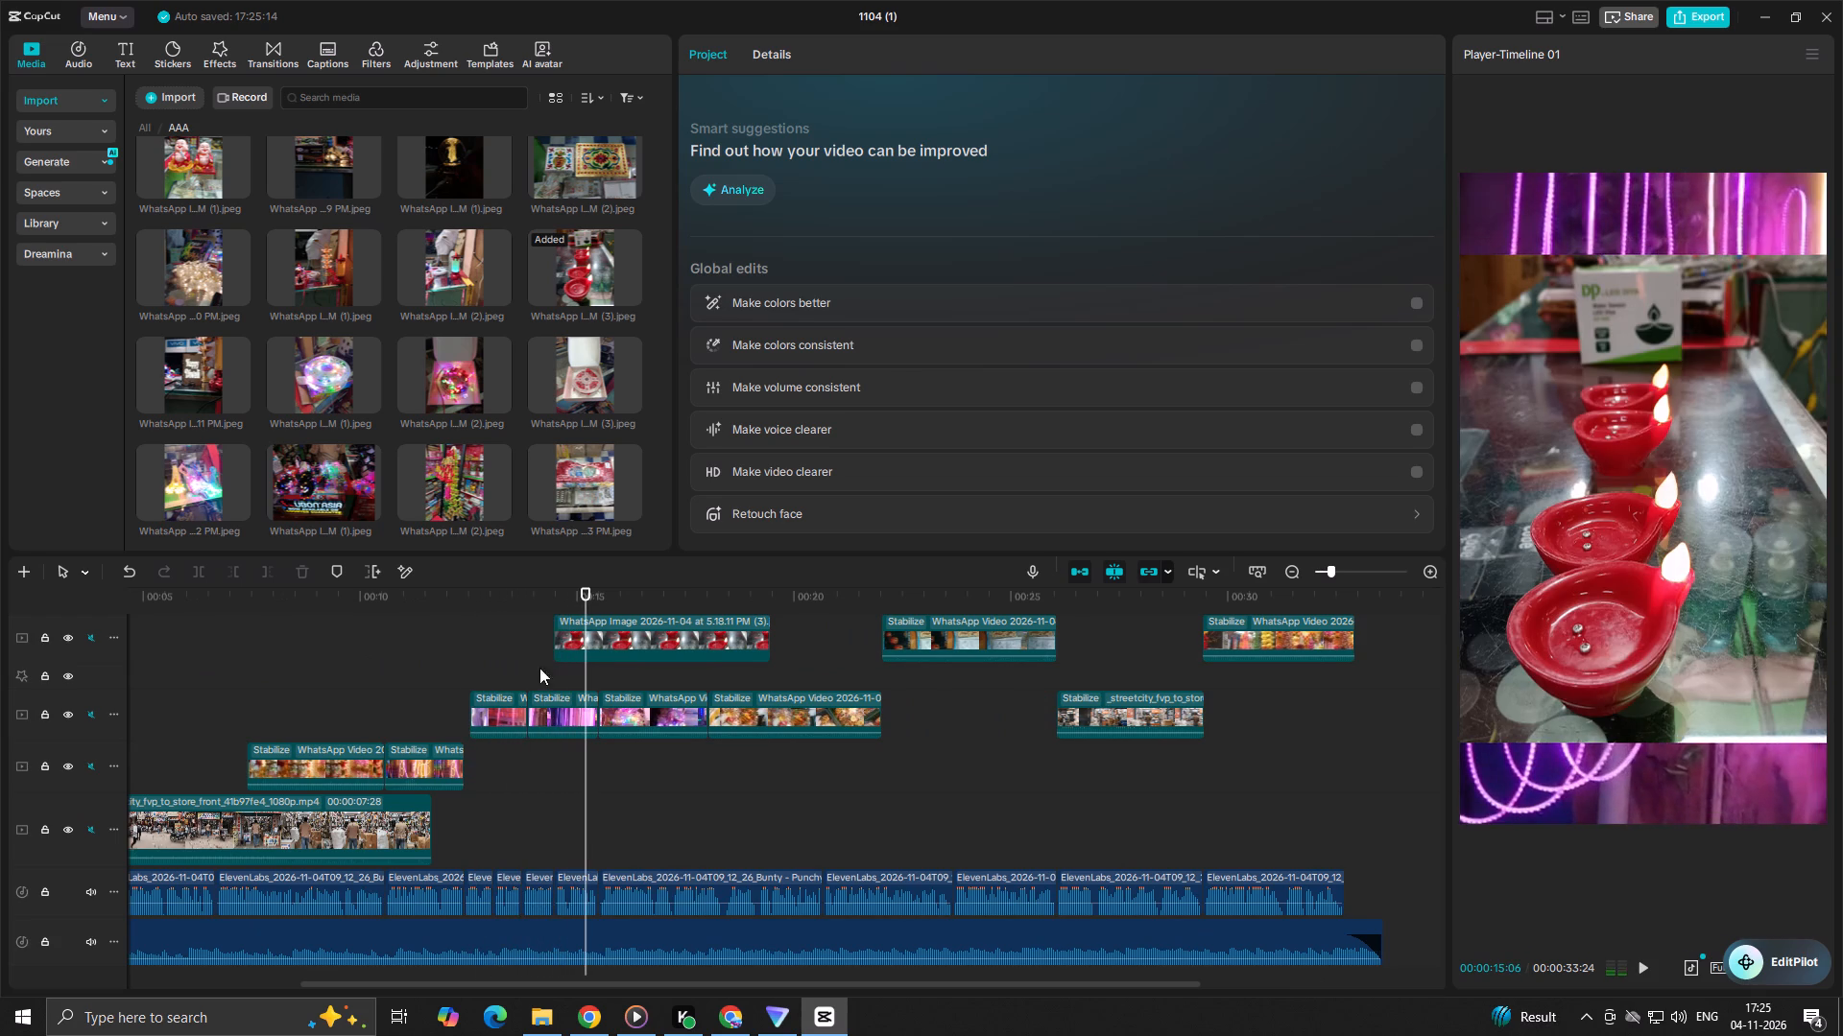
pyautogui.click(593, 643)
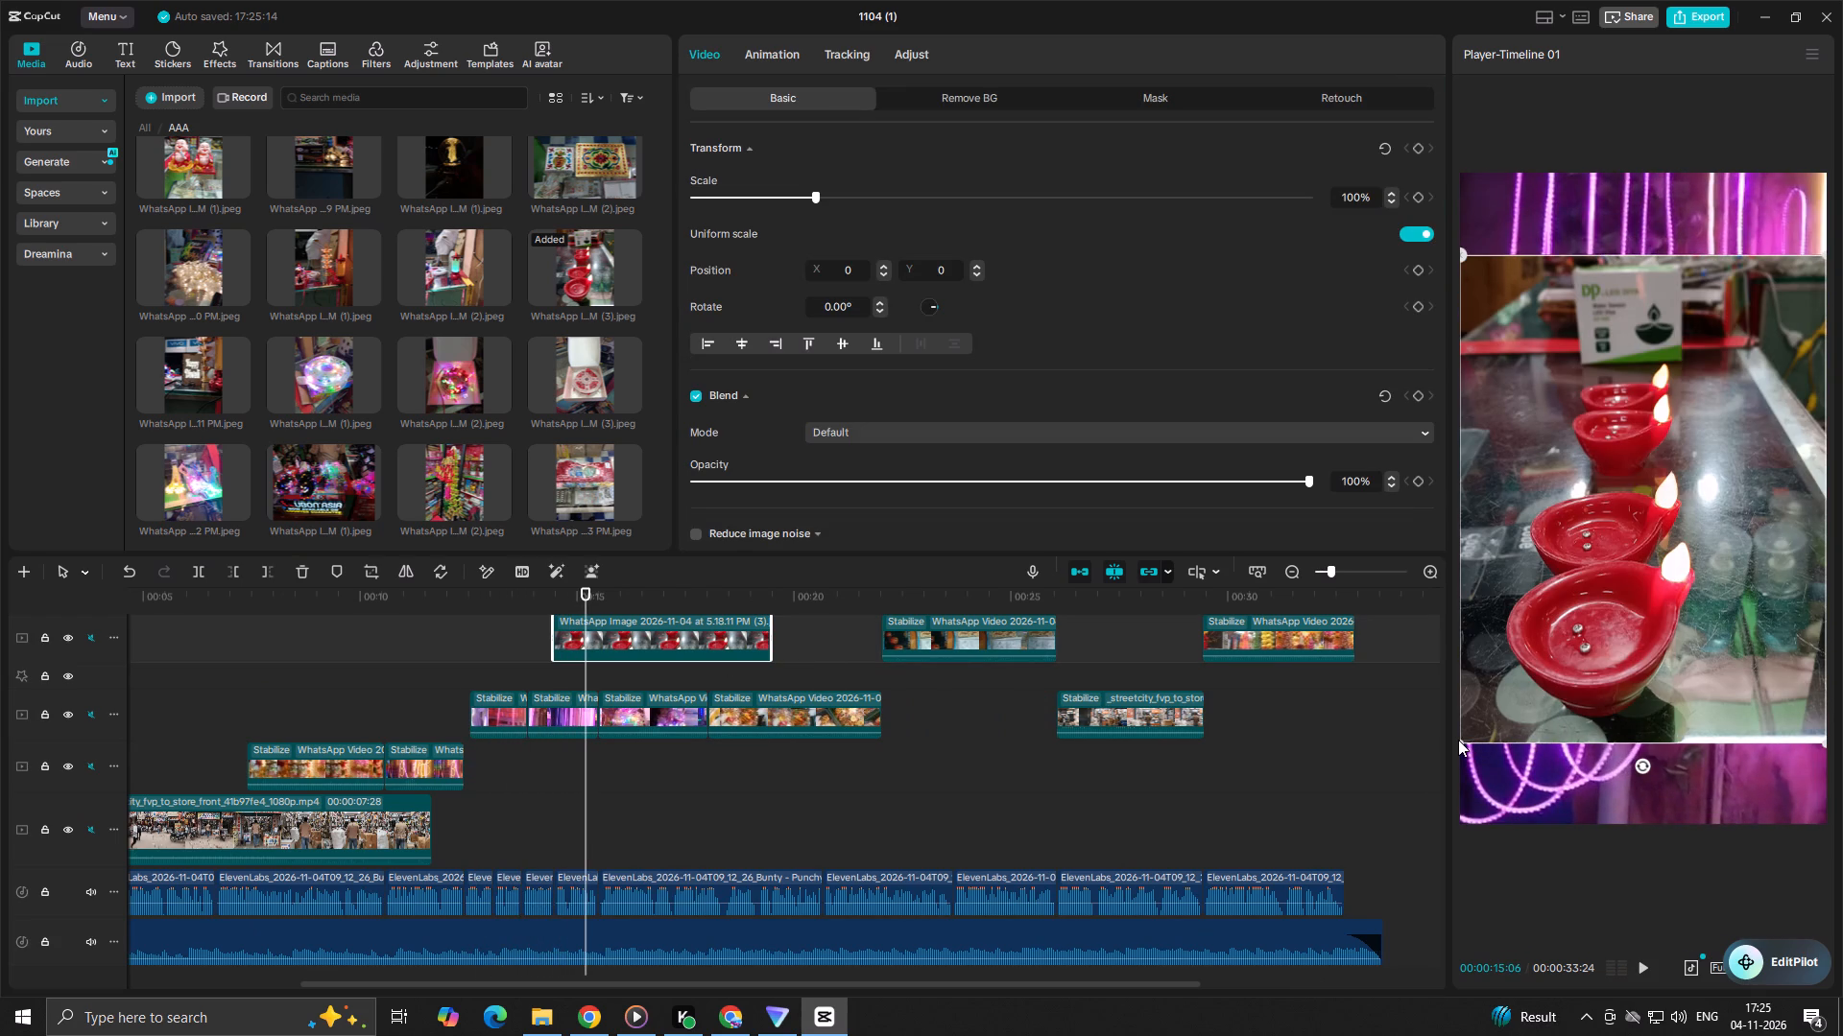
pyautogui.moveTo(1462, 738); pyautogui.dragTo(1497, 704)
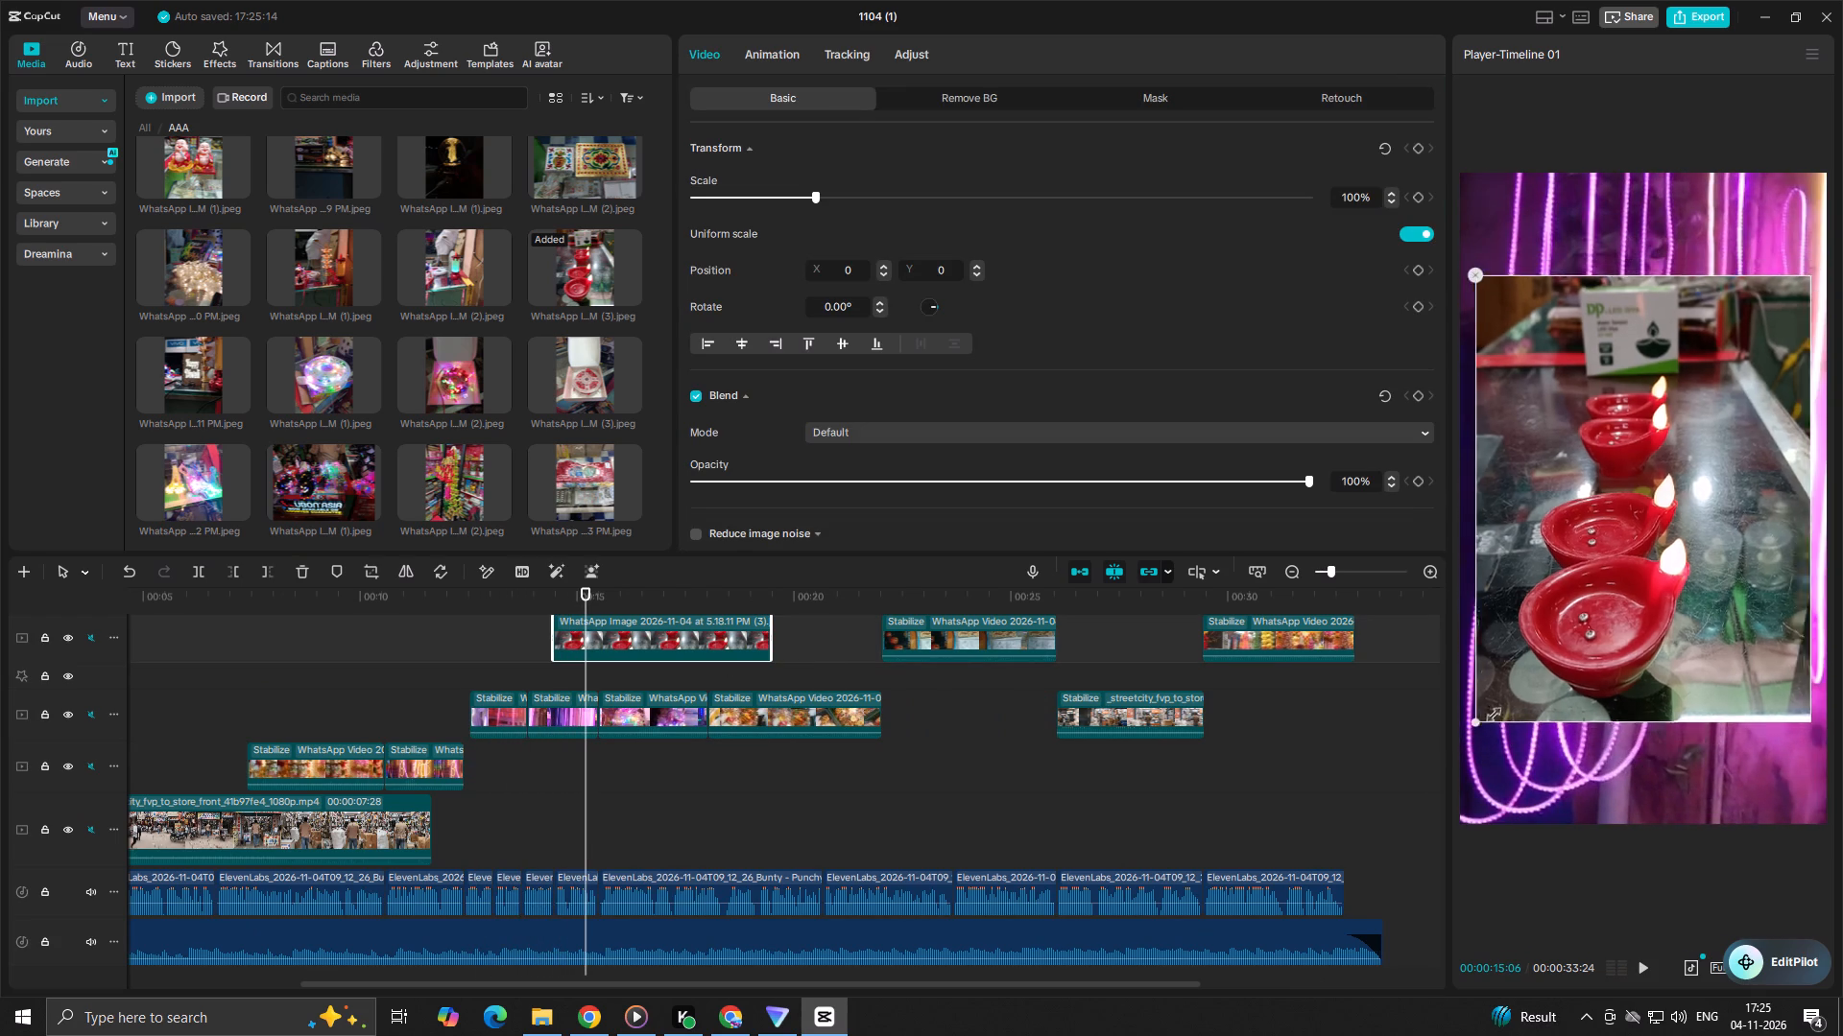
pyautogui.moveTo(1497, 704); pyautogui.dragTo(1546, 655)
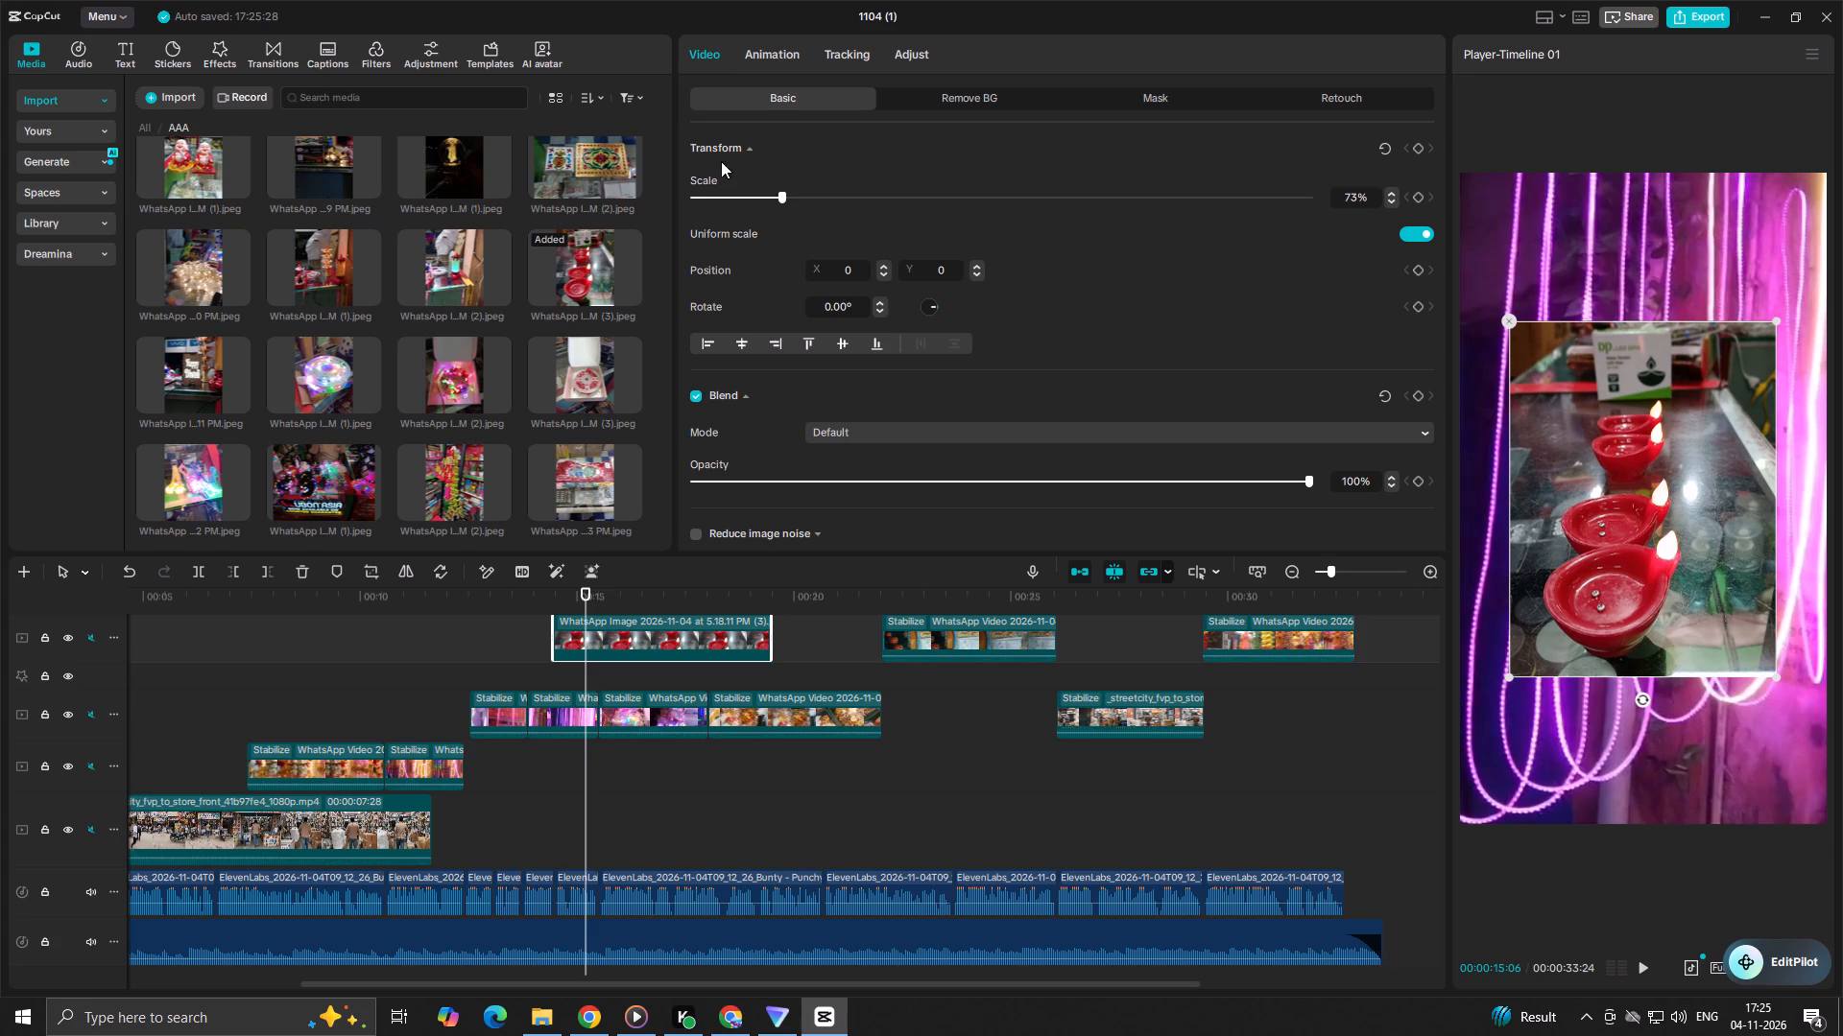
# Play the timeline from about 14 s and again from about 12.5 s to check the lead-in to the resized diya photo.
pyautogui.click(542, 641)
pyautogui.press('space')
pyautogui.press('space')
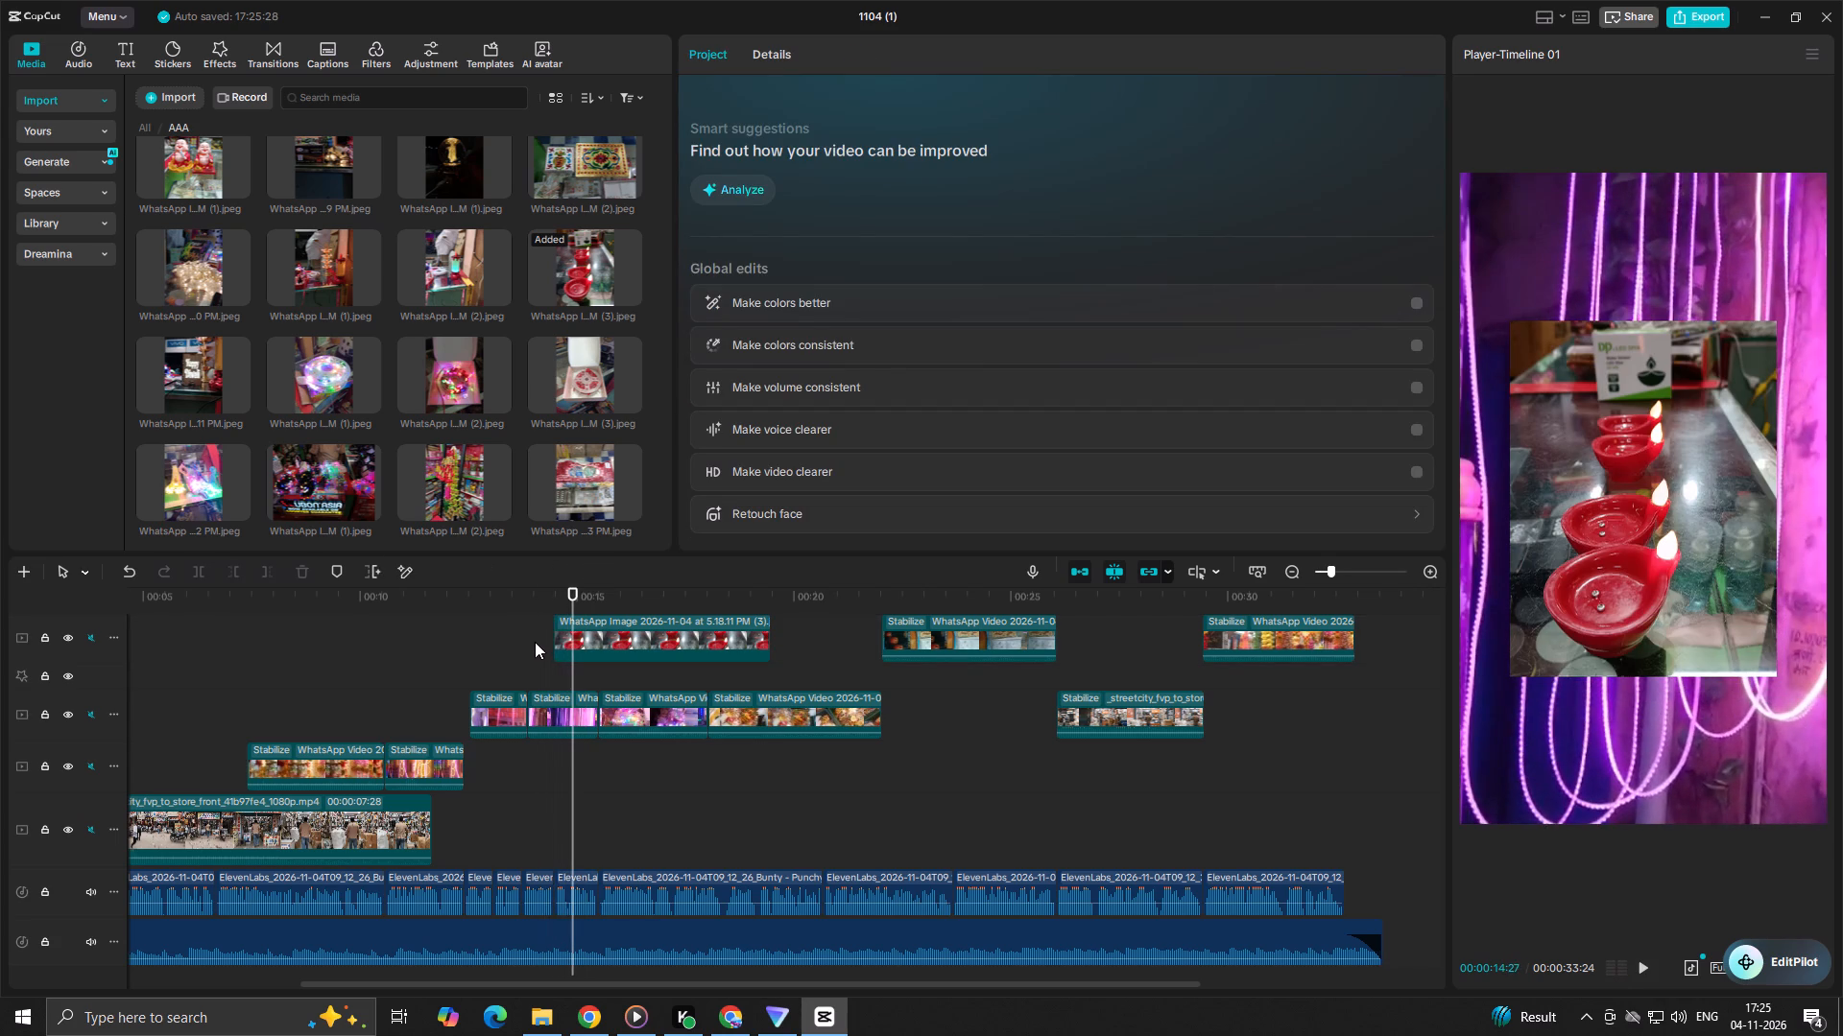
pyautogui.click(475, 639)
pyautogui.press('space')
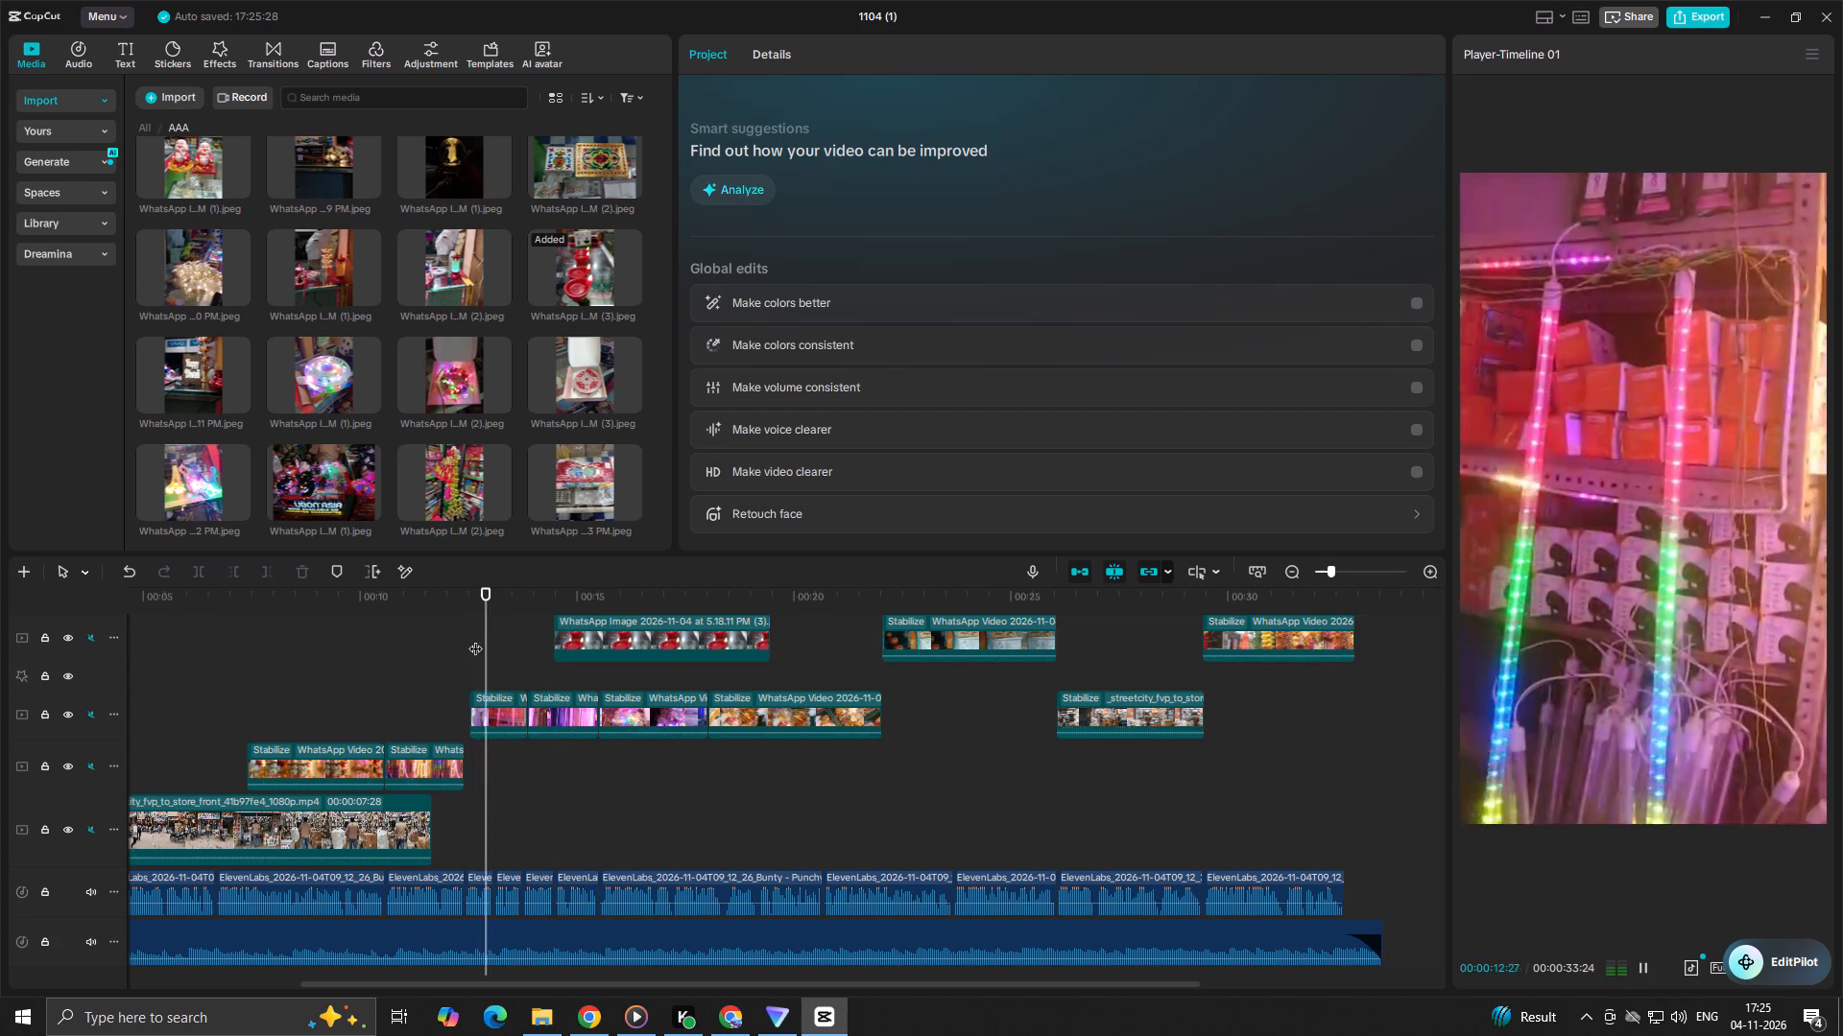
pyautogui.press('space')
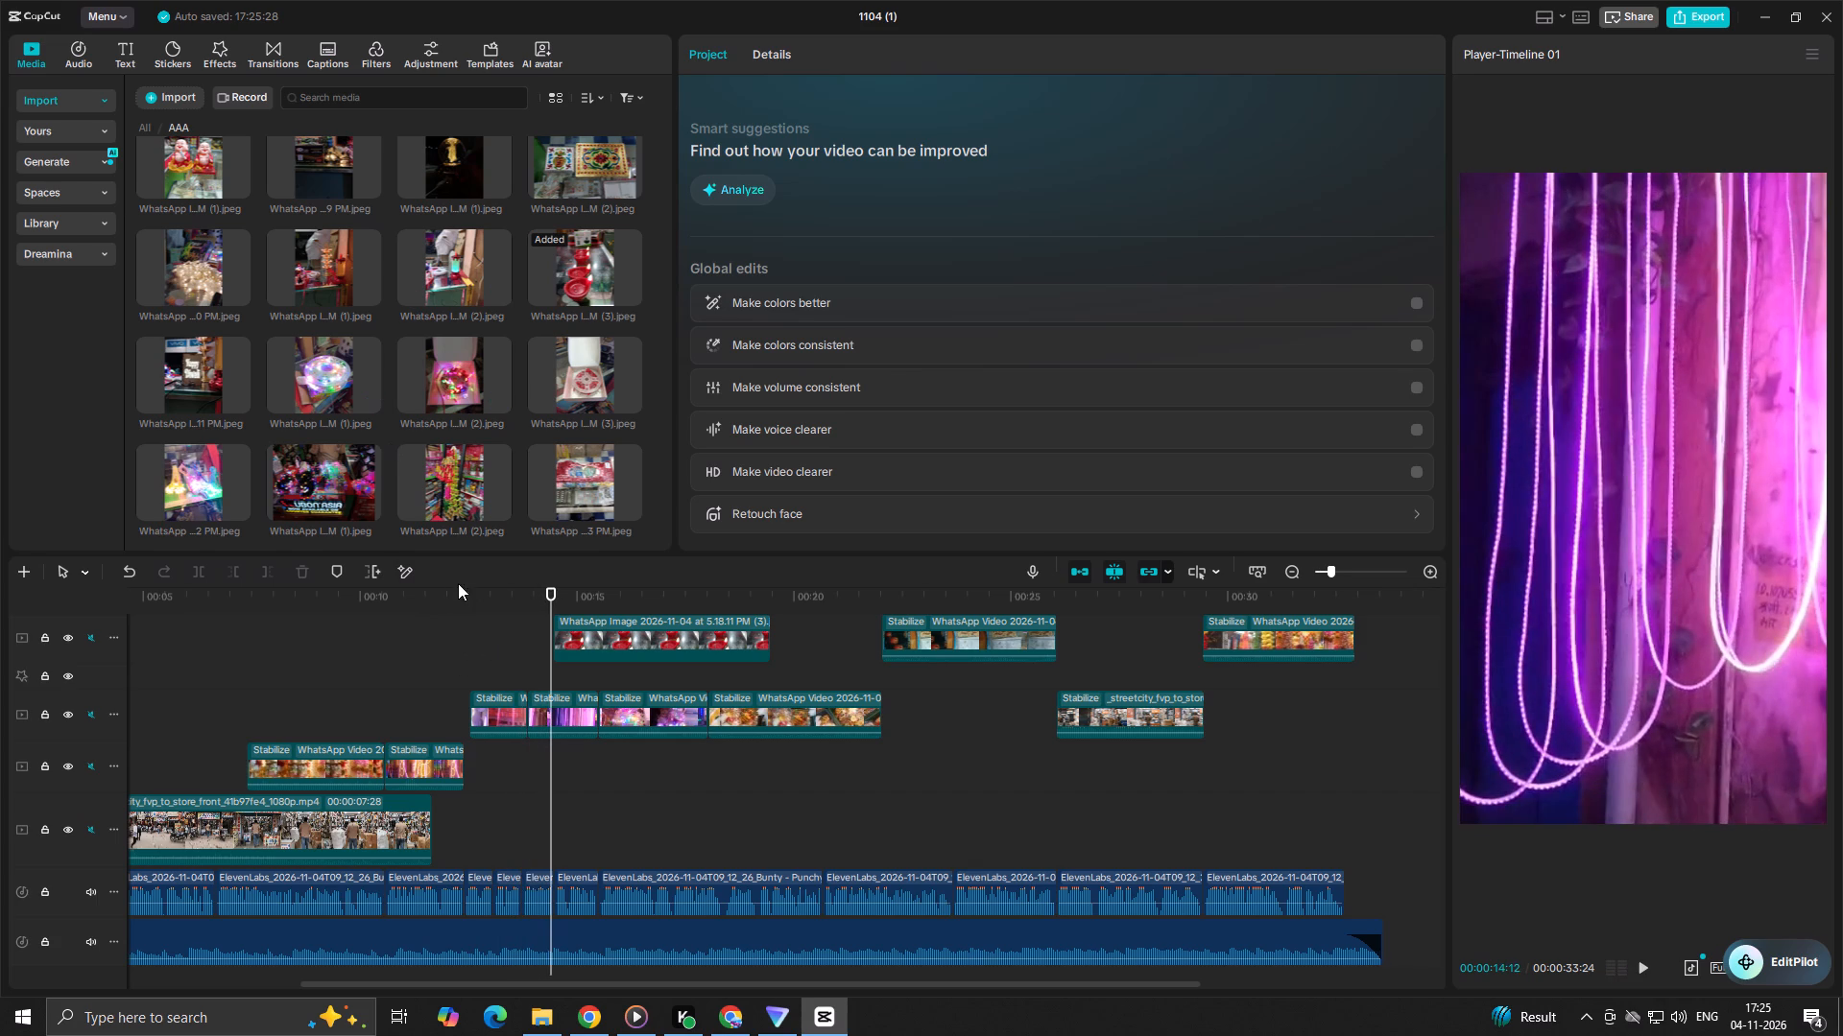
# Preview the decorative light and ornament photos in the AAA folder to find another picture for the light strings section.
pyautogui.click(326, 390)
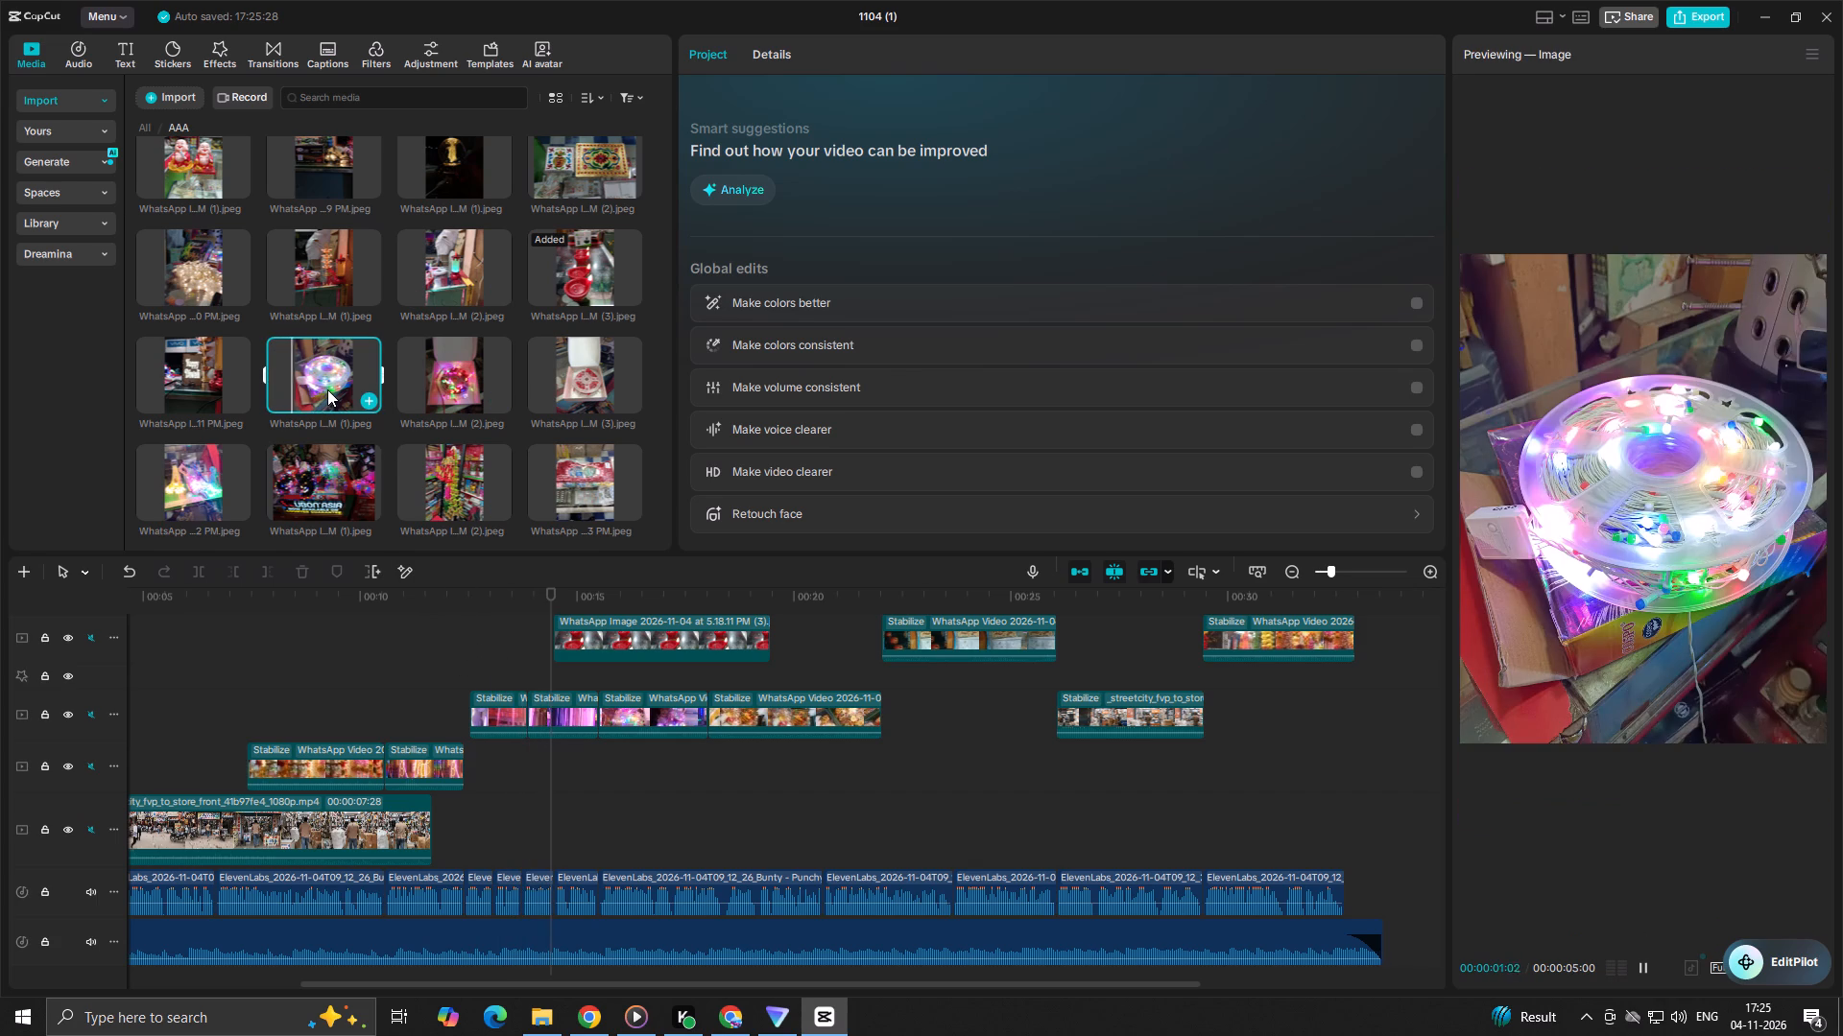
pyautogui.click(188, 474)
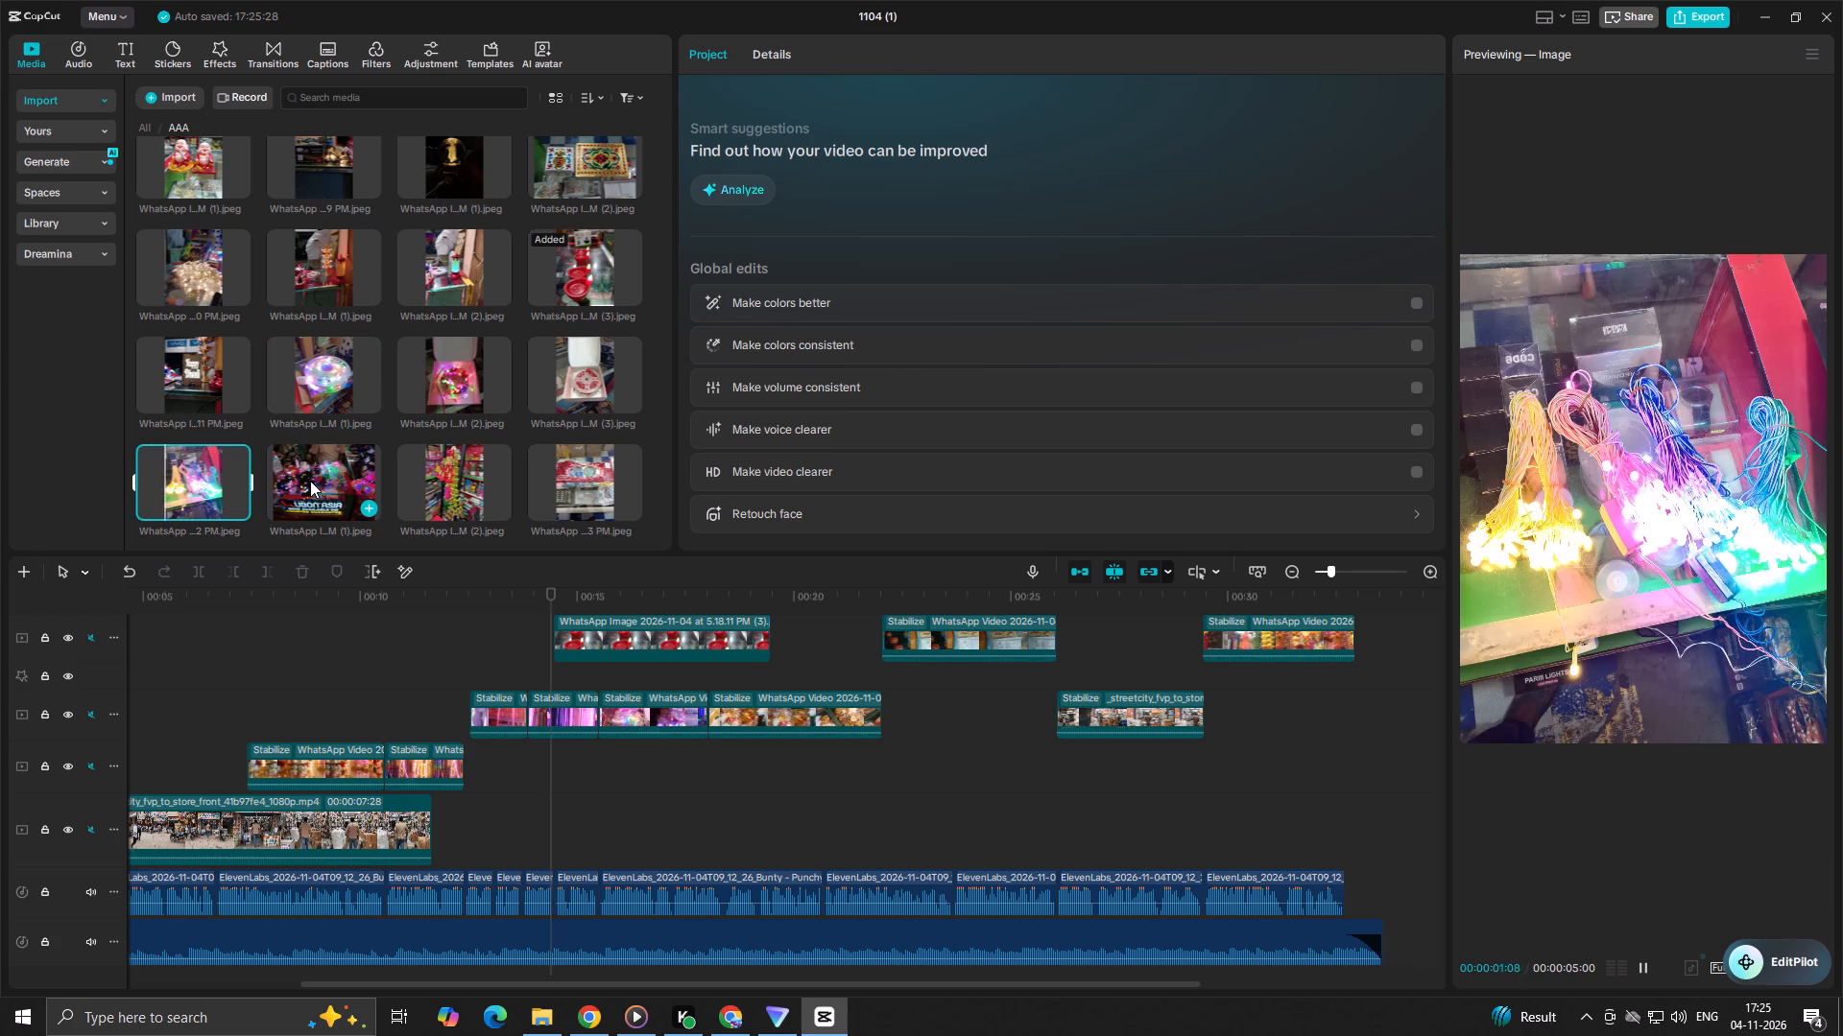
pyautogui.click(310, 481)
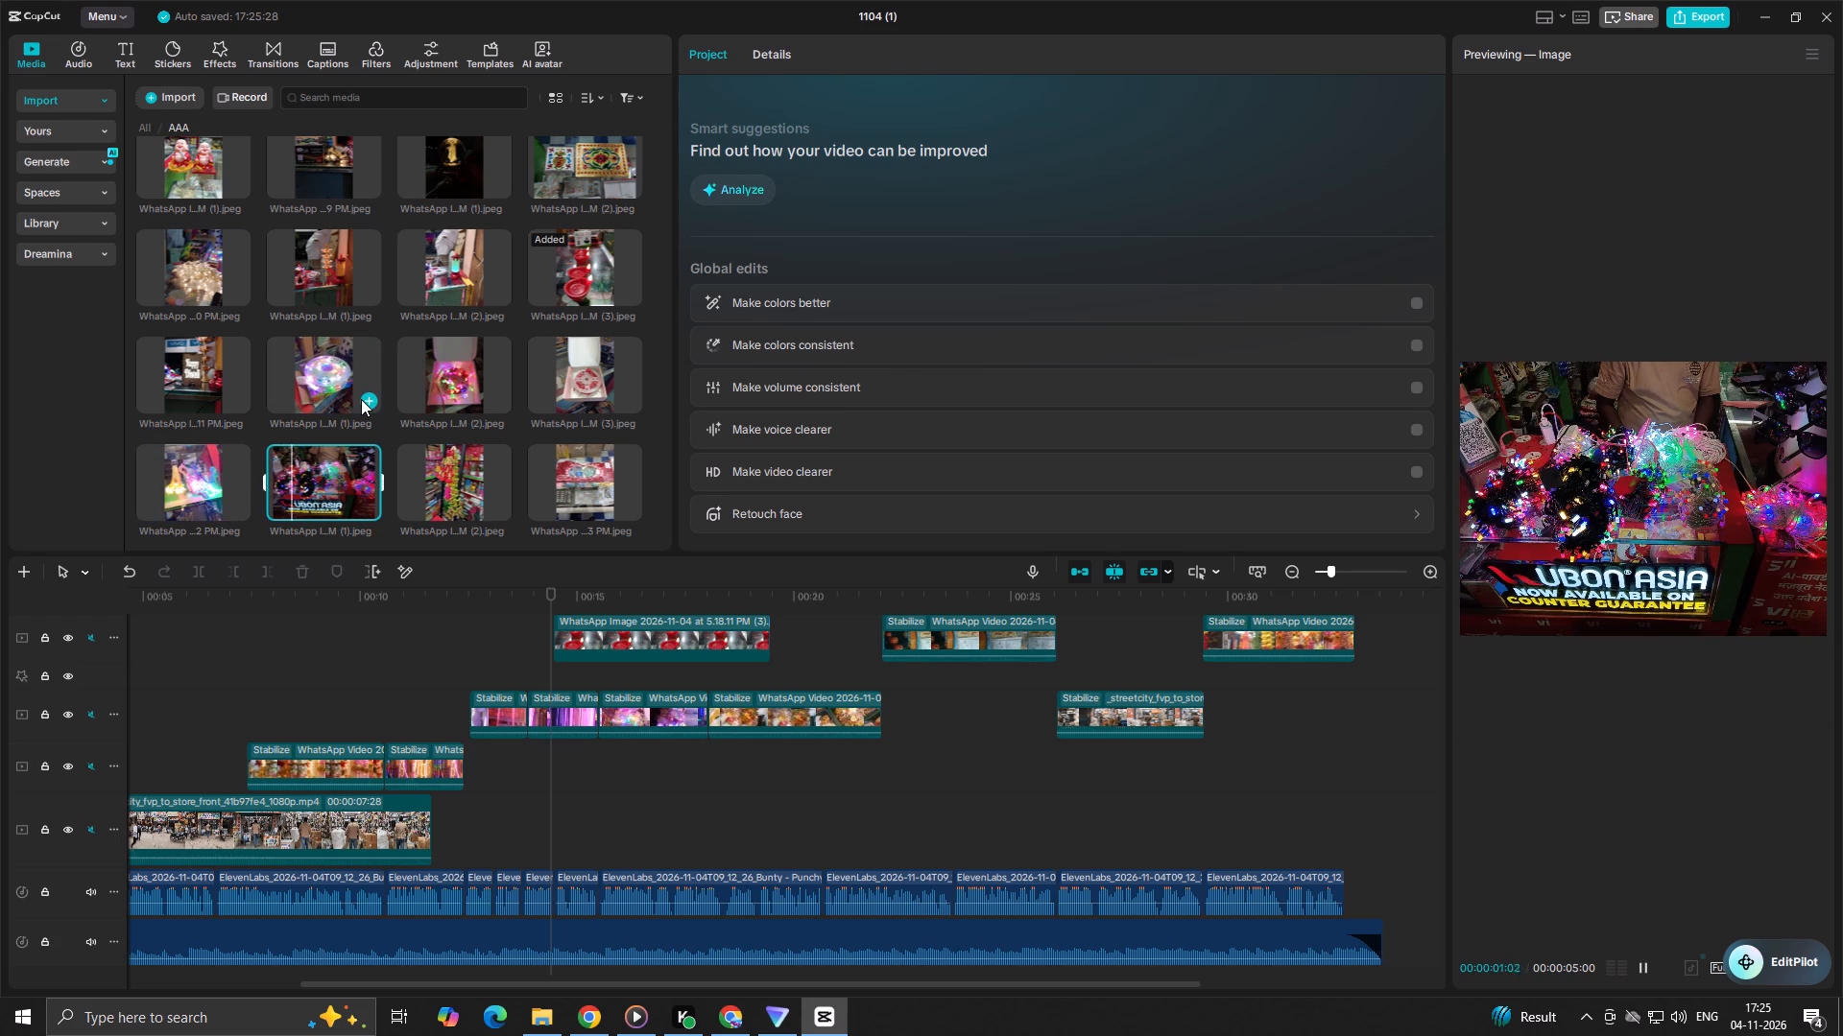
pyautogui.click(588, 366)
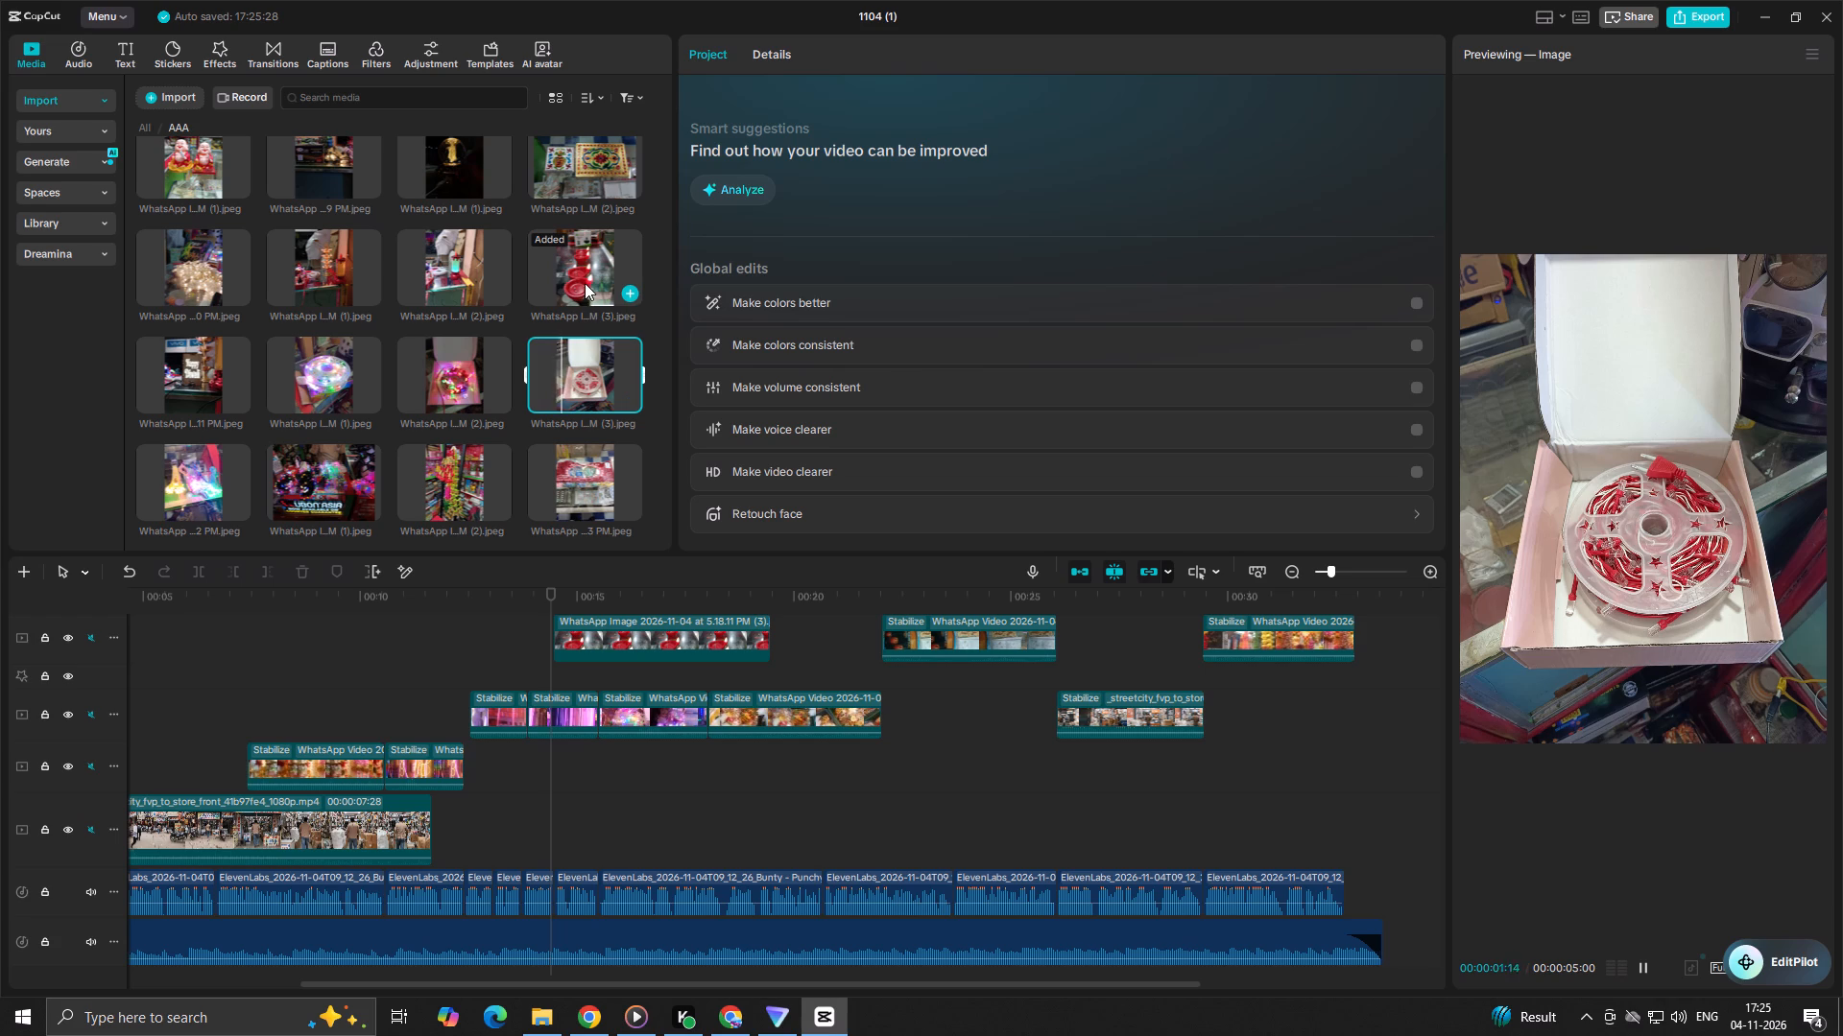
pyautogui.click(595, 178)
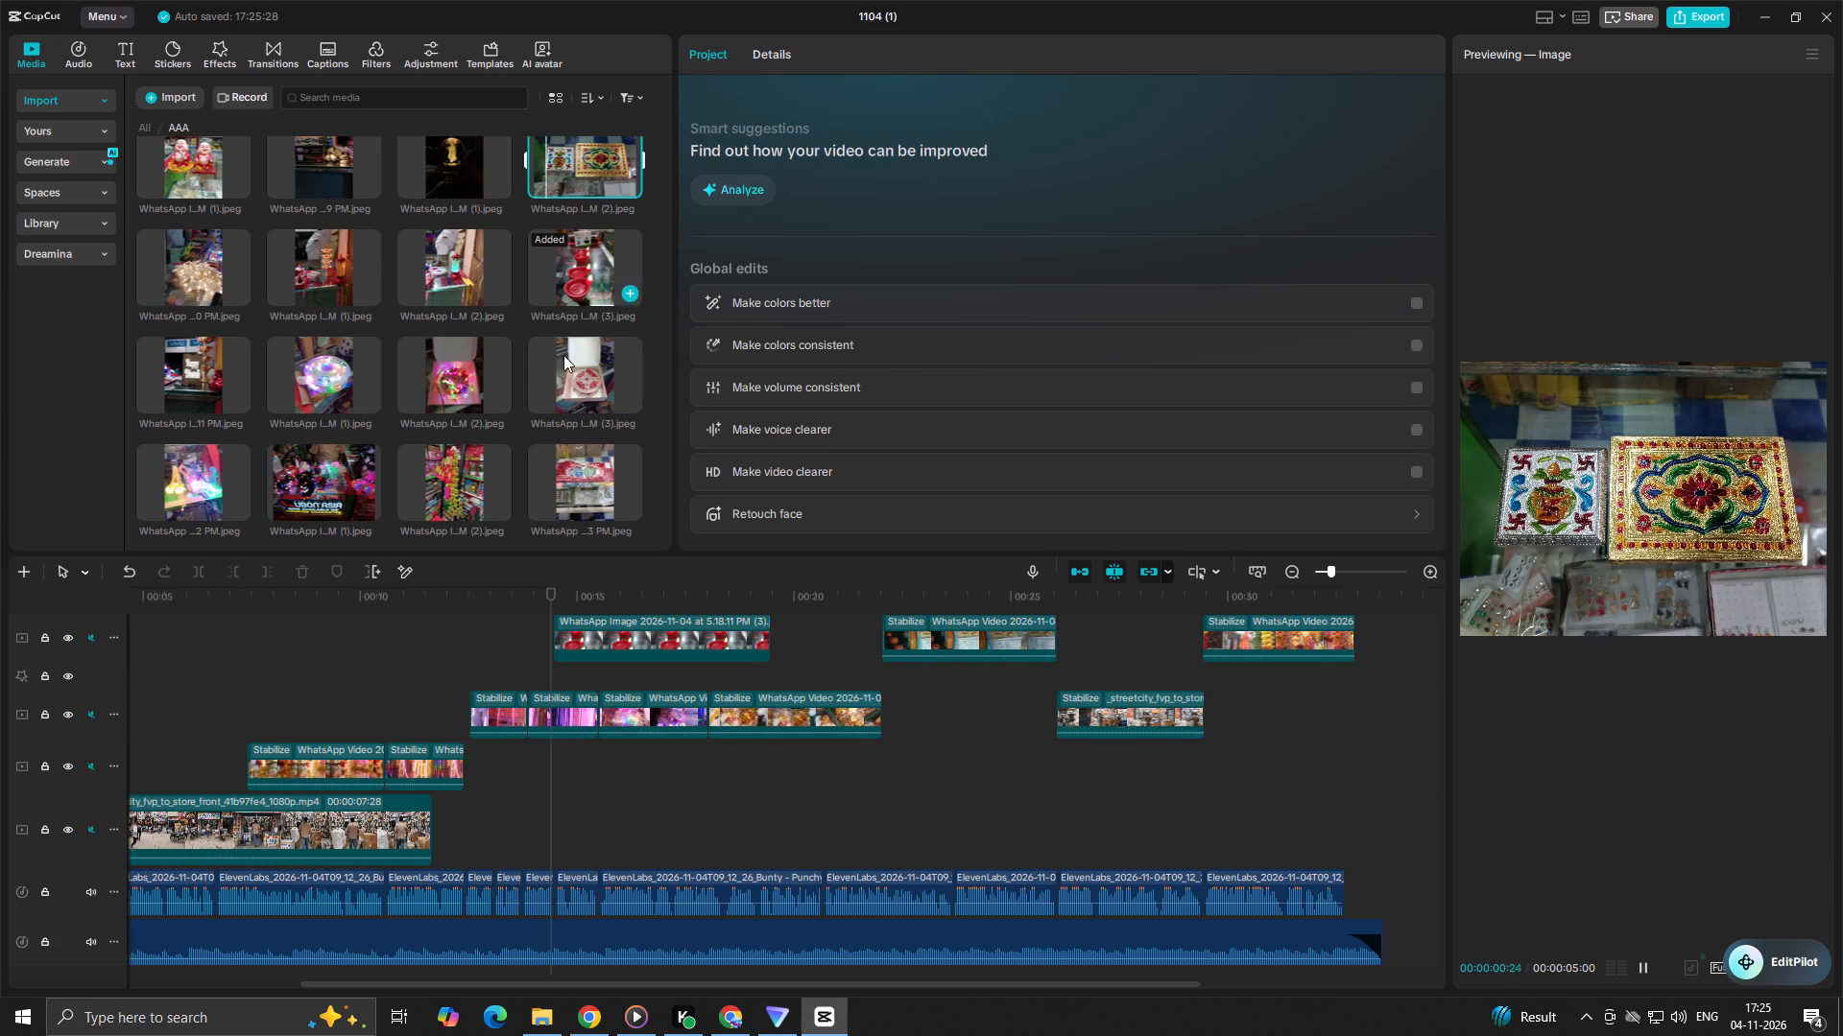
pyautogui.click(575, 475)
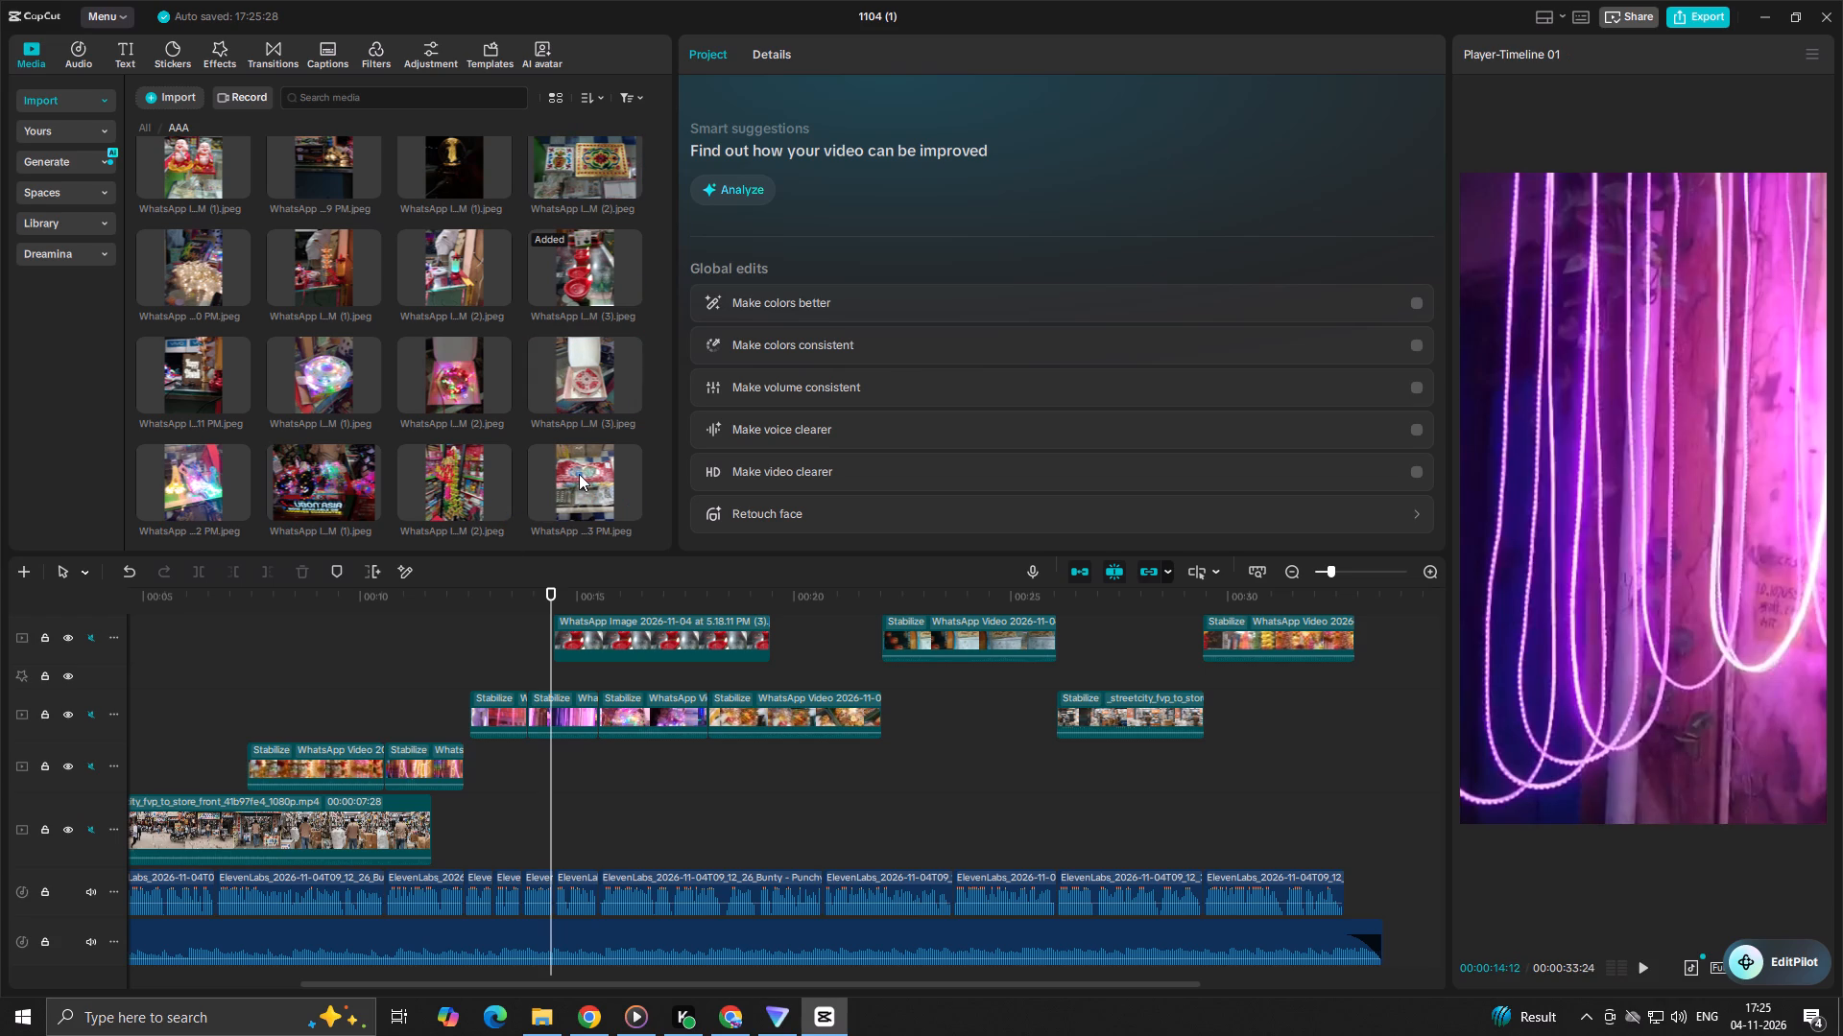
pyautogui.click(582, 463)
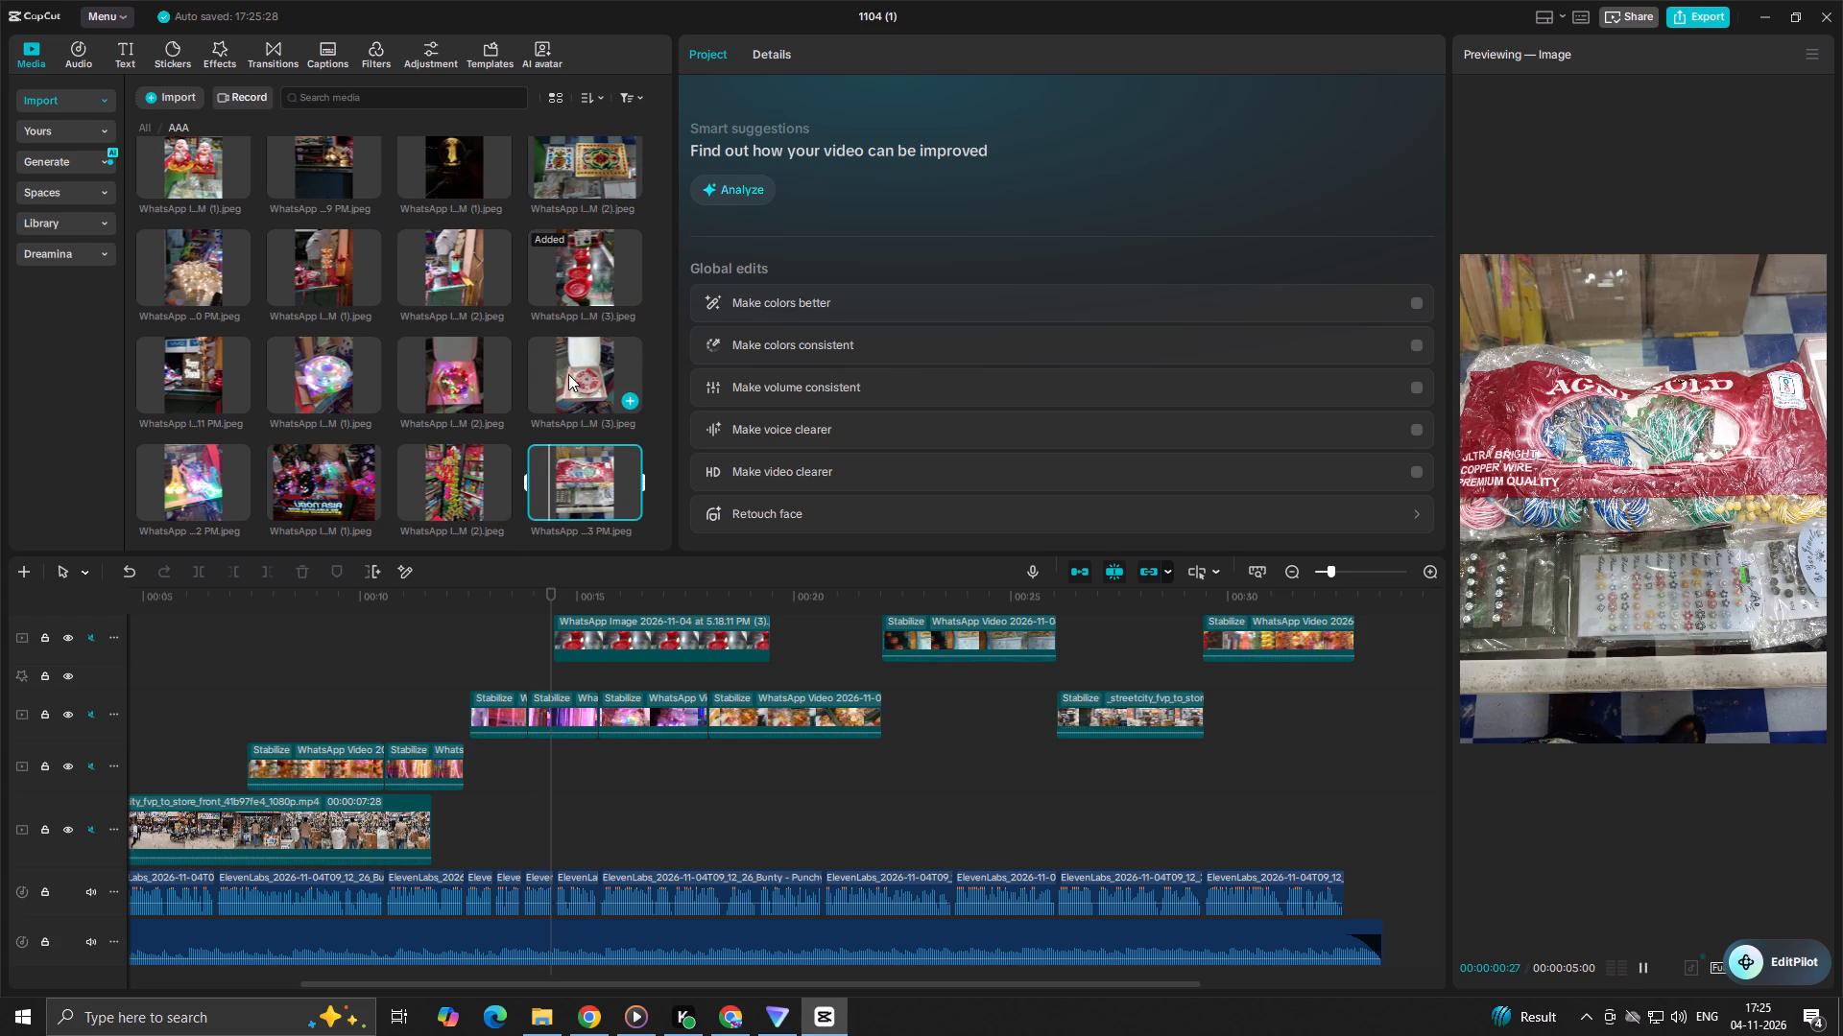
pyautogui.click(458, 388)
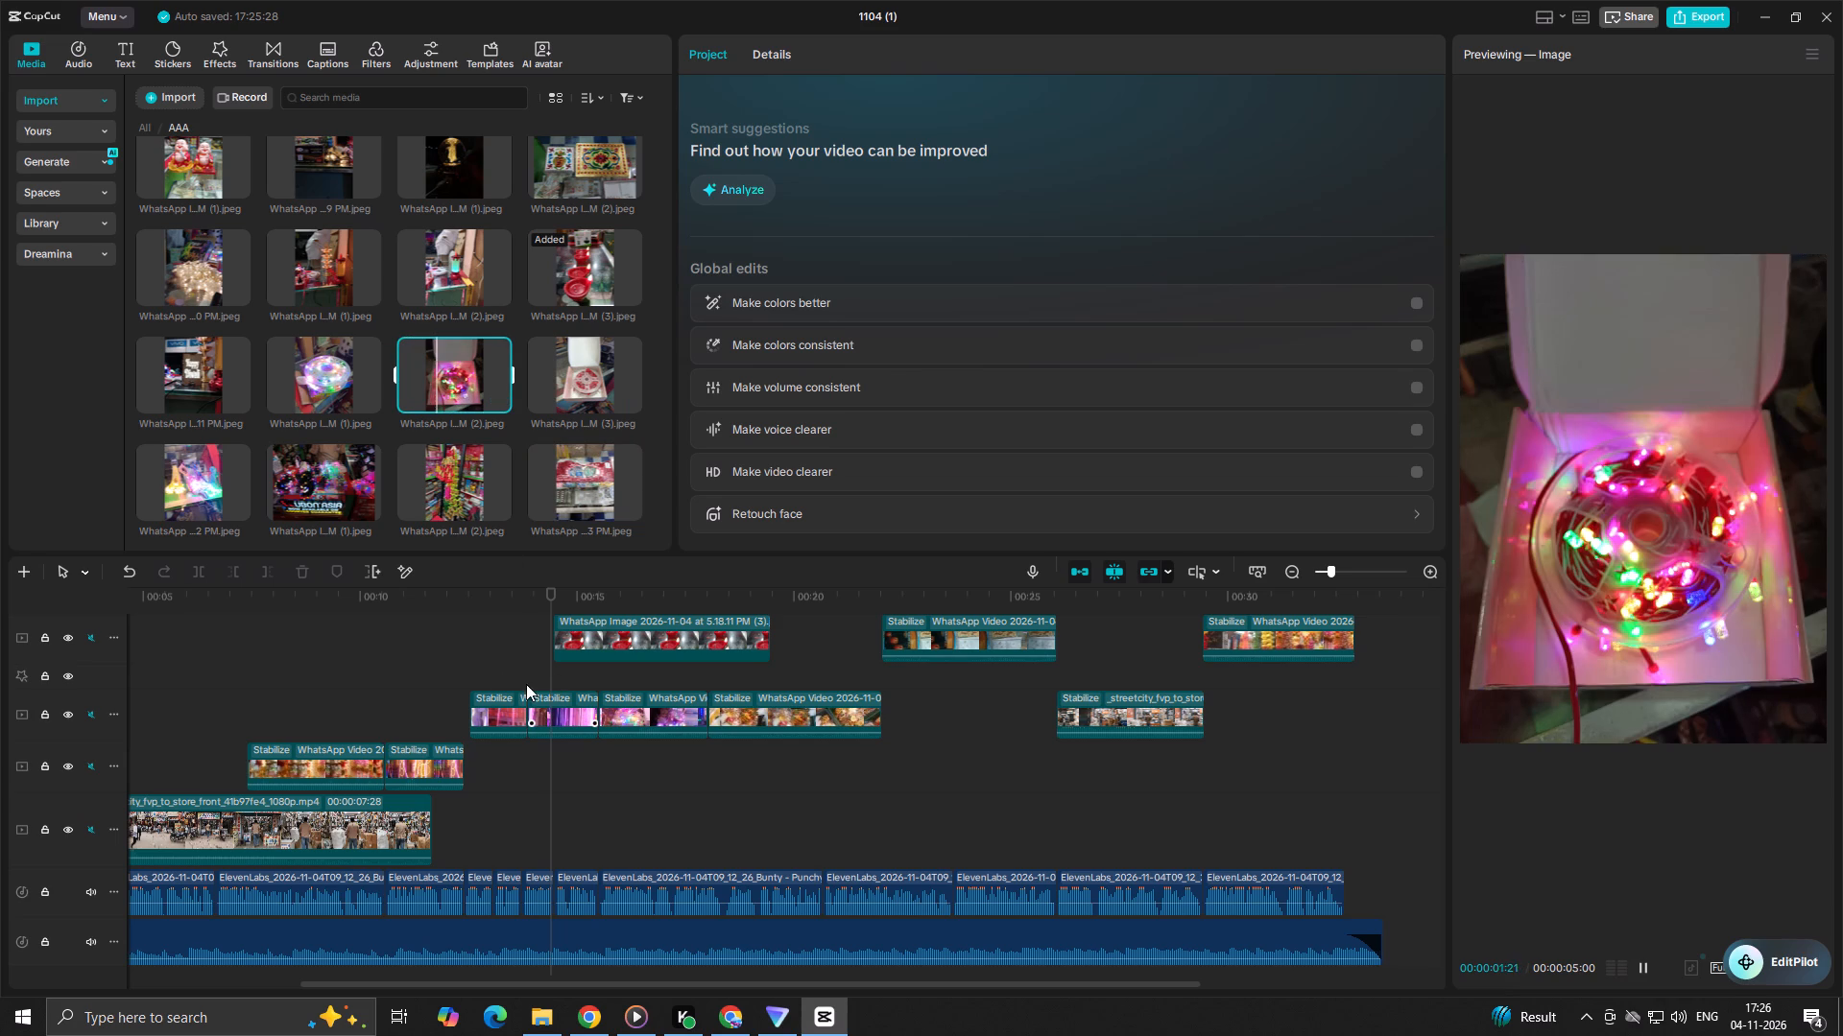
# Add the boxed multicolour LED lights photo on a new track above the light tubes video at about 13 s, trimmed to about 1 second.
pyautogui.click(444, 659)
pyautogui.press('space')
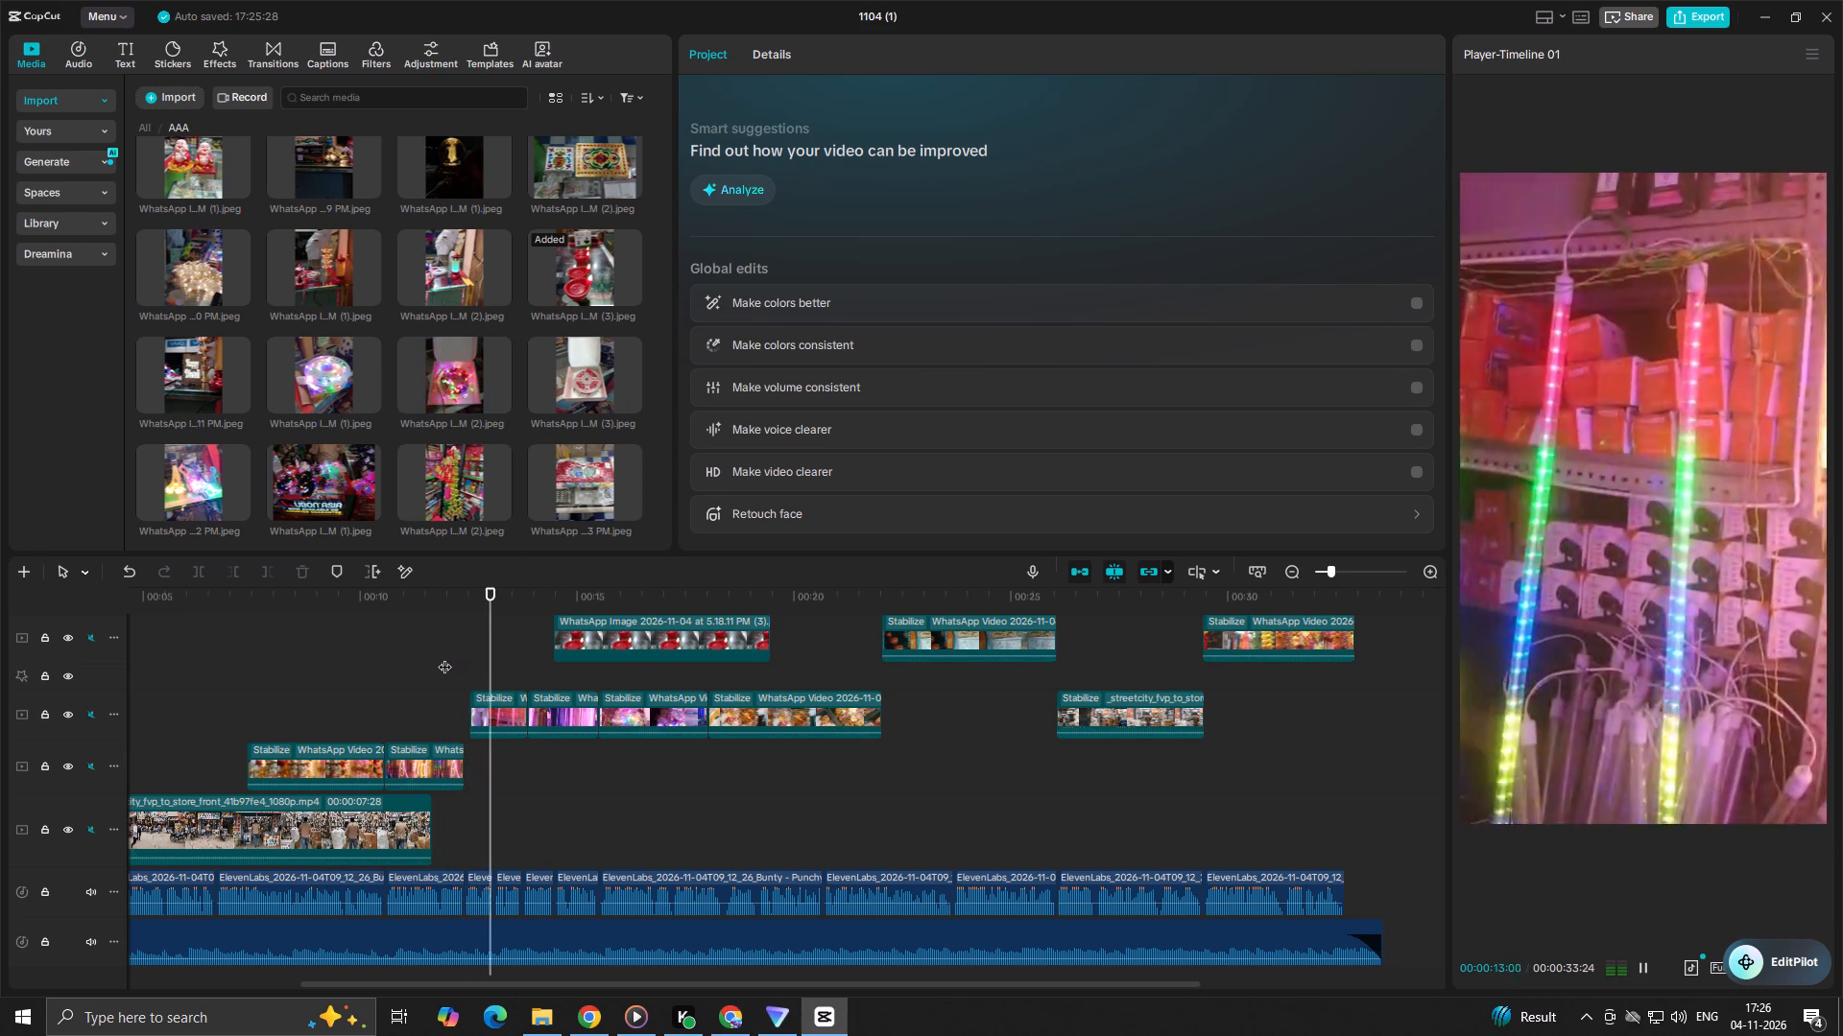
pyautogui.press('space')
pyautogui.keyDown('ctrl'); pyautogui.scroll(9, 510, 679); pyautogui.keyUp('ctrl')
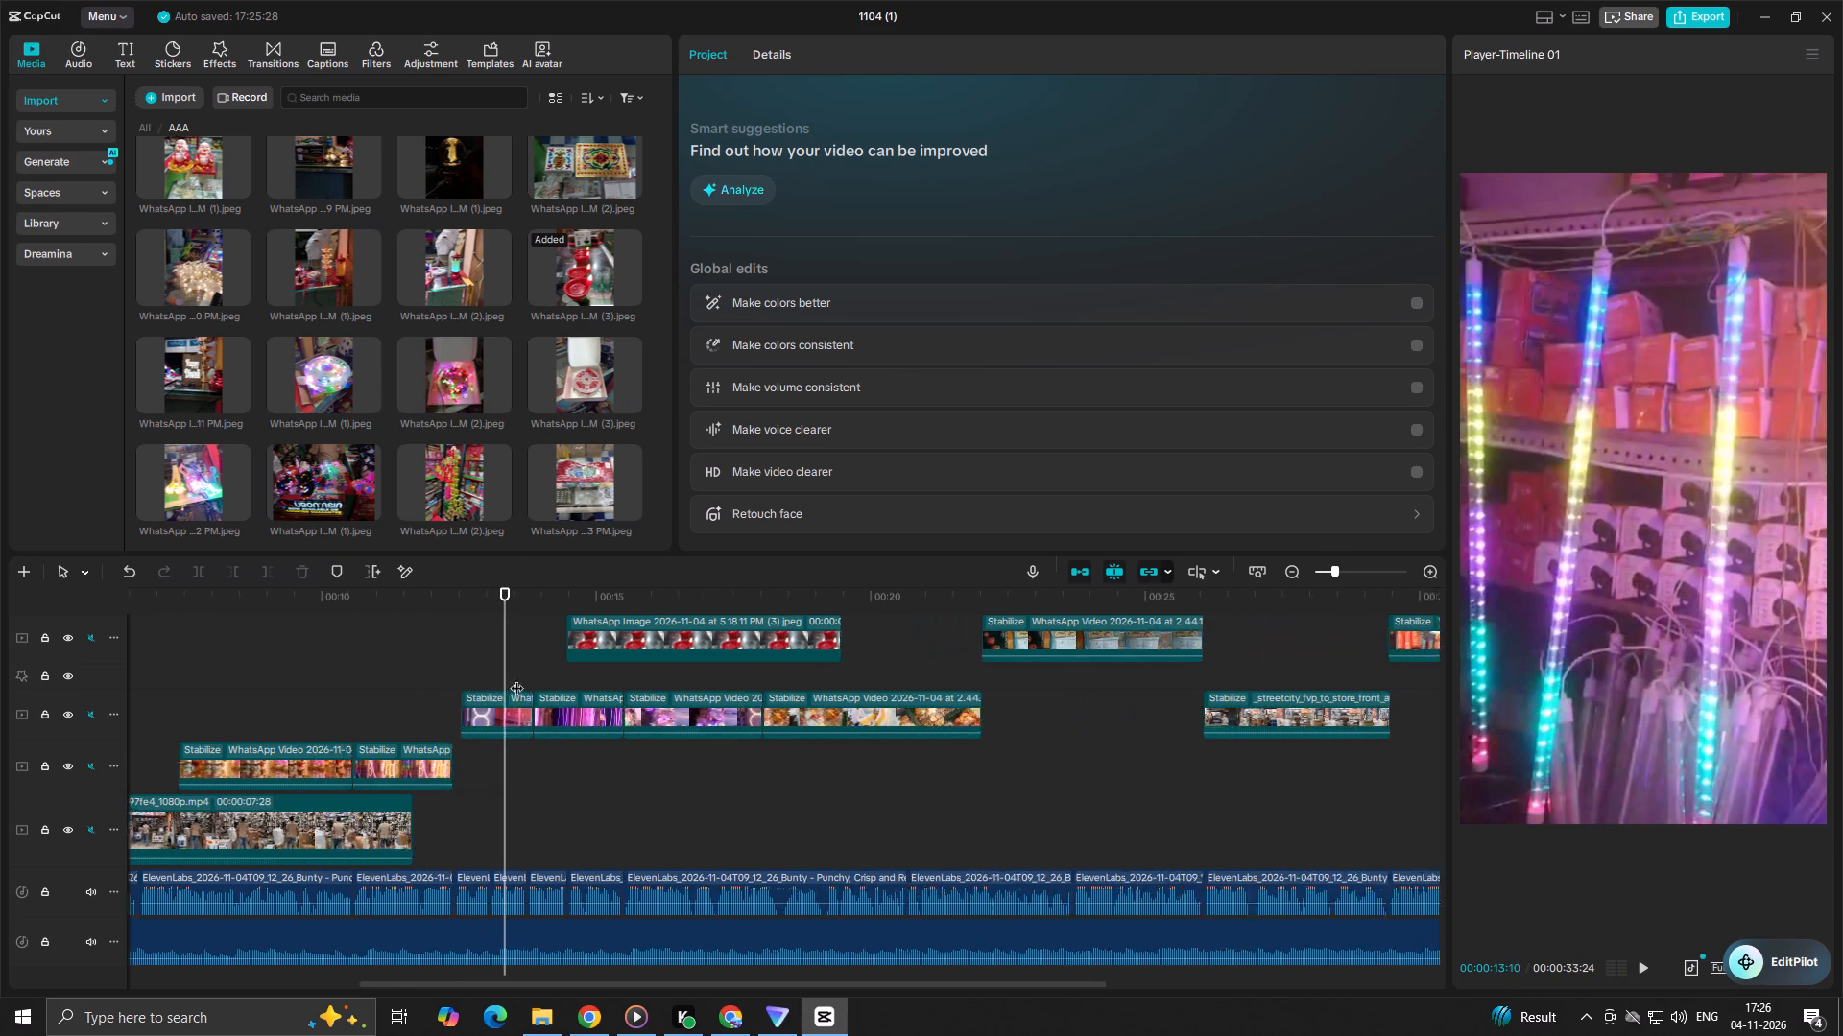
pyautogui.keyDown('ctrl'); pyautogui.scroll(10, 516, 678); pyautogui.keyUp('ctrl')
pyautogui.click(194, 483)
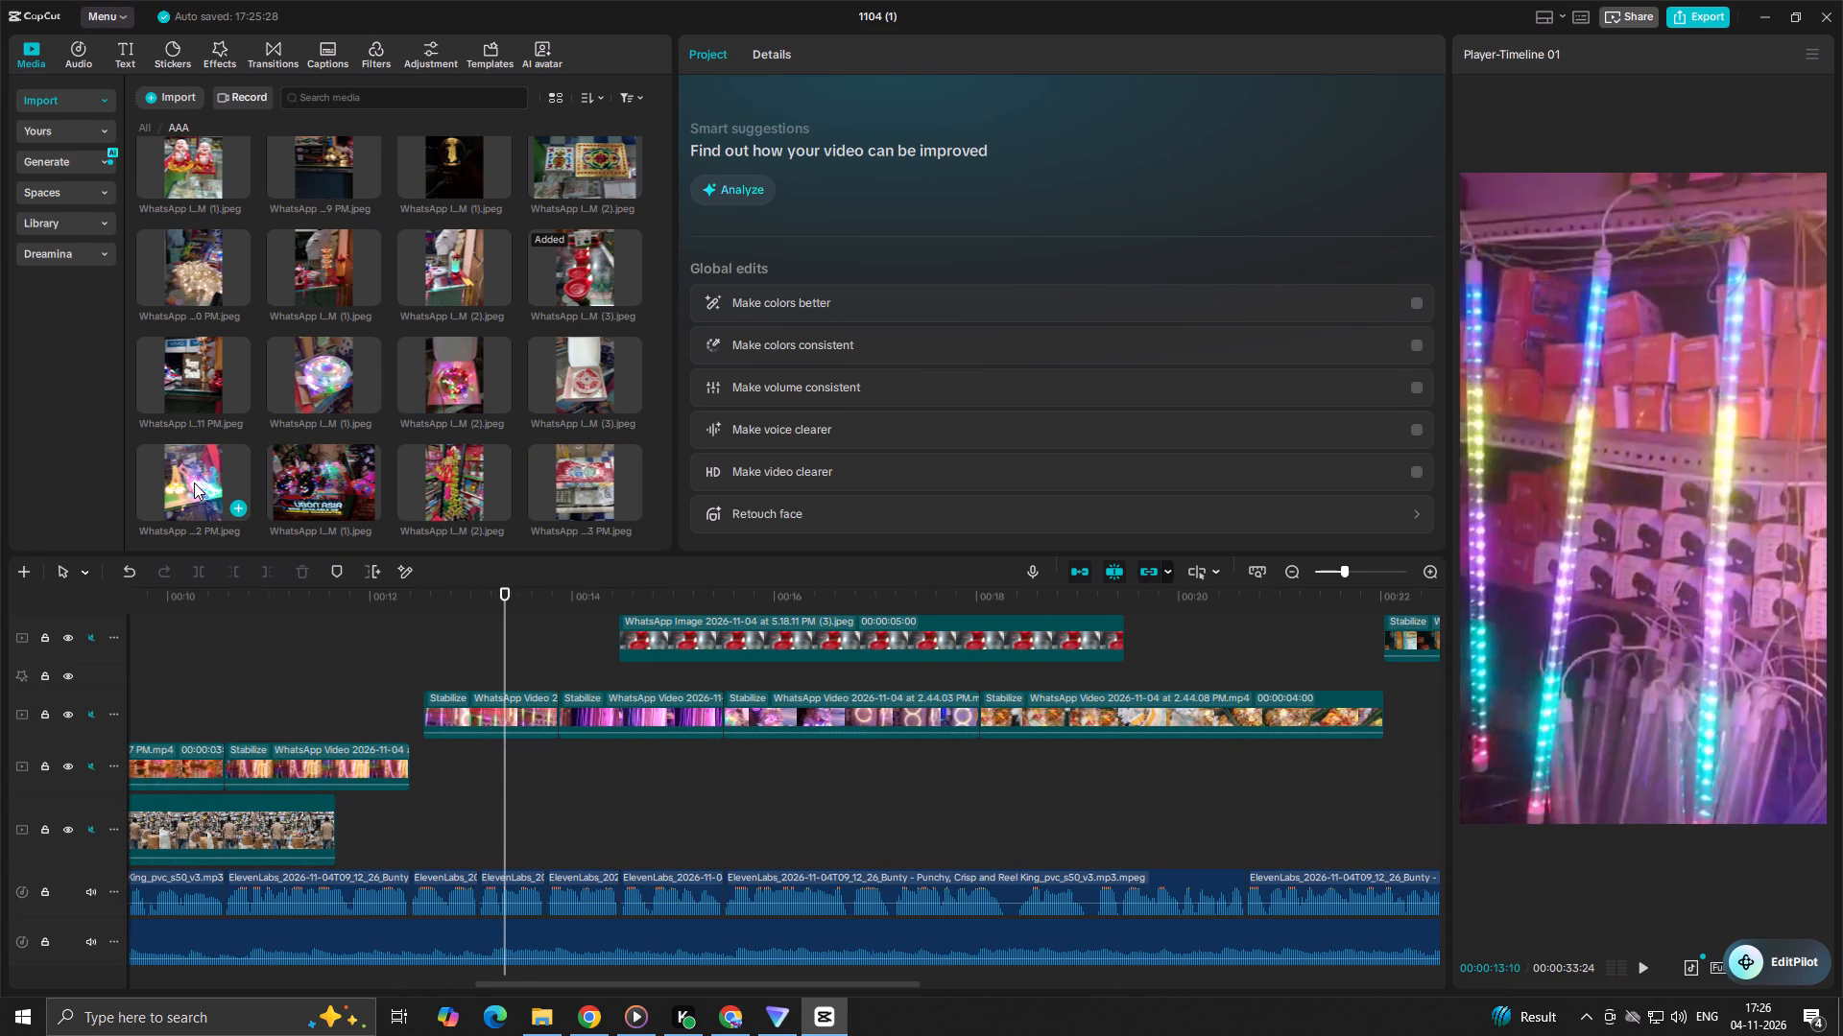
pyautogui.click(448, 386)
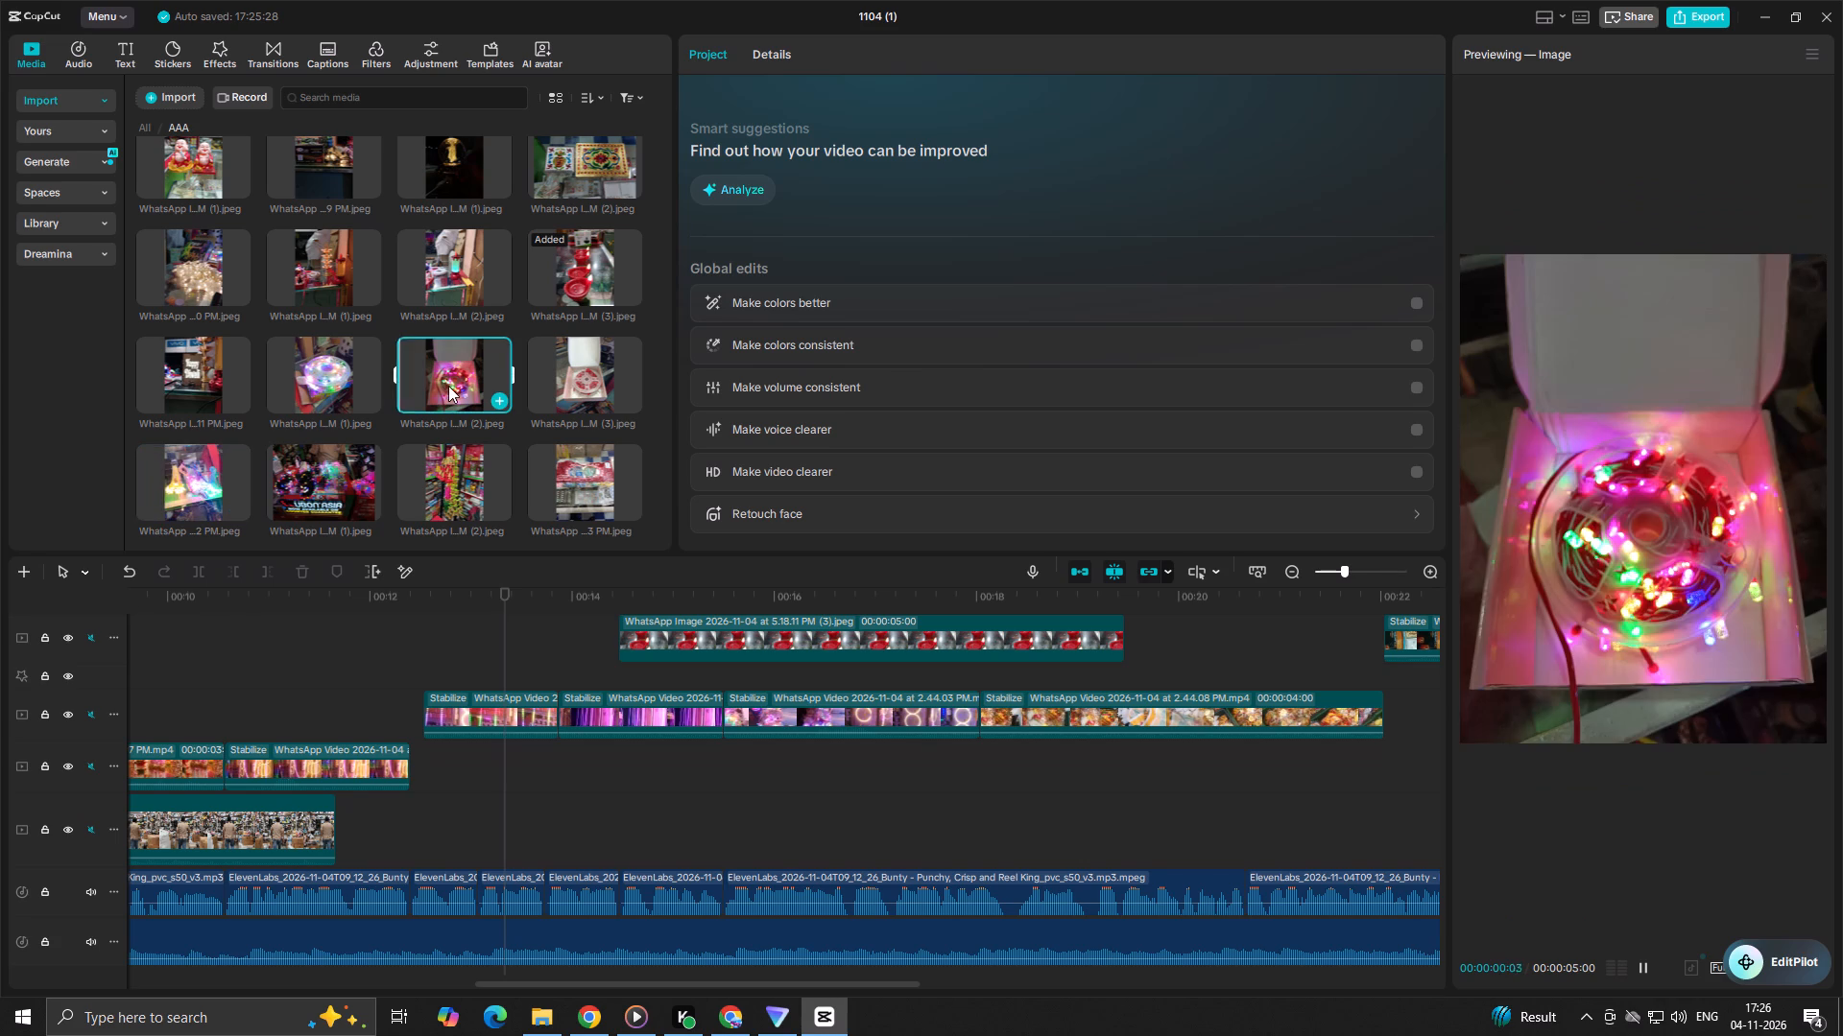
pyautogui.moveTo(448, 386); pyautogui.dragTo(482, 654)
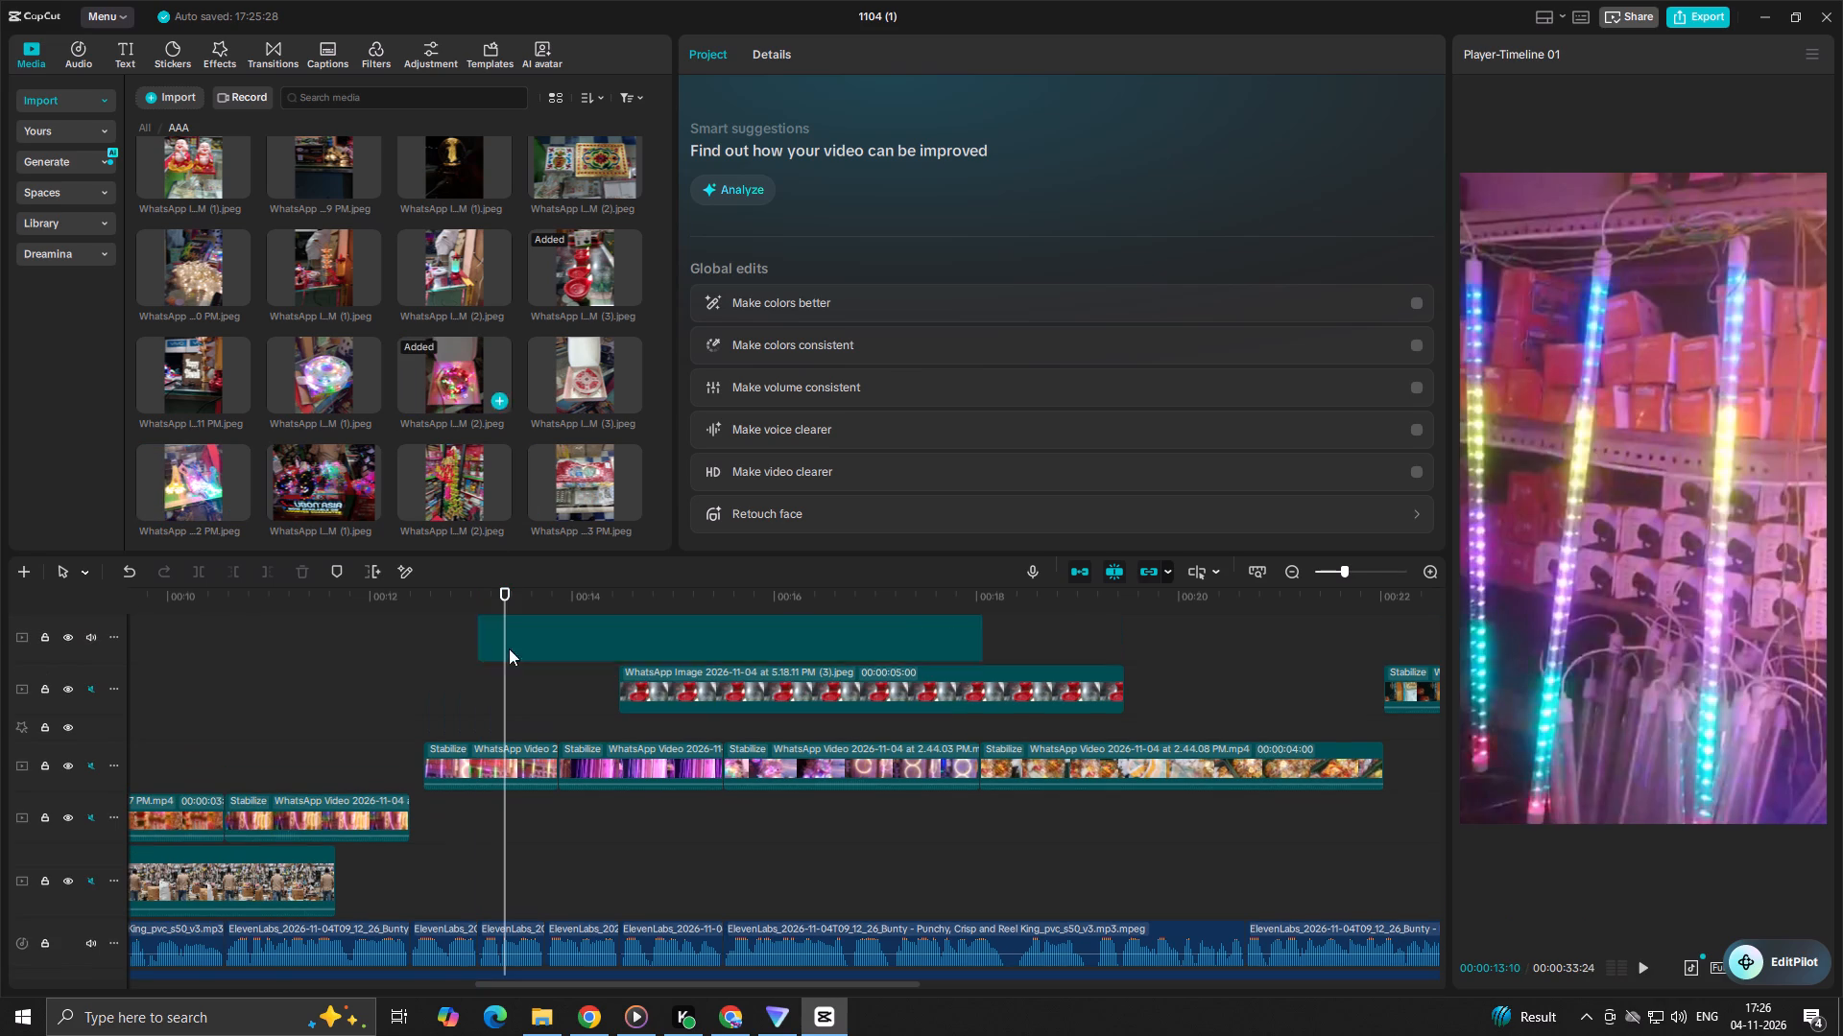
pyautogui.moveTo(986, 634); pyautogui.dragTo(958, 646)
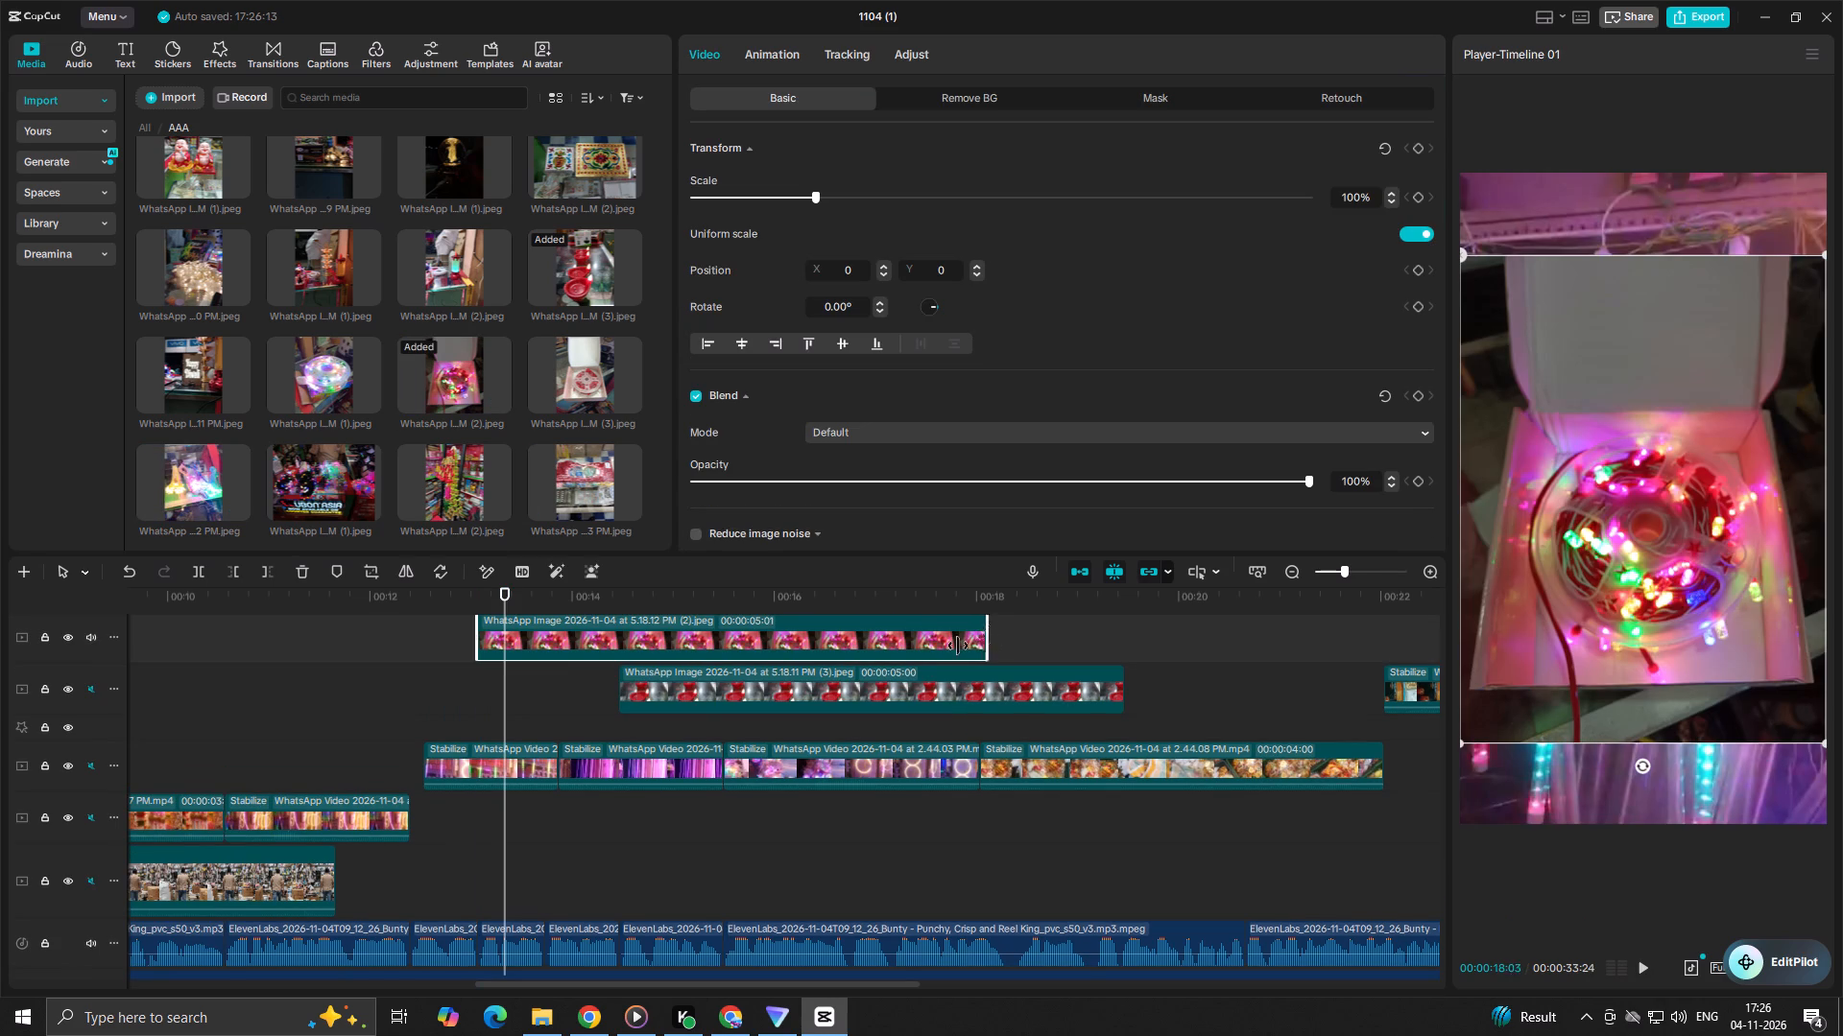
pyautogui.moveTo(958, 646); pyautogui.dragTo(573, 735)
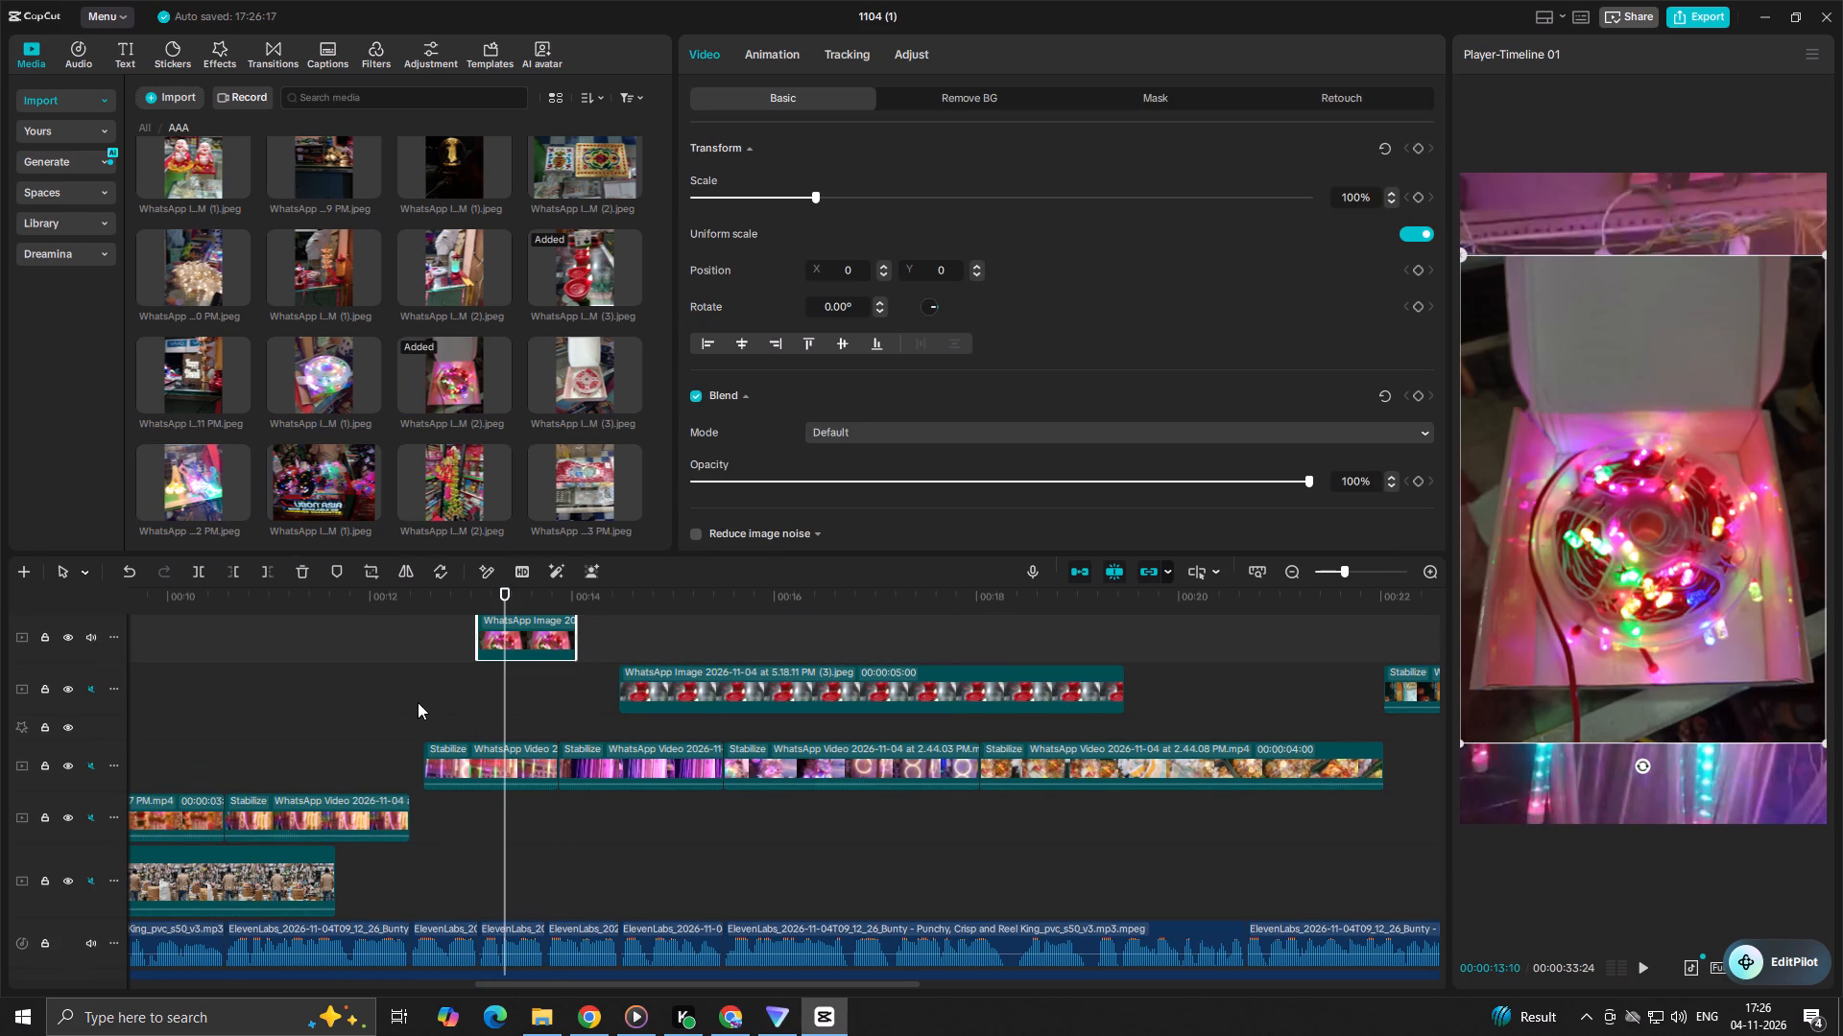
# Play back the LED lights photo and move it onto the red diya photo's track, directly before that clip at about 13.5 s.
pyautogui.click(407, 696)
pyautogui.press('space')
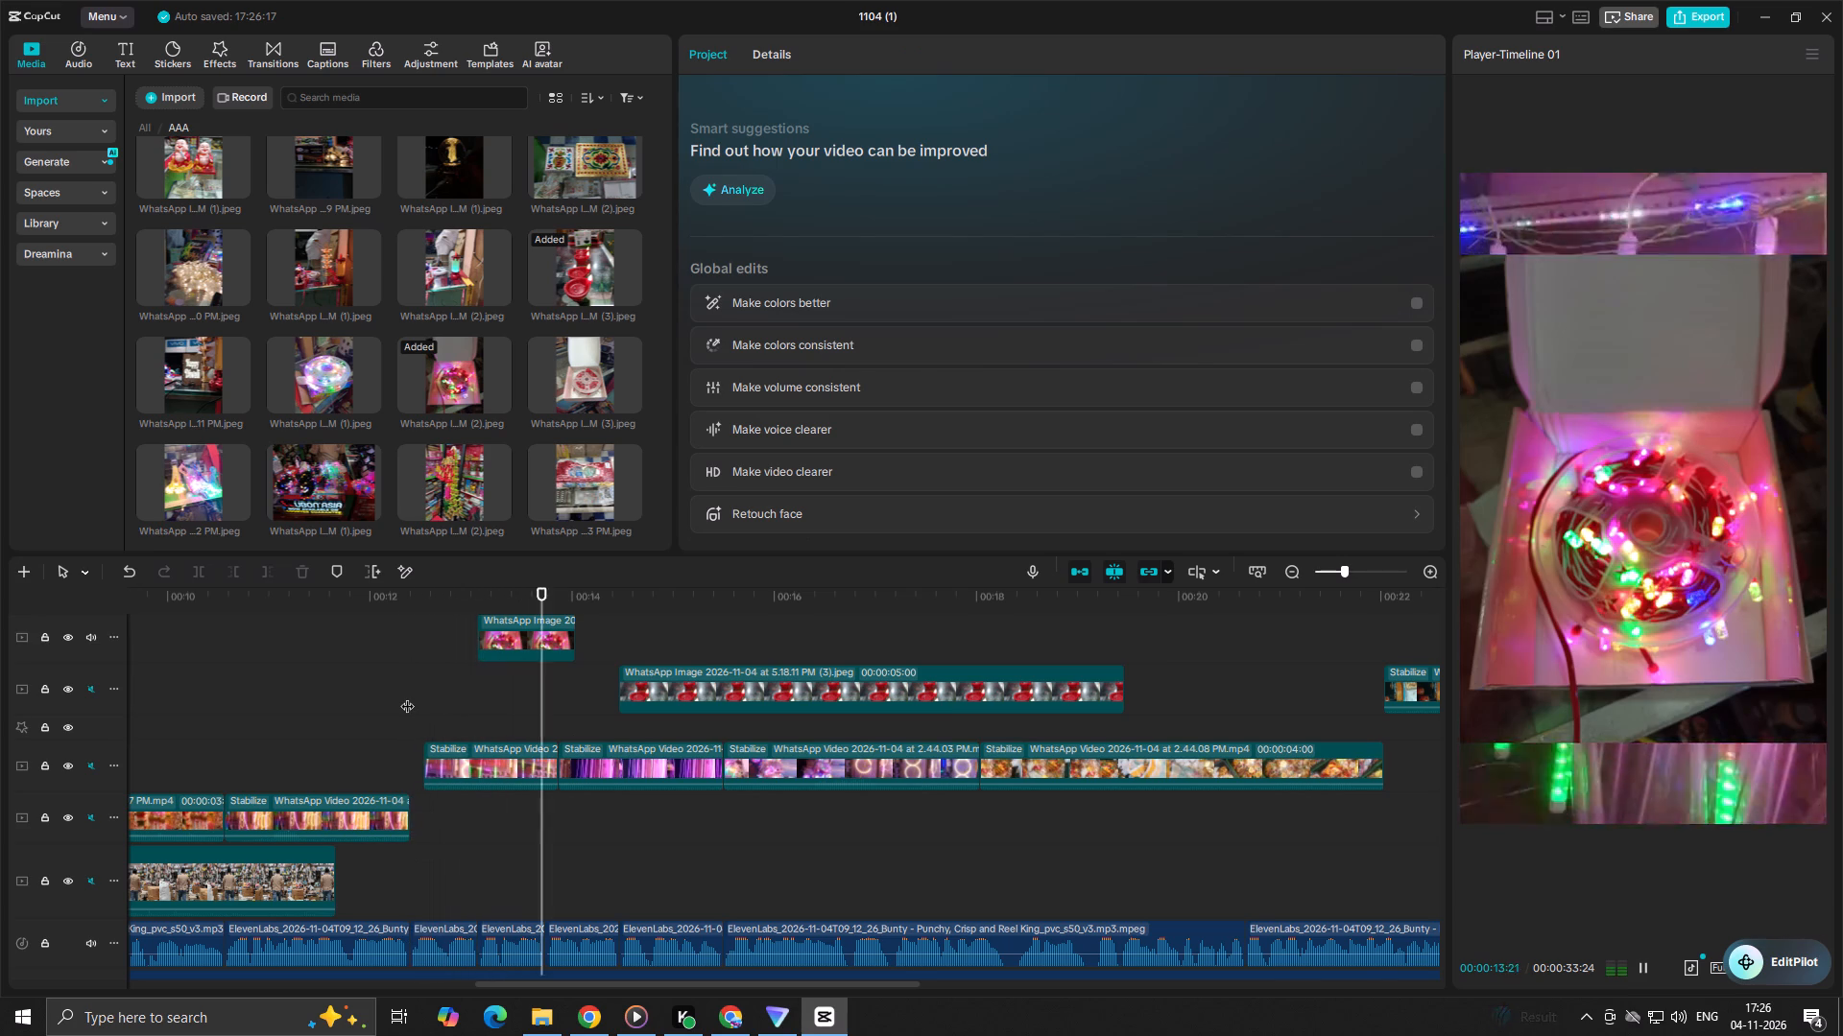
pyautogui.press('space')
pyautogui.moveTo(532, 633); pyautogui.dragTo(594, 637)
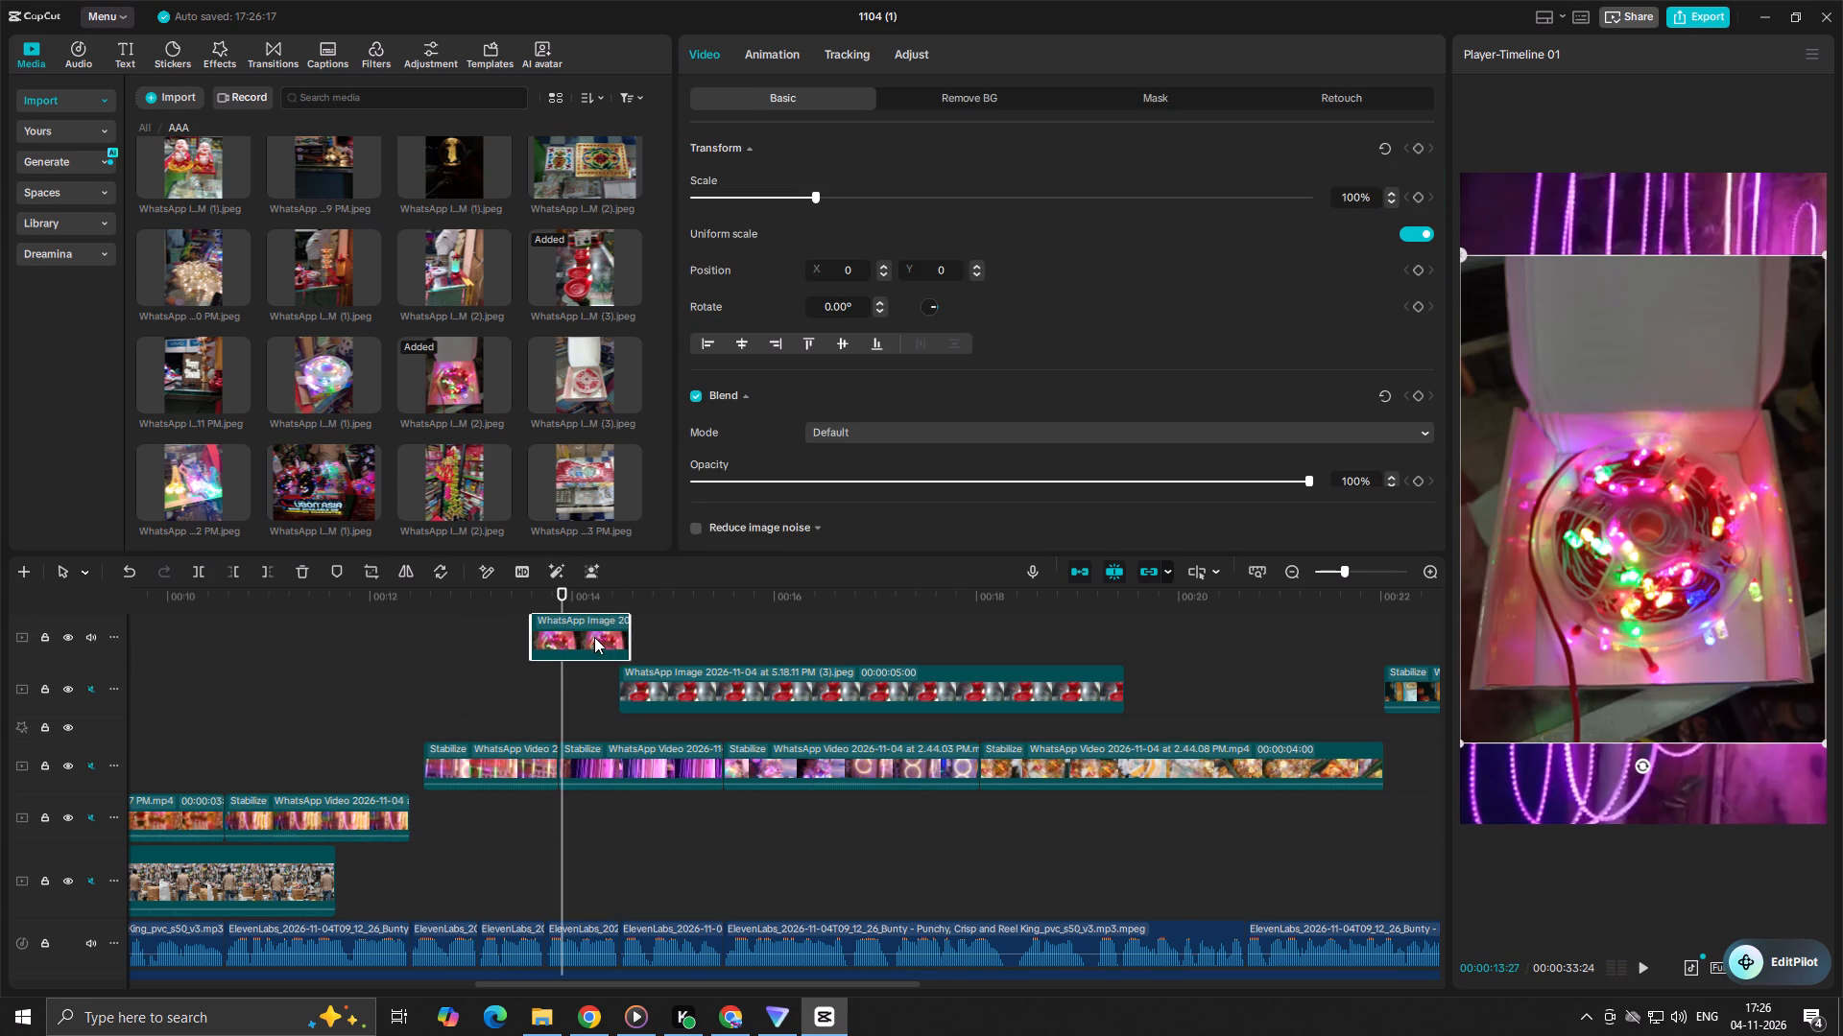
pyautogui.moveTo(594, 637); pyautogui.dragTo(579, 677)
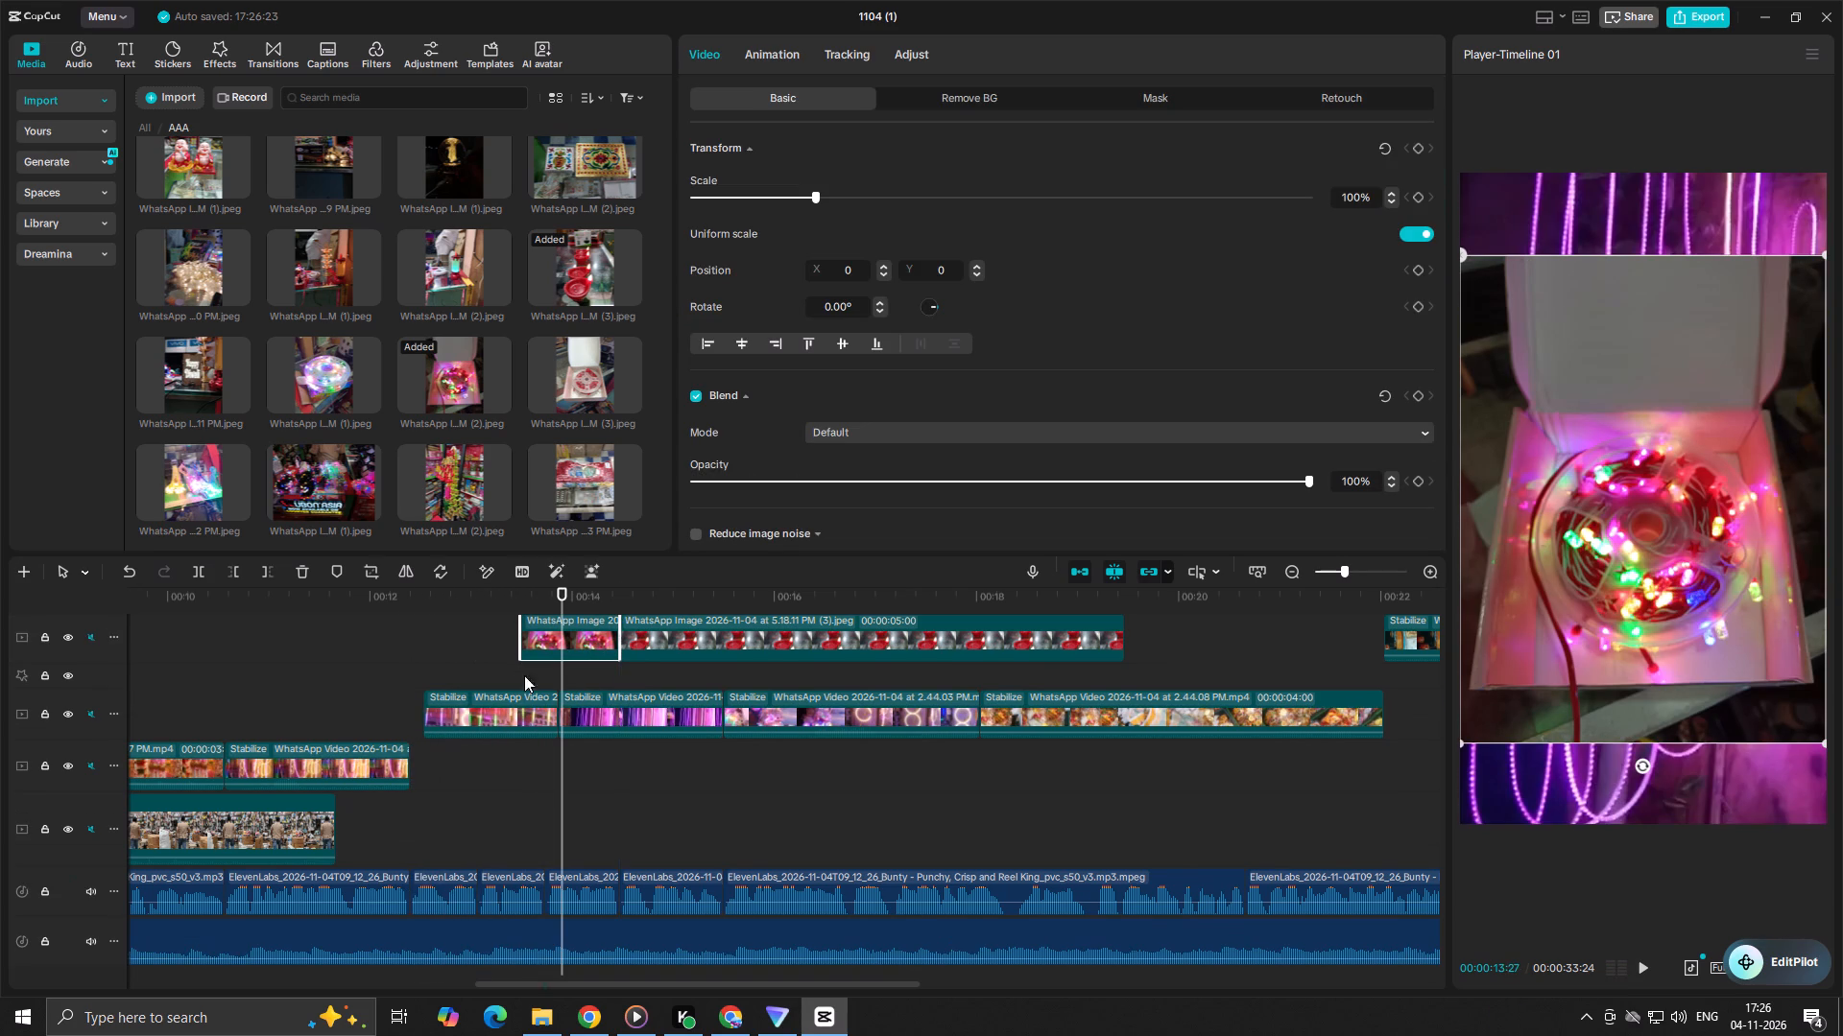
# Check the lead-in to the LED lights photo in playback and move the clip earlier to start at about 13 s.
pyautogui.click(497, 643)
pyautogui.click(455, 643)
pyautogui.press('space')
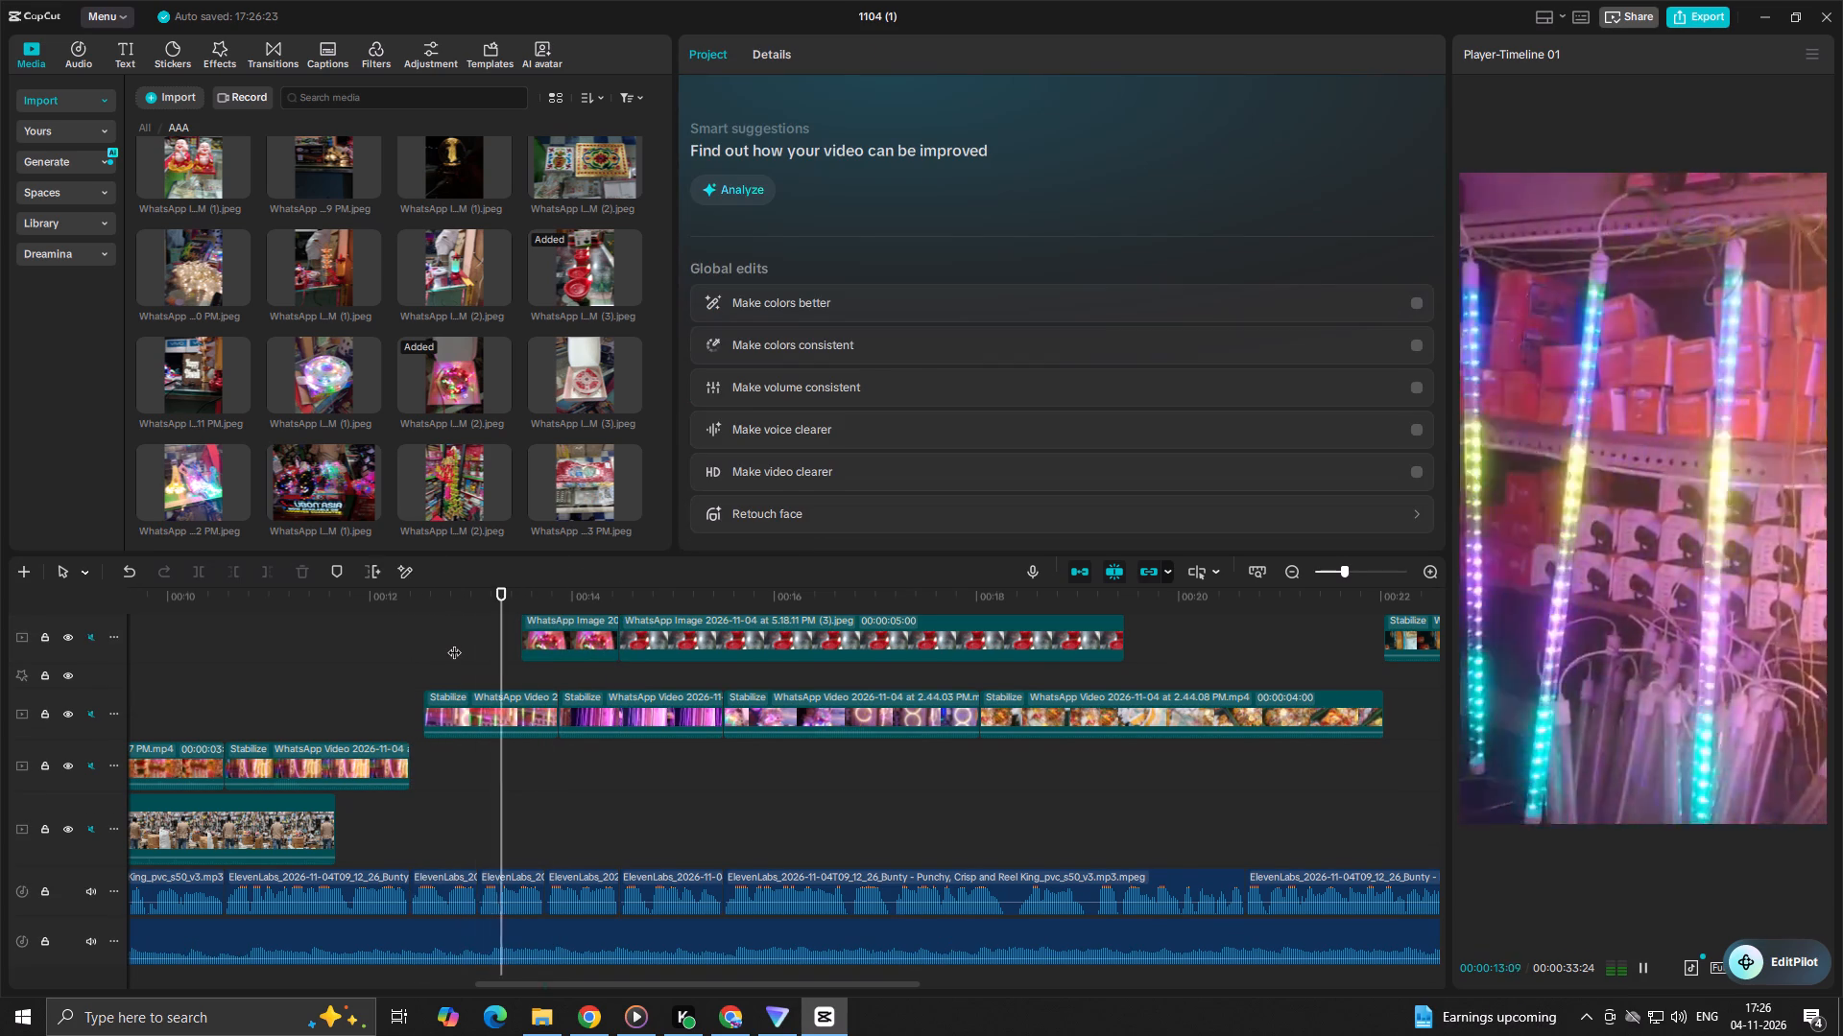
pyautogui.press('space')
pyautogui.click(553, 633)
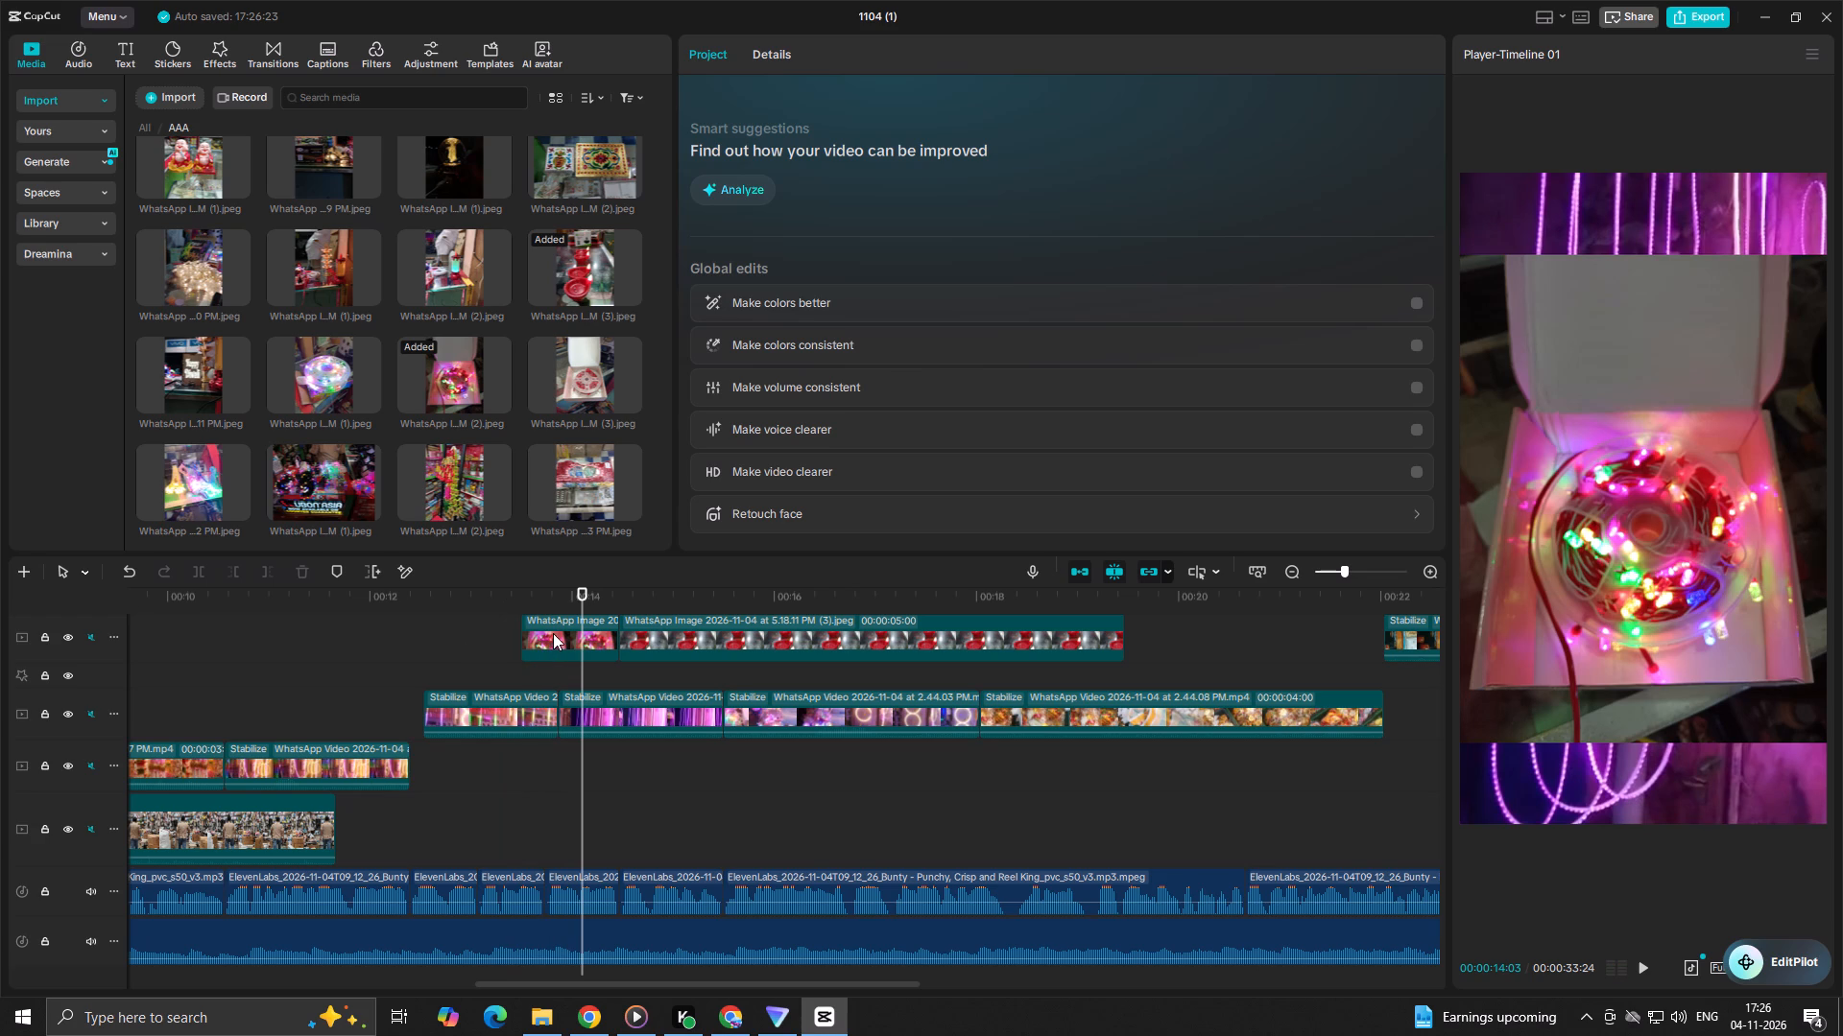
pyautogui.moveTo(553, 633); pyautogui.dragTo(500, 642)
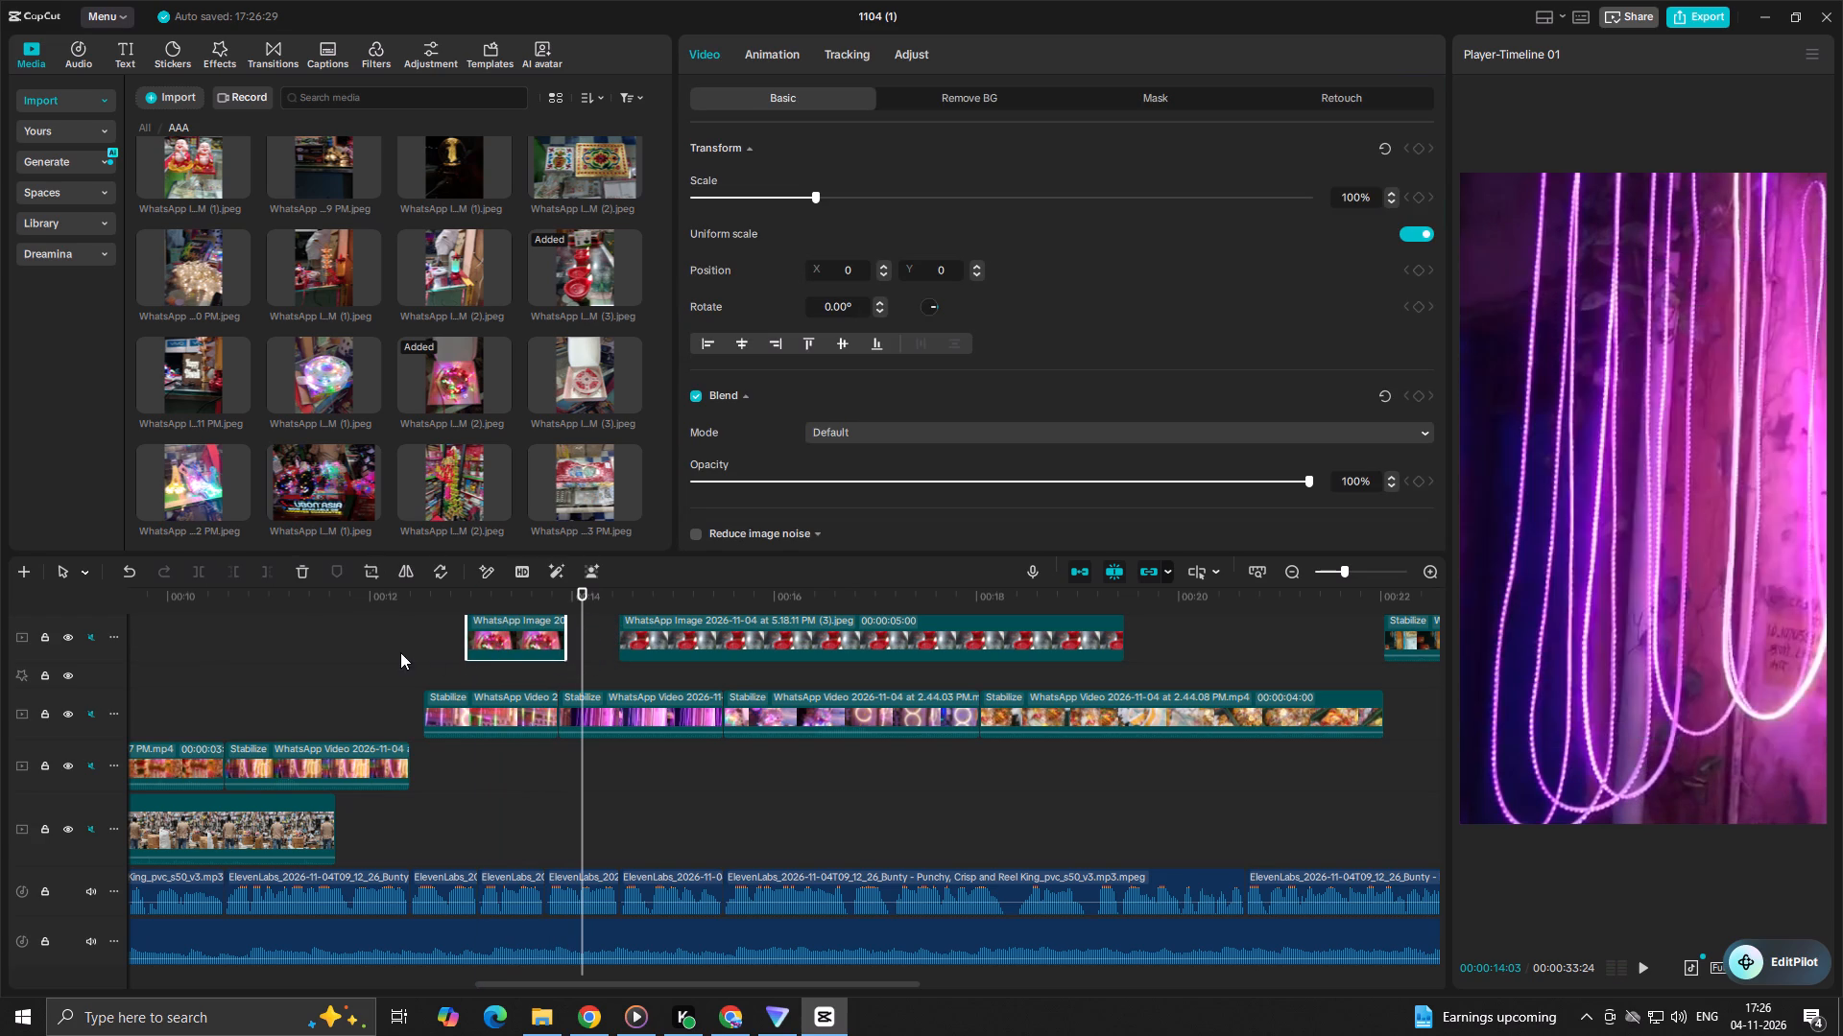
# Check the LED lights photo's timing in playback and scale the photo down to 75% over the light tubes video.
pyautogui.click(400, 652)
pyautogui.press('space')
pyautogui.press('space')
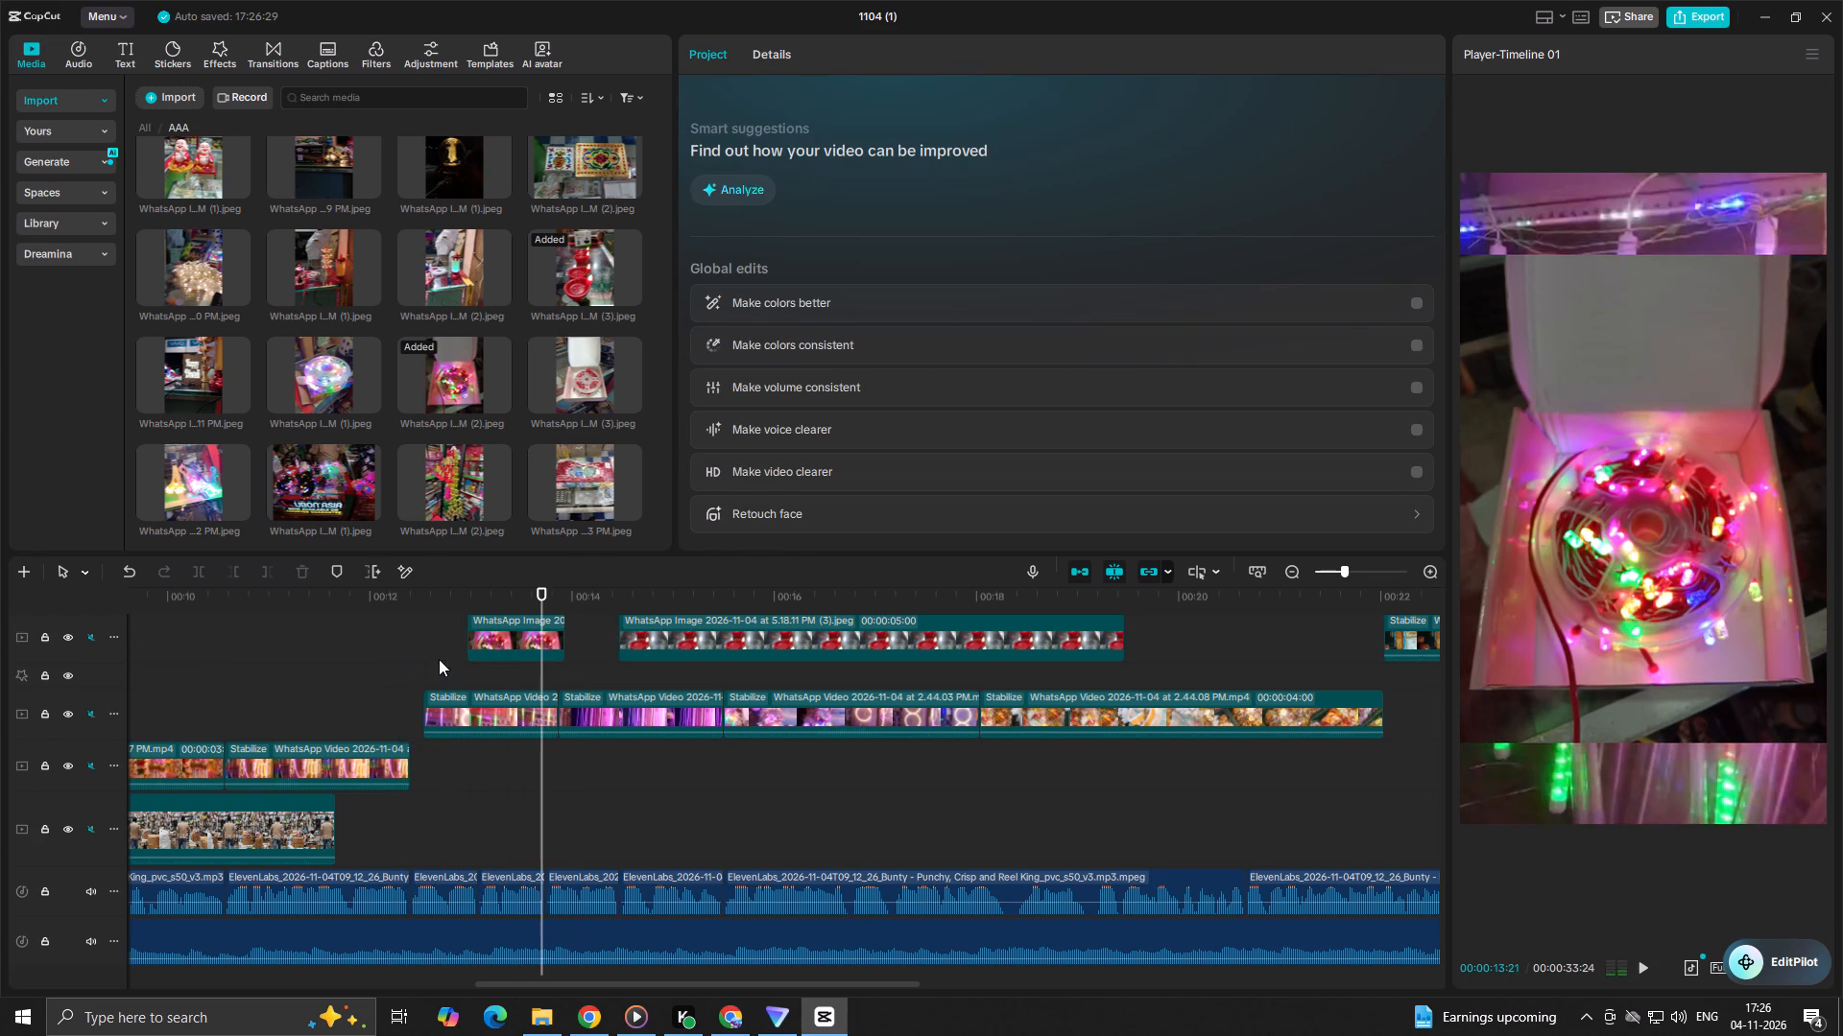
pyautogui.click(410, 656)
pyautogui.press('space')
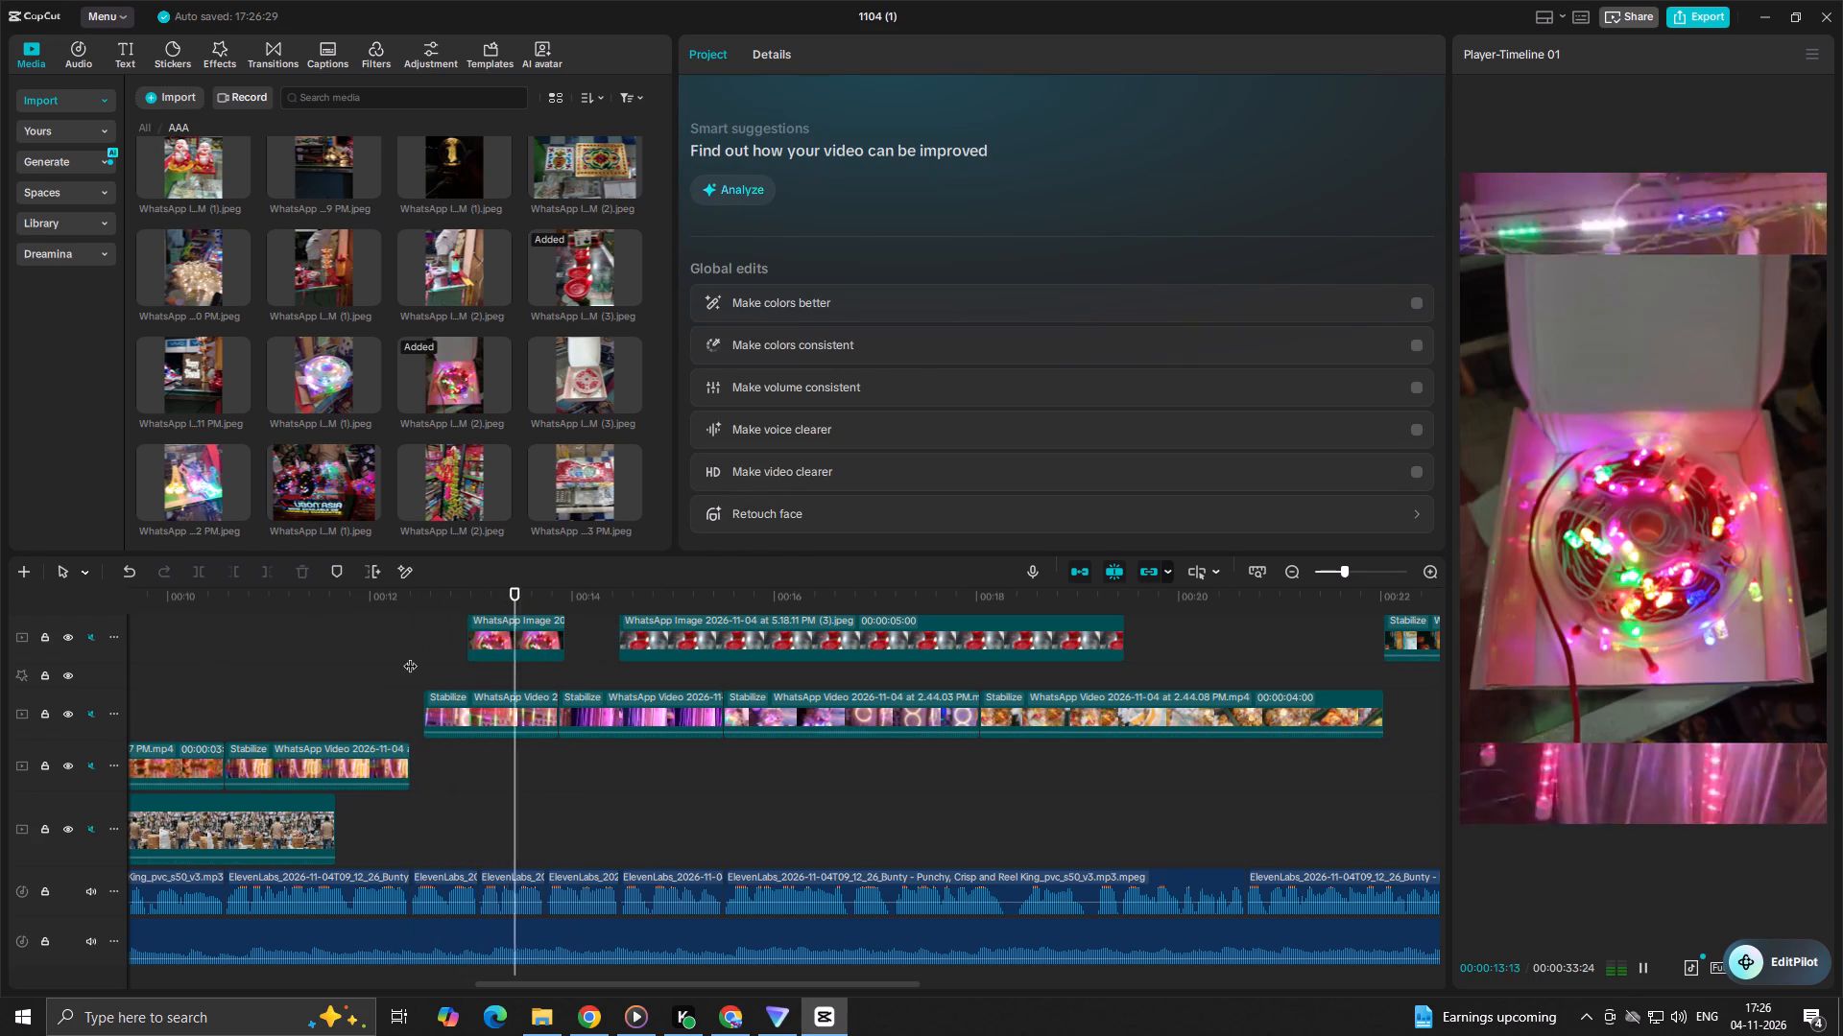
pyautogui.press('space')
pyautogui.click(510, 636)
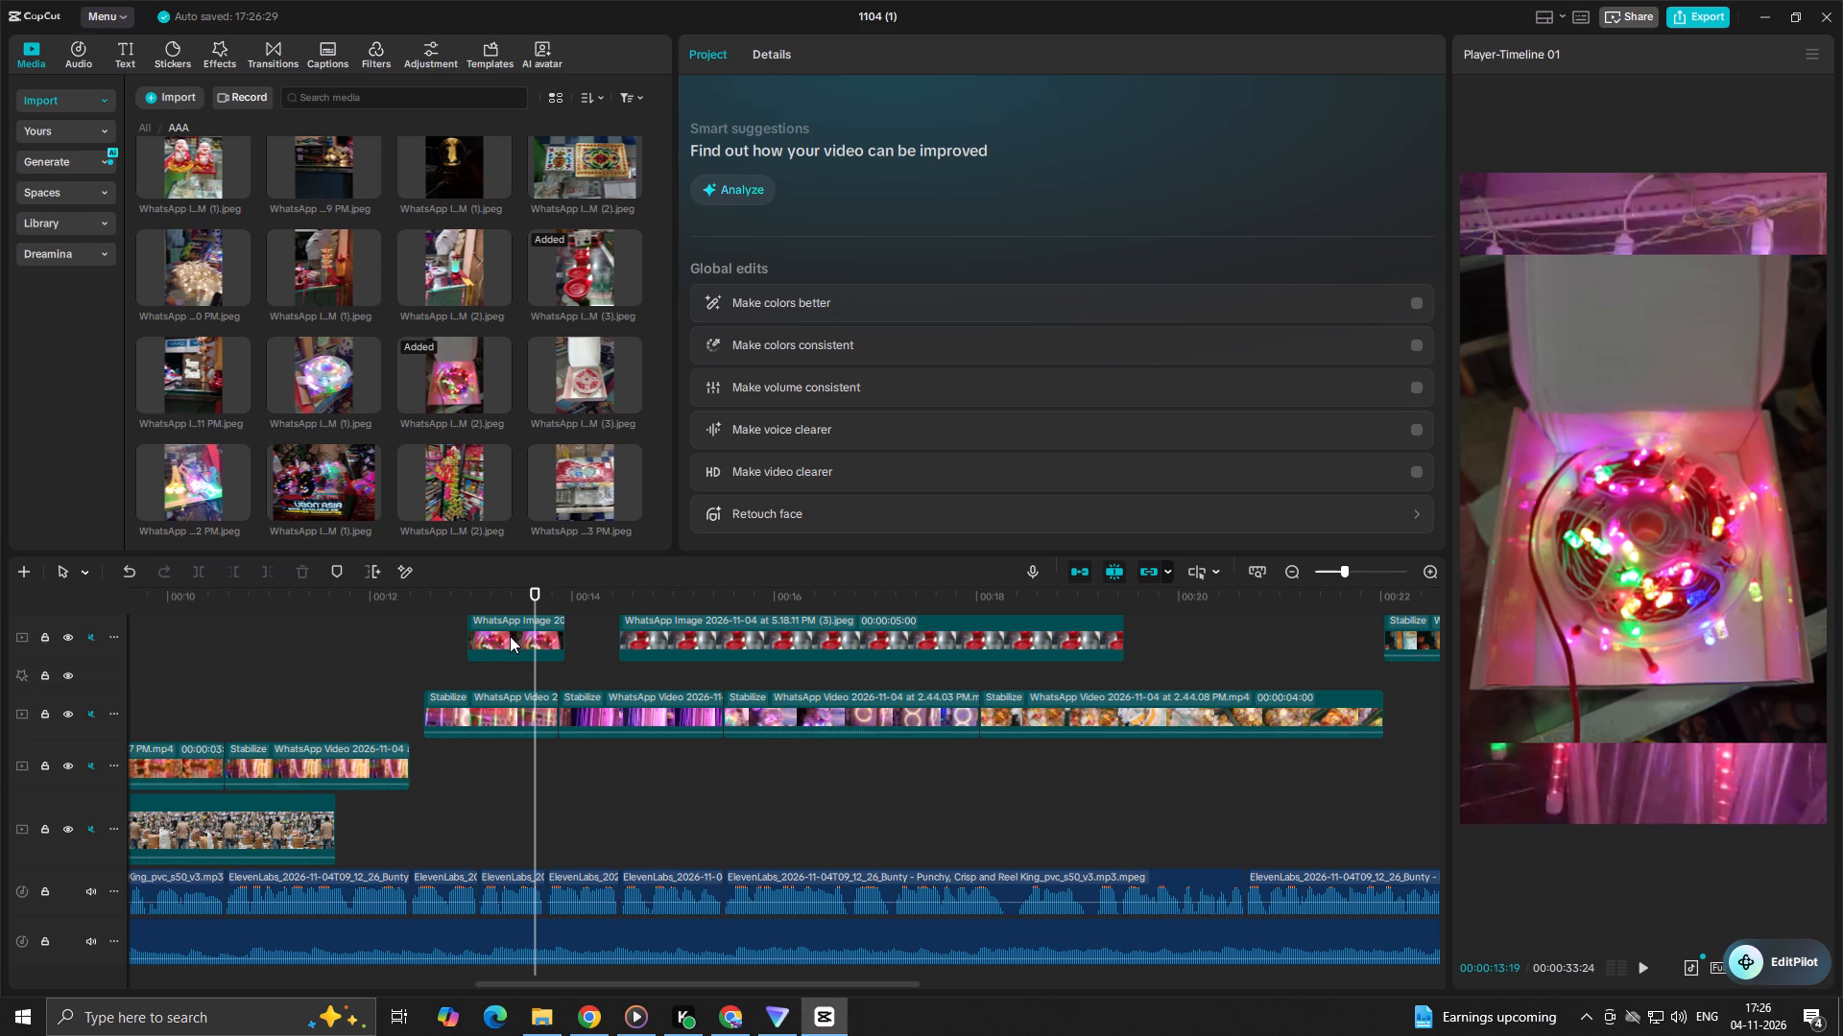
pyautogui.moveTo(1462, 738); pyautogui.dragTo(1508, 662)
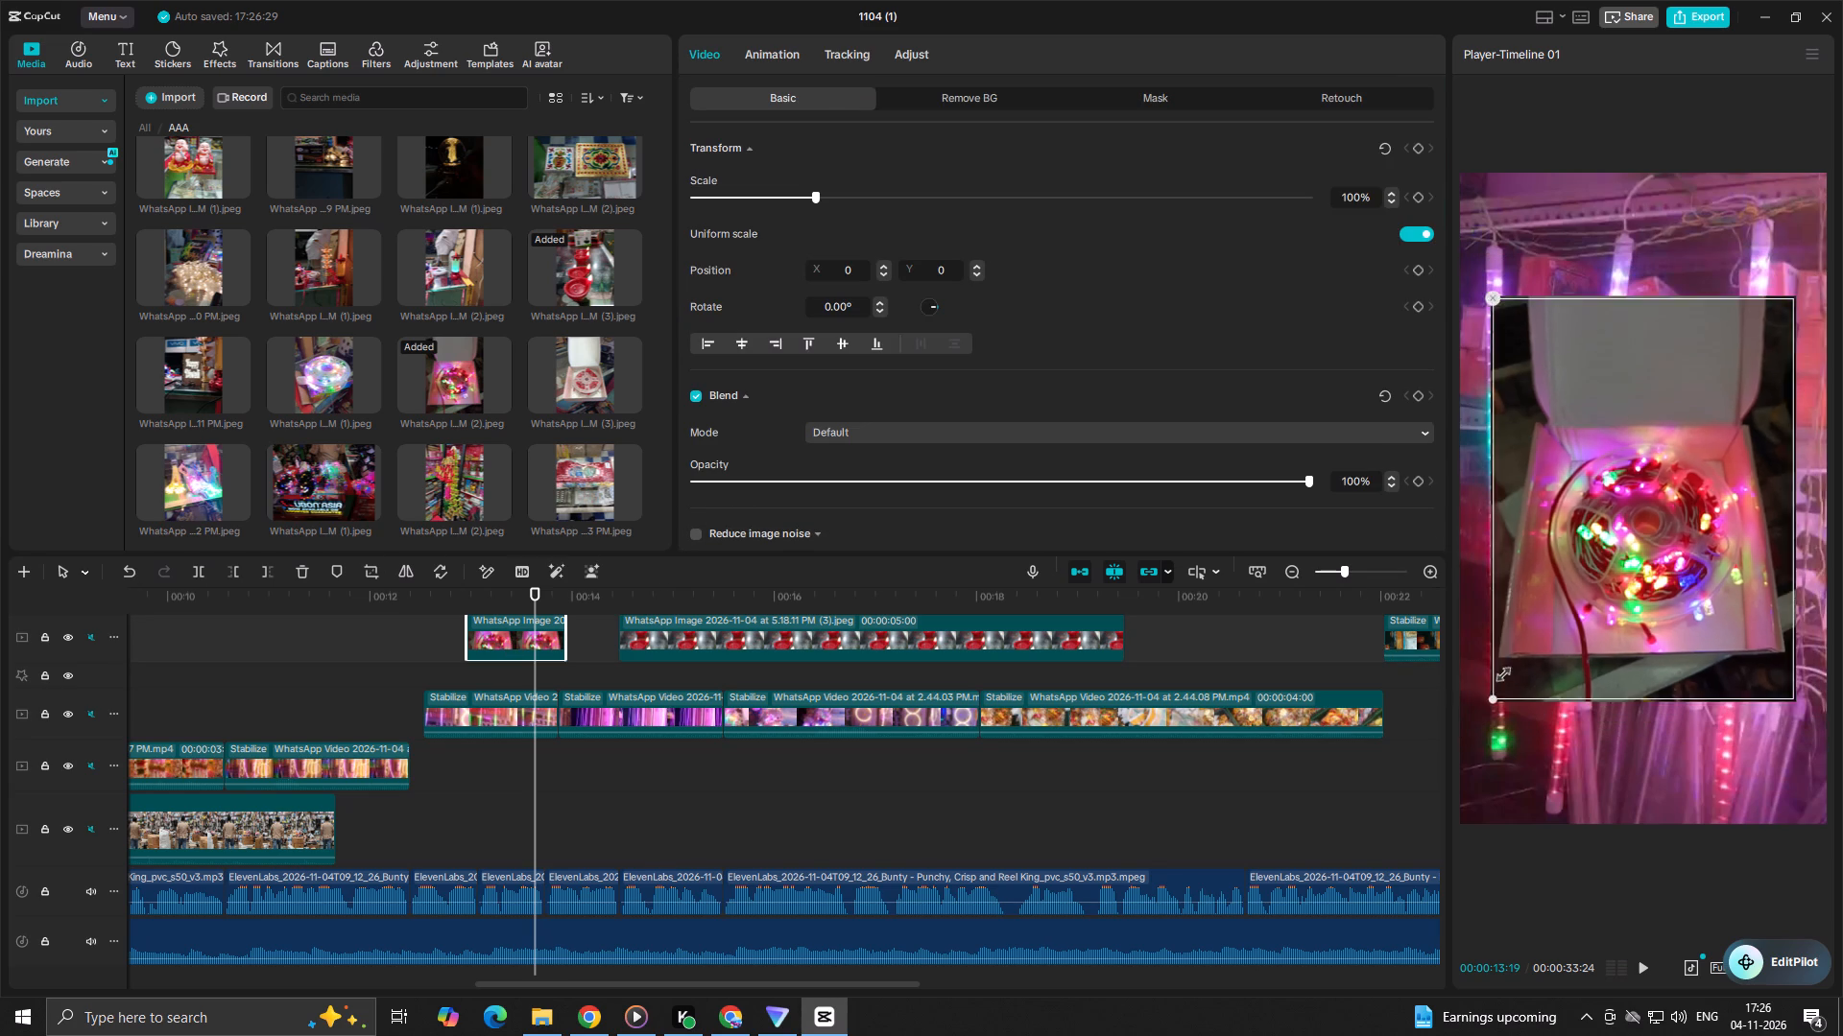
pyautogui.moveTo(1508, 662); pyautogui.dragTo(1517, 647)
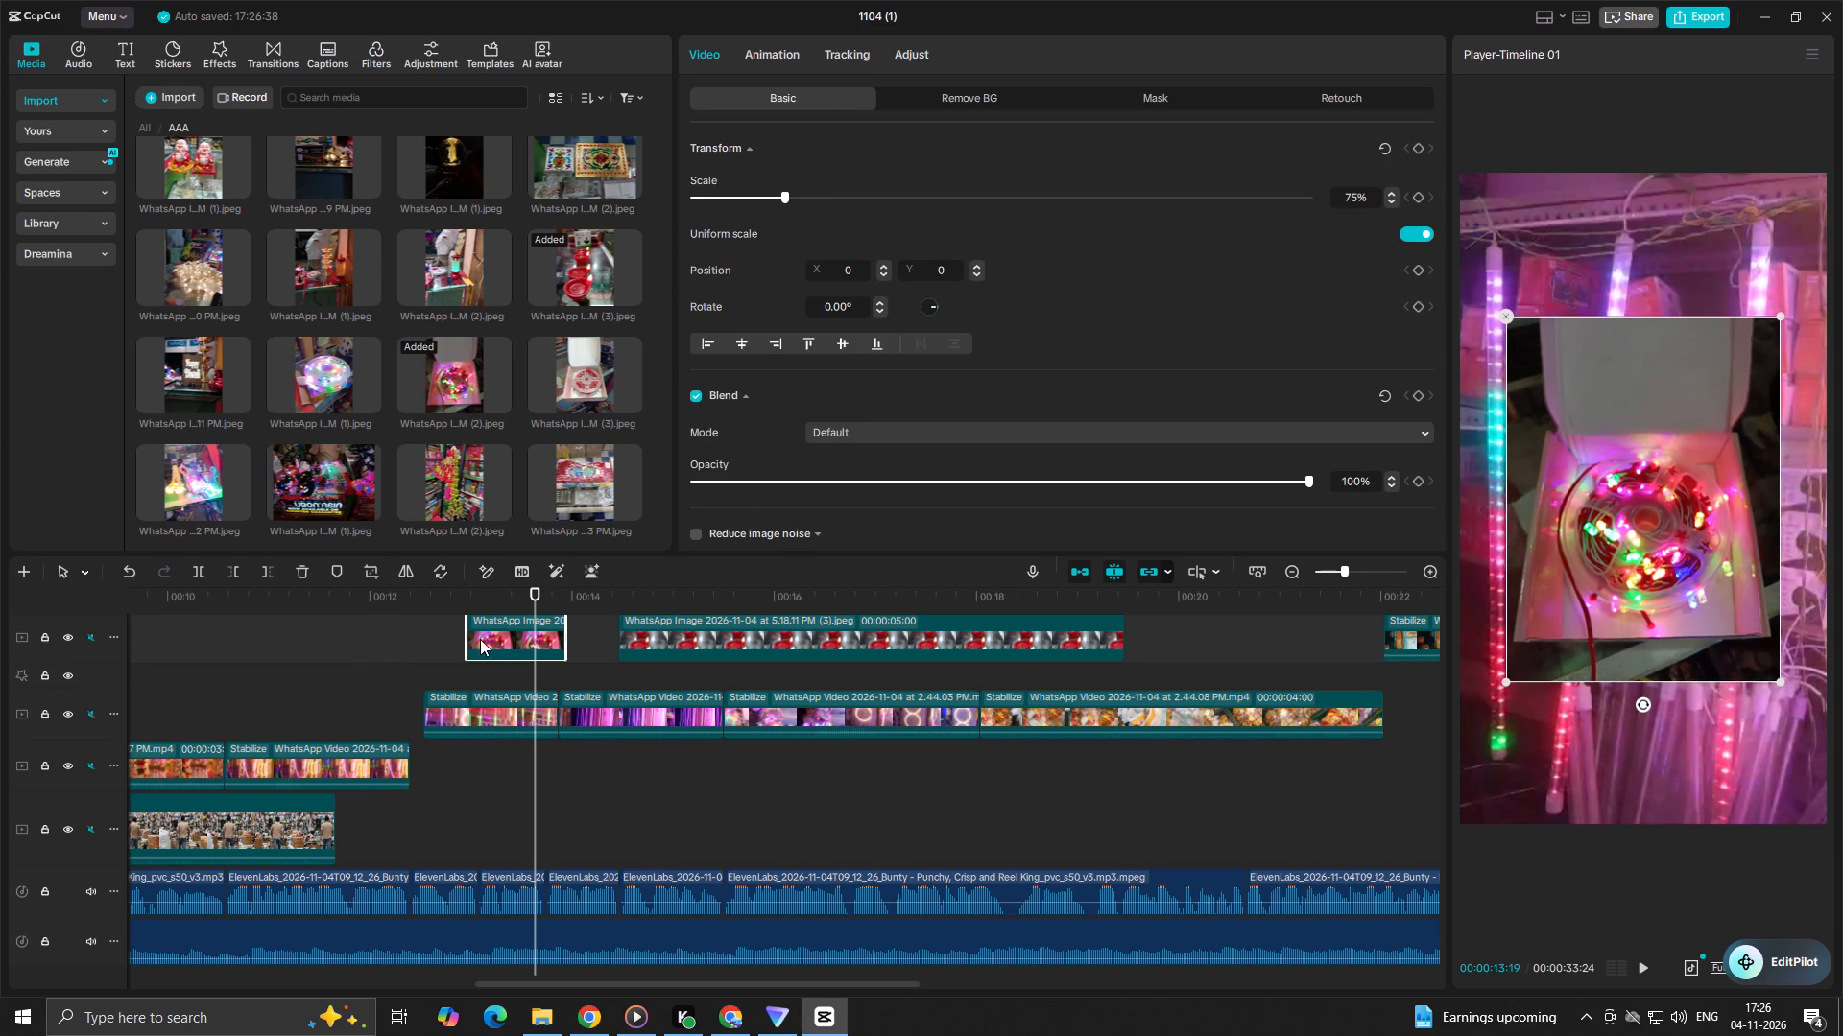
# Trim the LED lights photo's end to about 13.9 s, where the light tubes video ends, checking its timing in playback.
pyautogui.click(446, 645)
pyautogui.press('space')
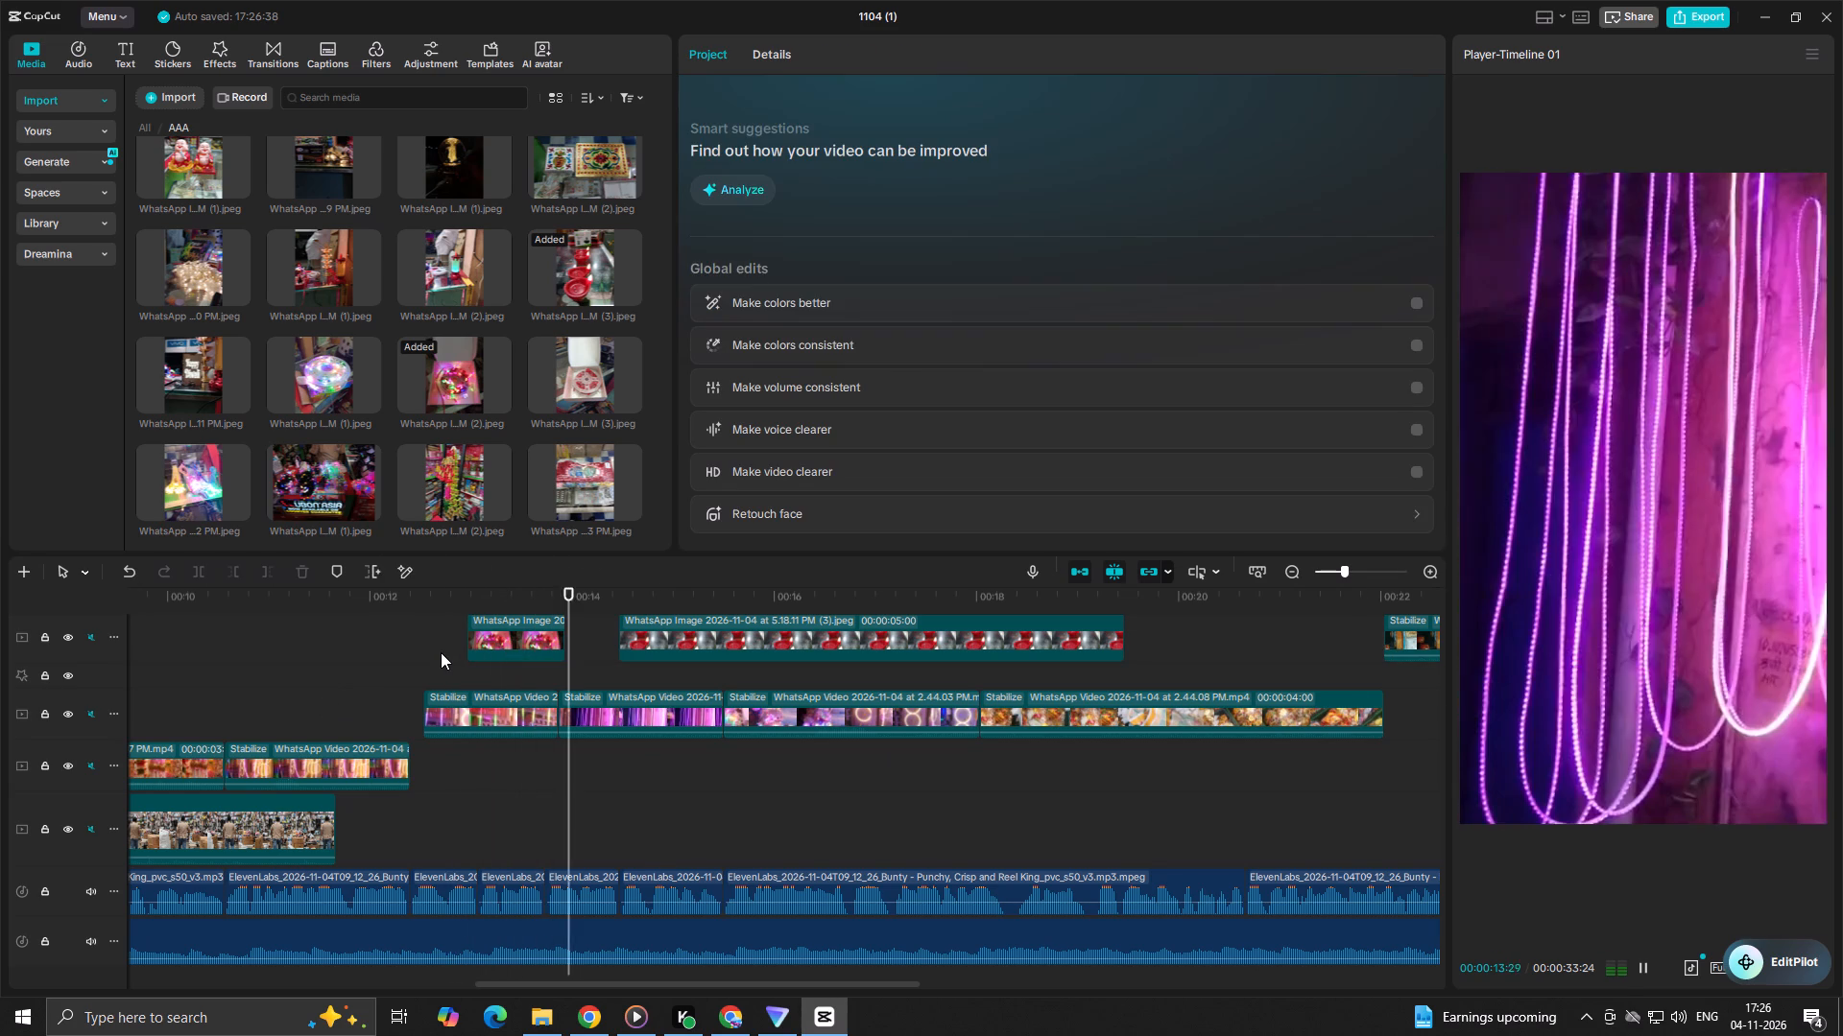
pyautogui.press('space')
pyautogui.click(447, 667)
pyautogui.press('space')
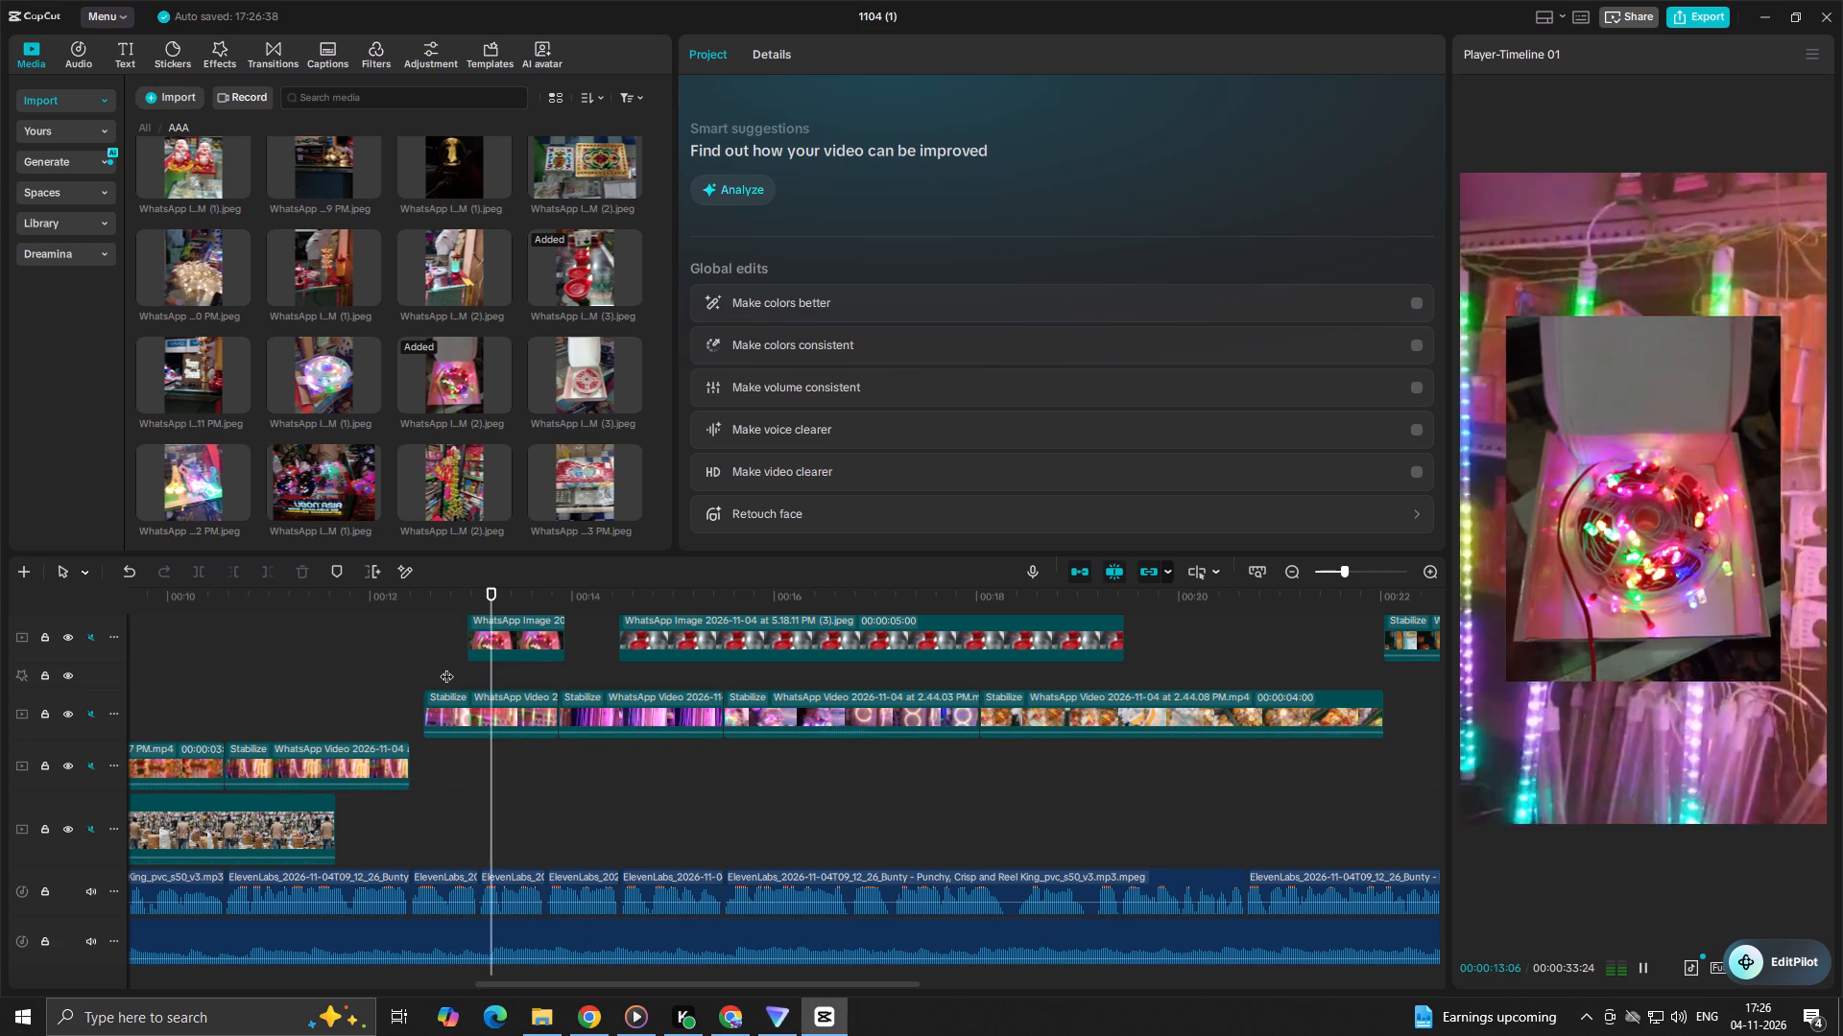
pyautogui.press('space')
pyautogui.click(531, 654)
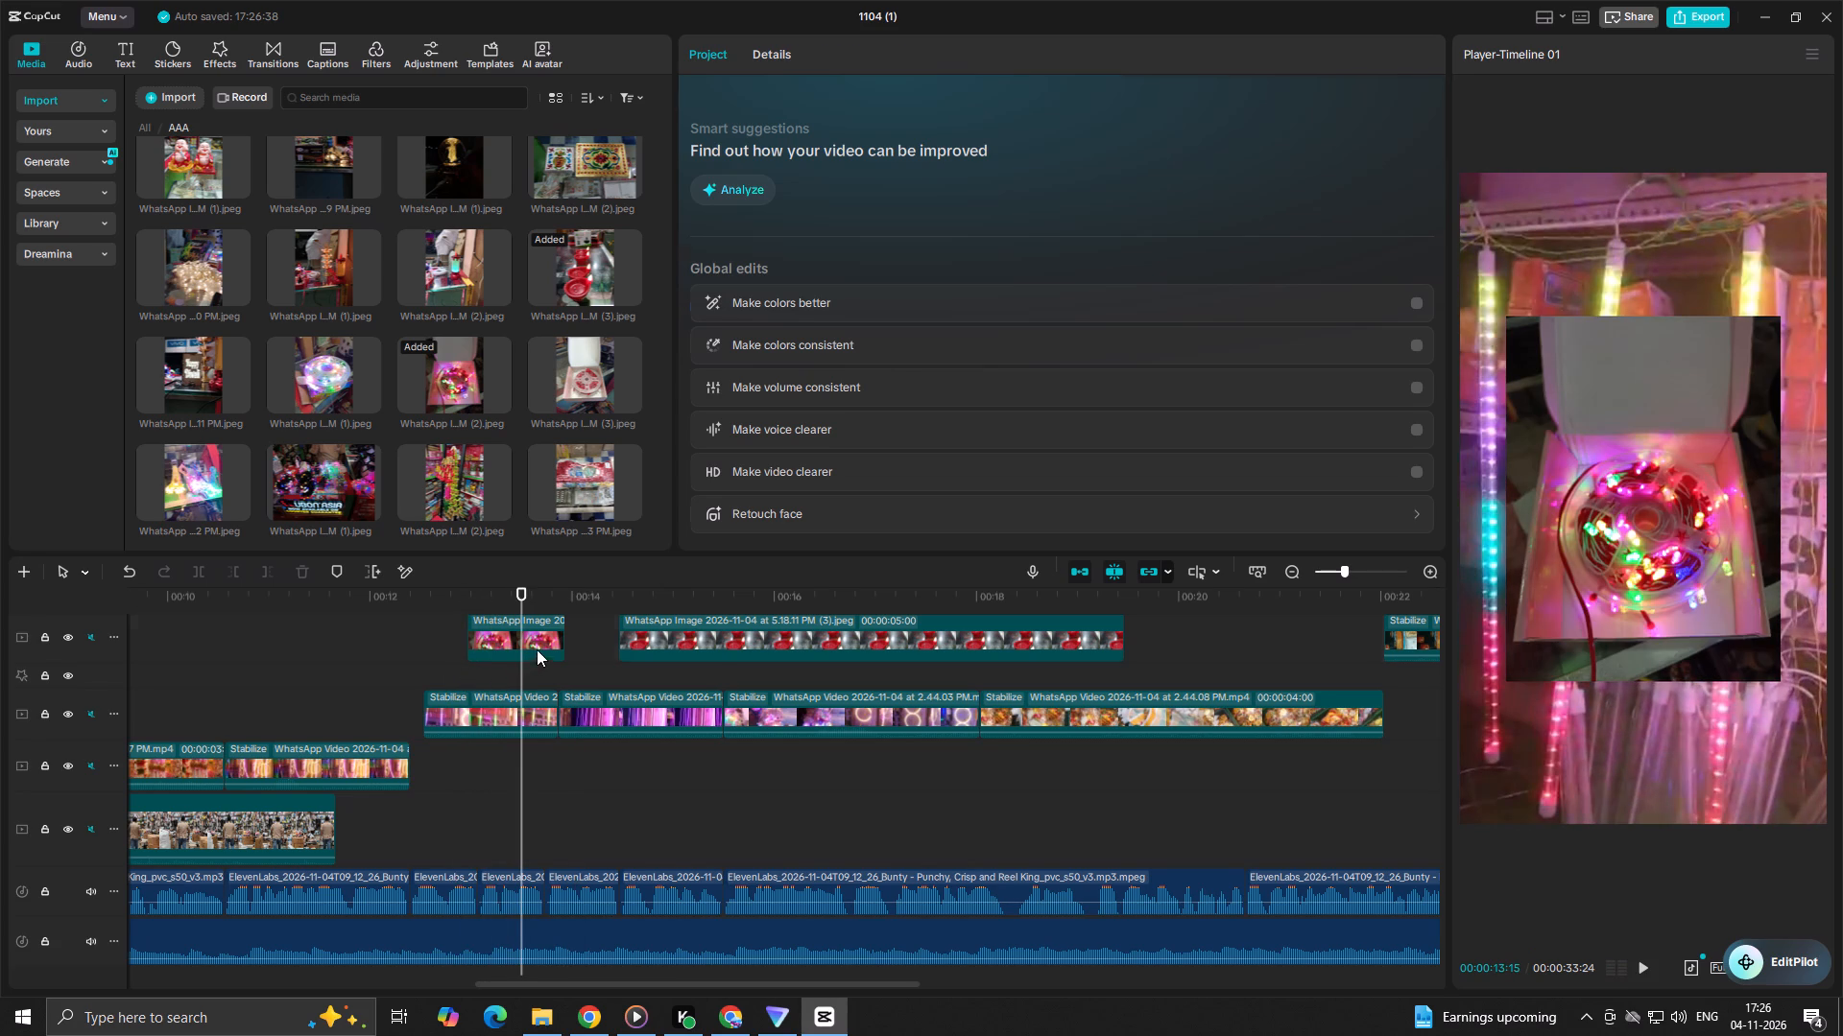
pyautogui.click(572, 638)
pyautogui.click(523, 644)
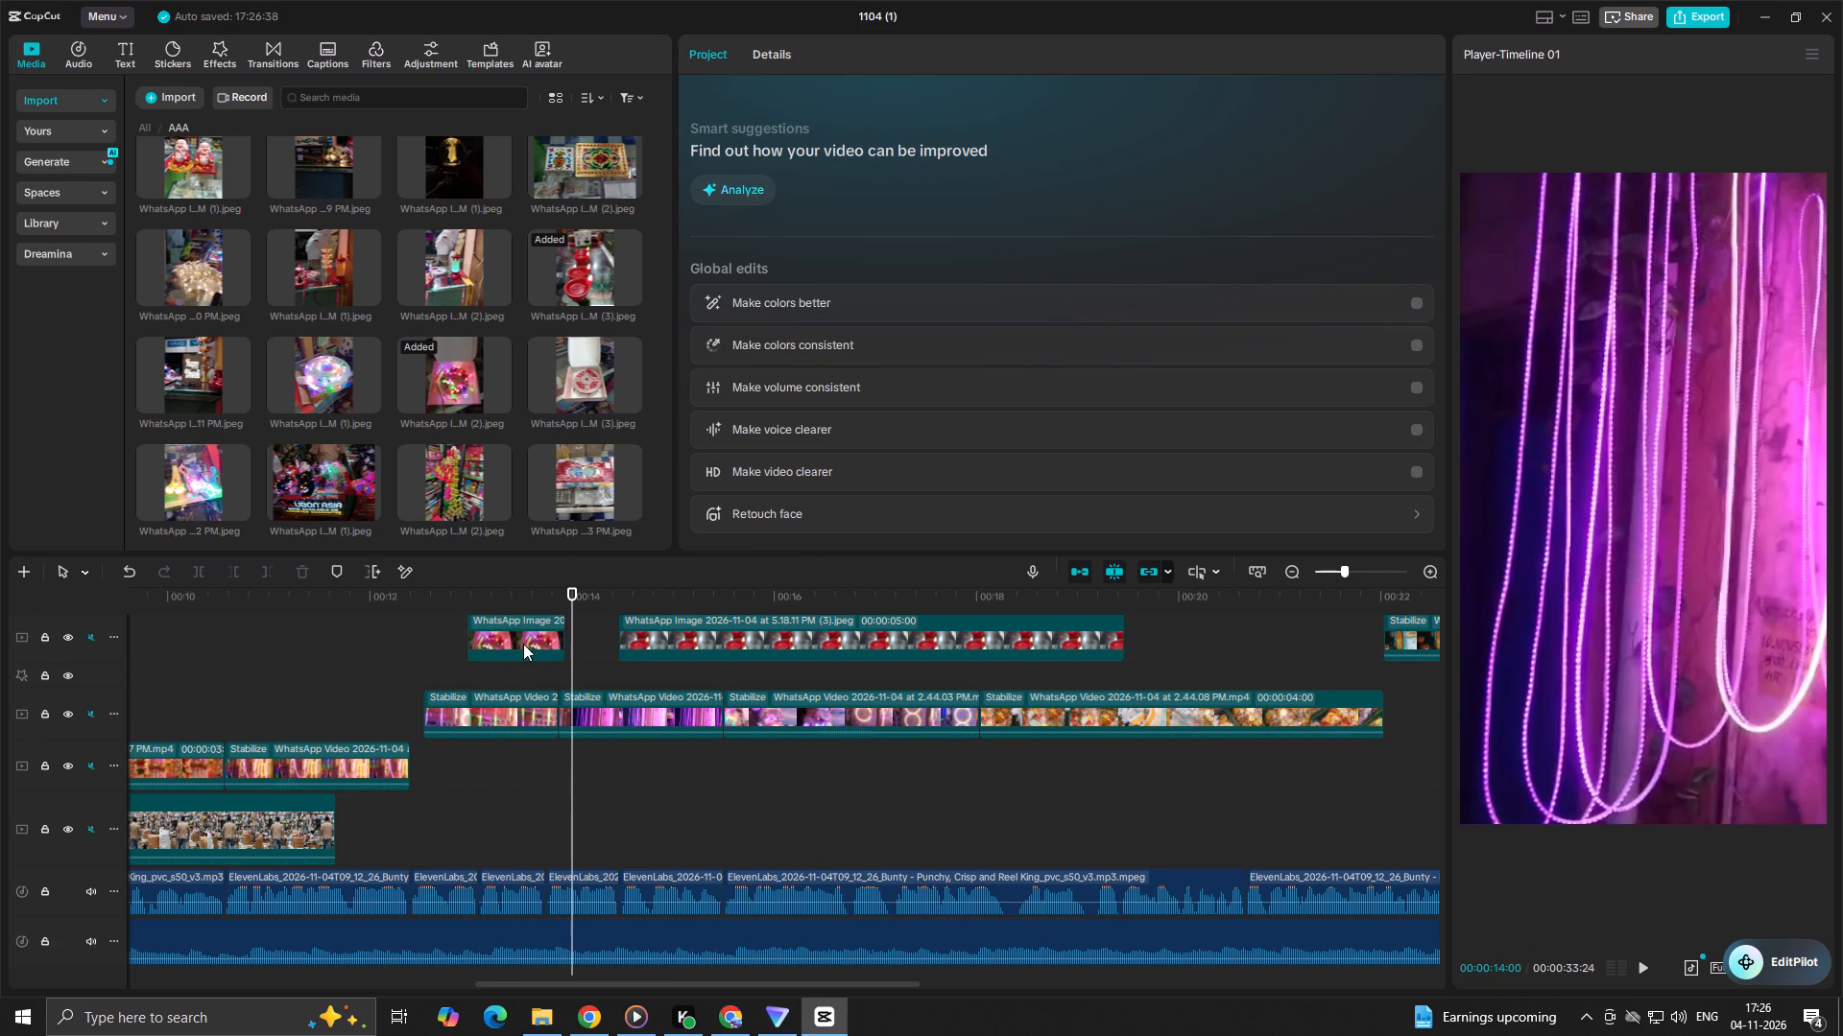
pyautogui.moveTo(567, 643); pyautogui.dragTo(550, 646)
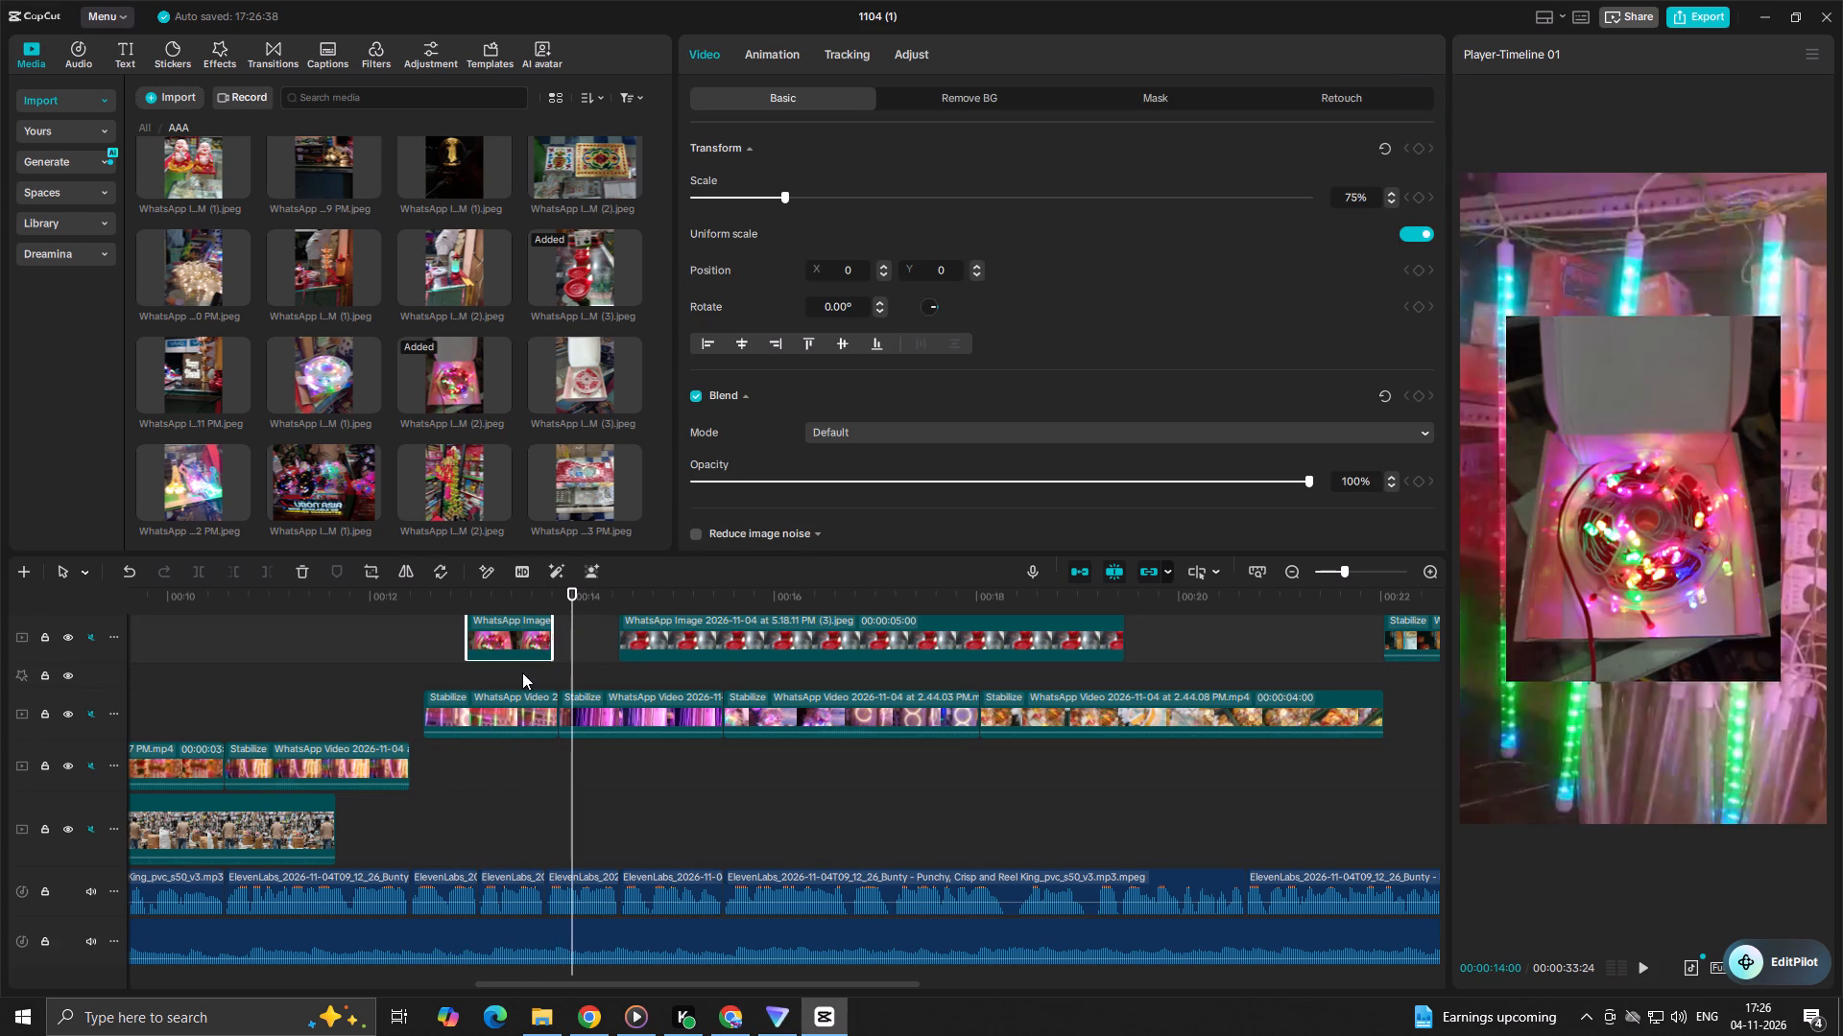
pyautogui.click(549, 640)
pyautogui.click(500, 675)
pyautogui.press('space')
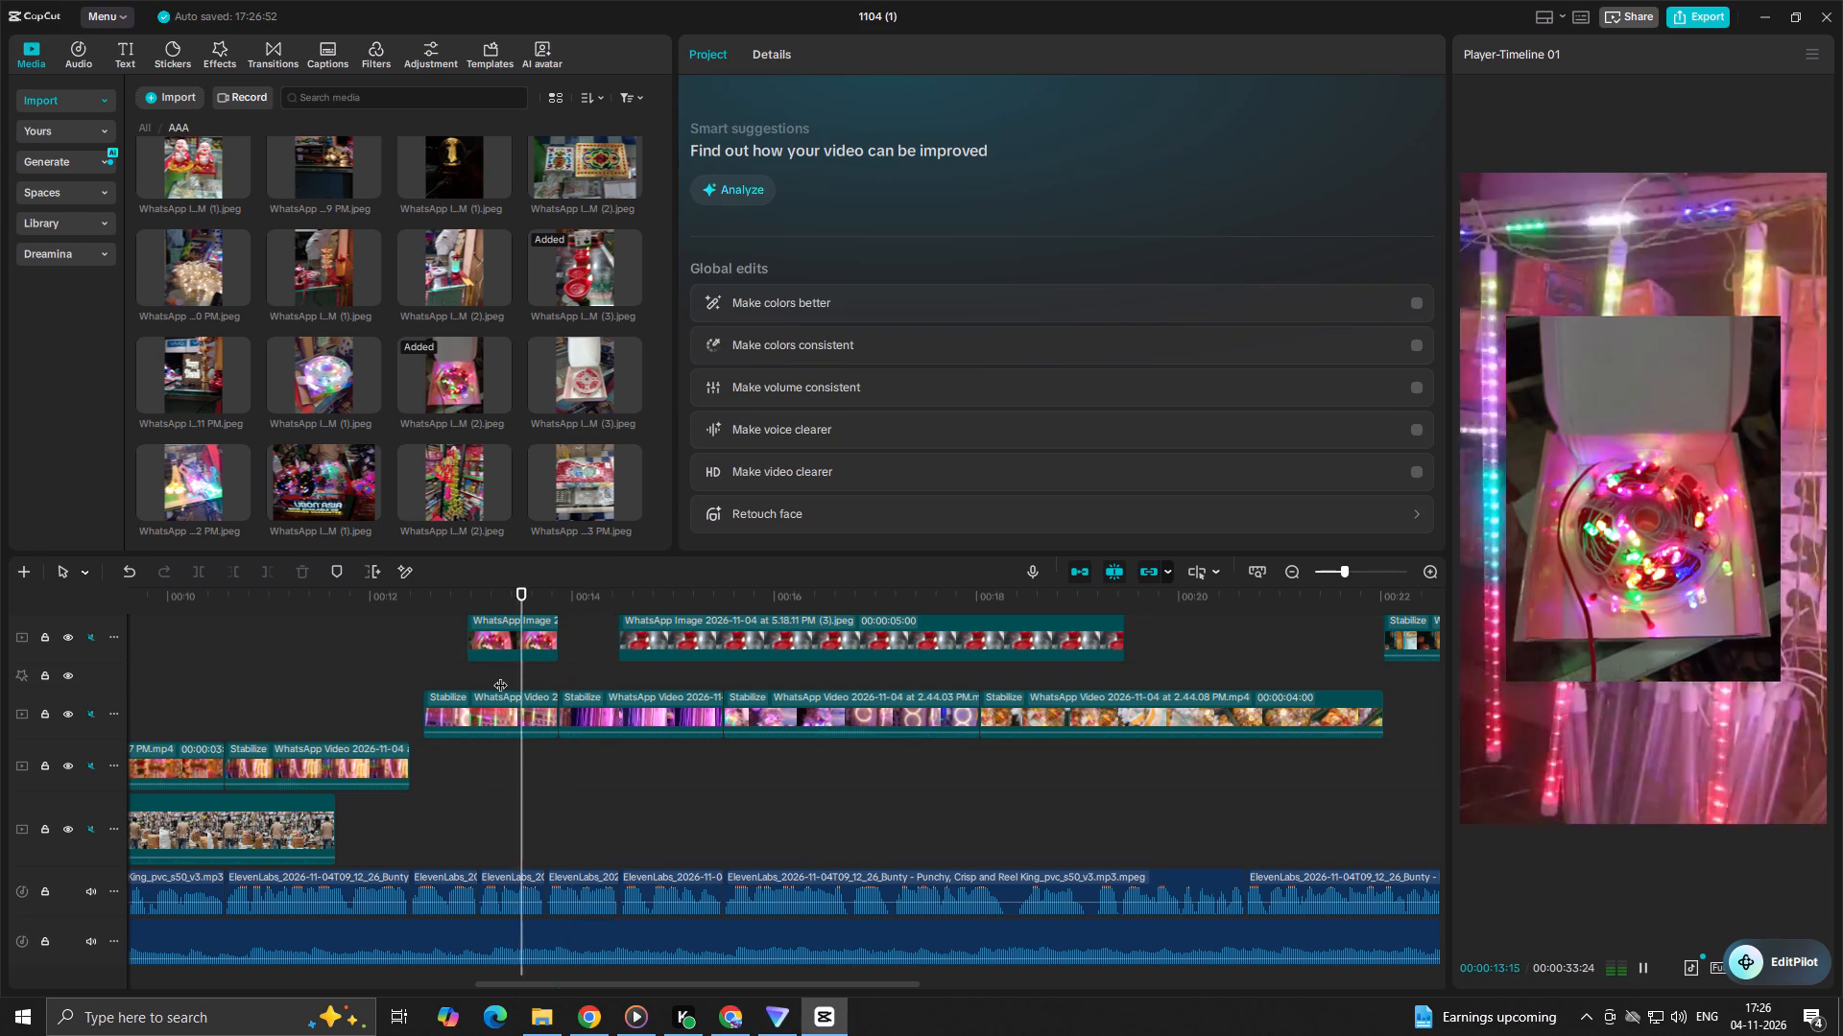
pyautogui.press('space')
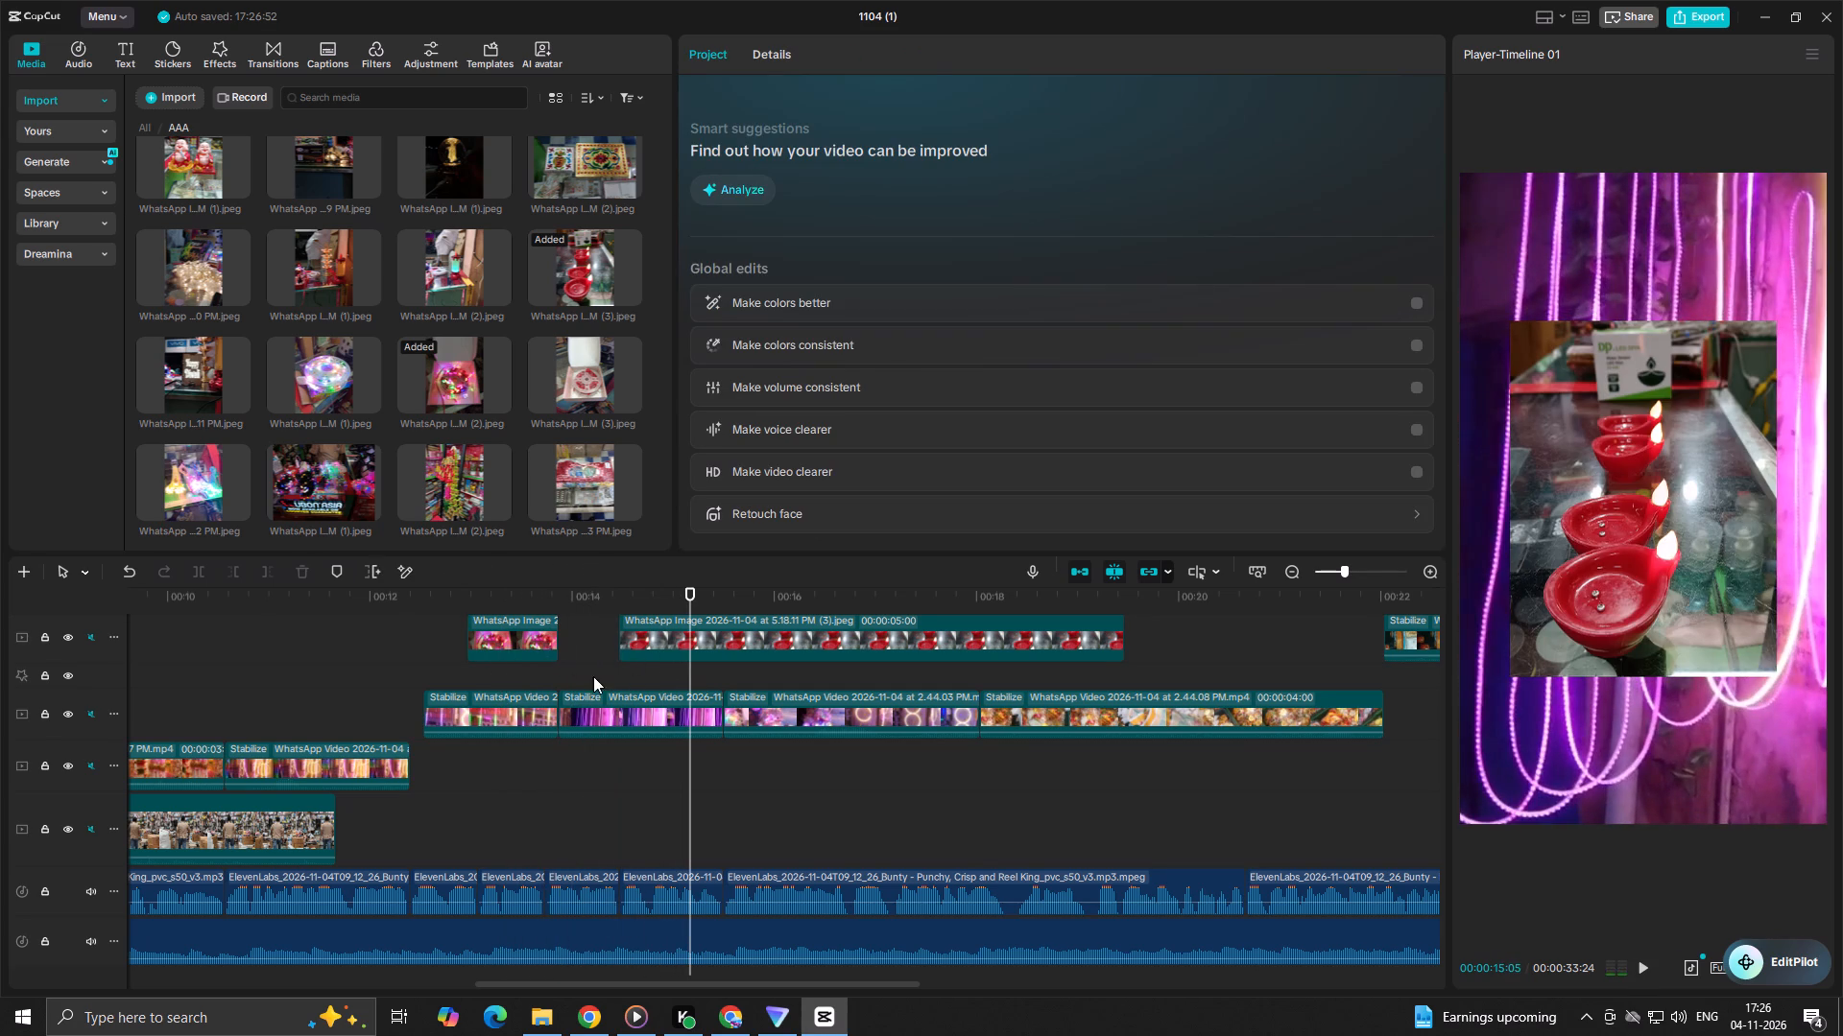
# Duplicate the Blur effect from the video's opening and place the copy to start with the red diya photo at about 14.5 s.
pyautogui.click(601, 679)
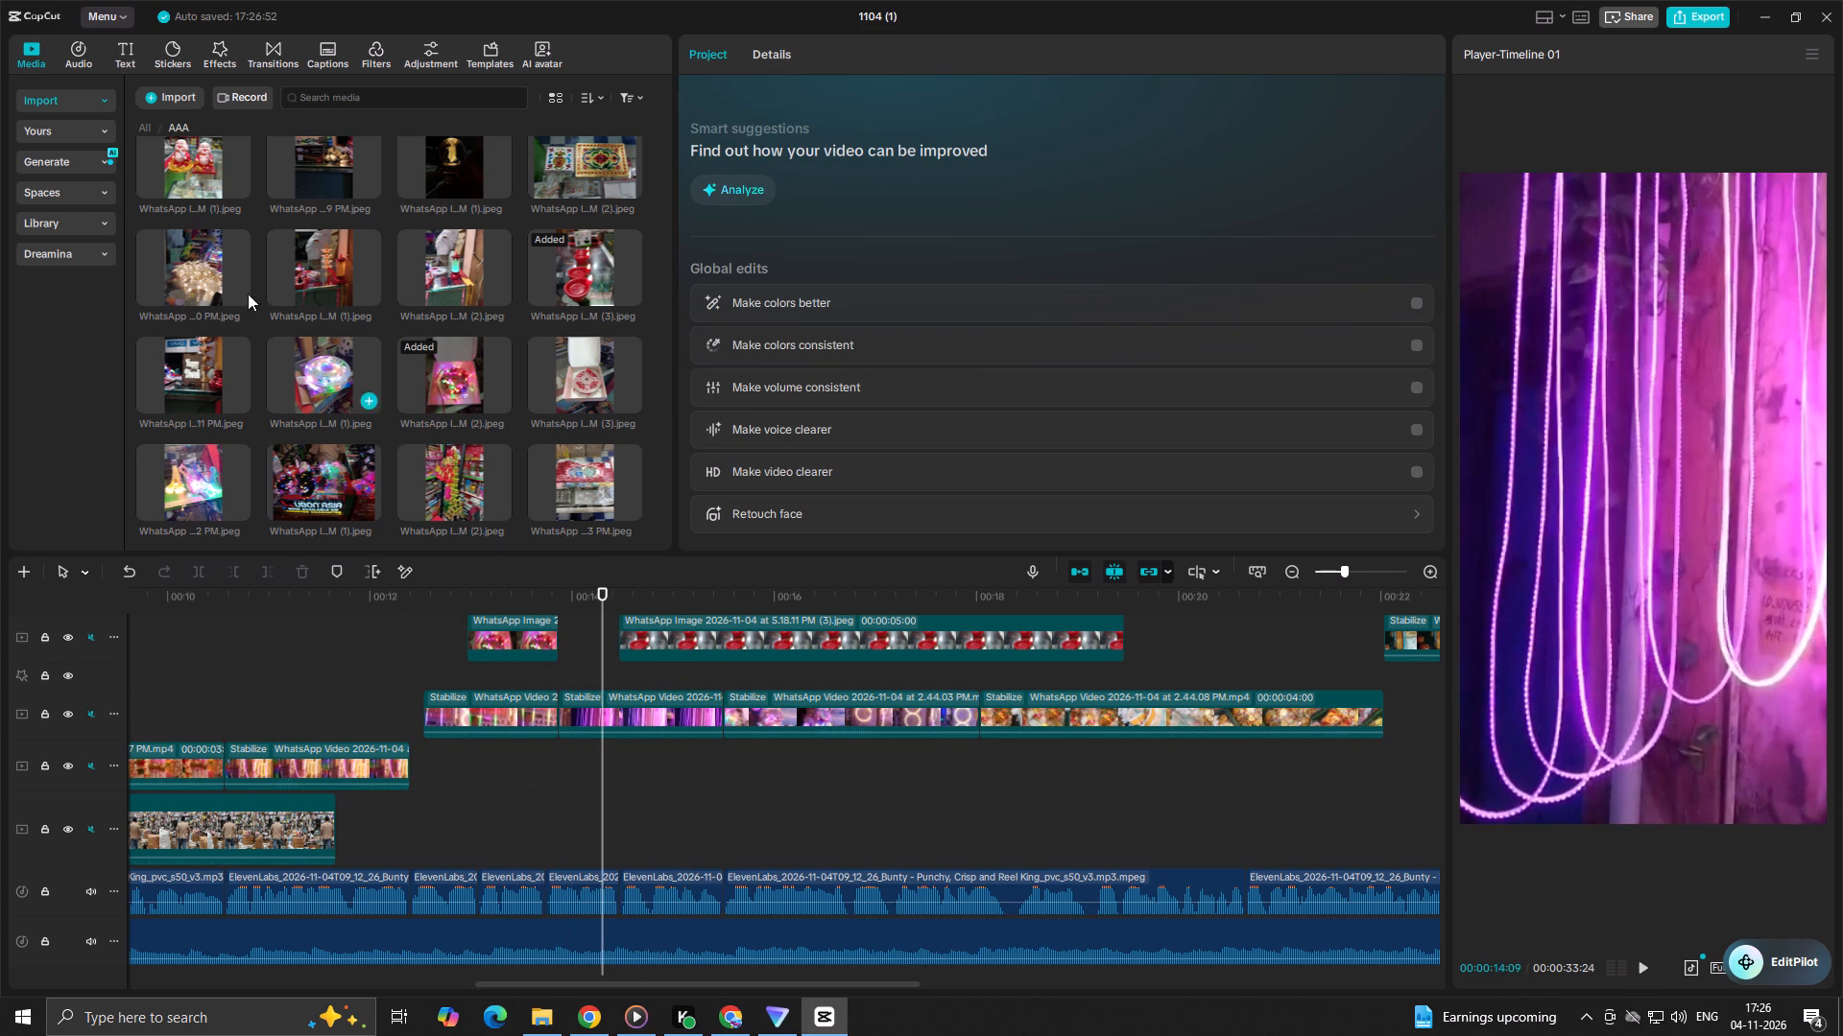
pyautogui.click(283, 710)
pyautogui.moveTo(283, 710); pyautogui.dragTo(10, 819)
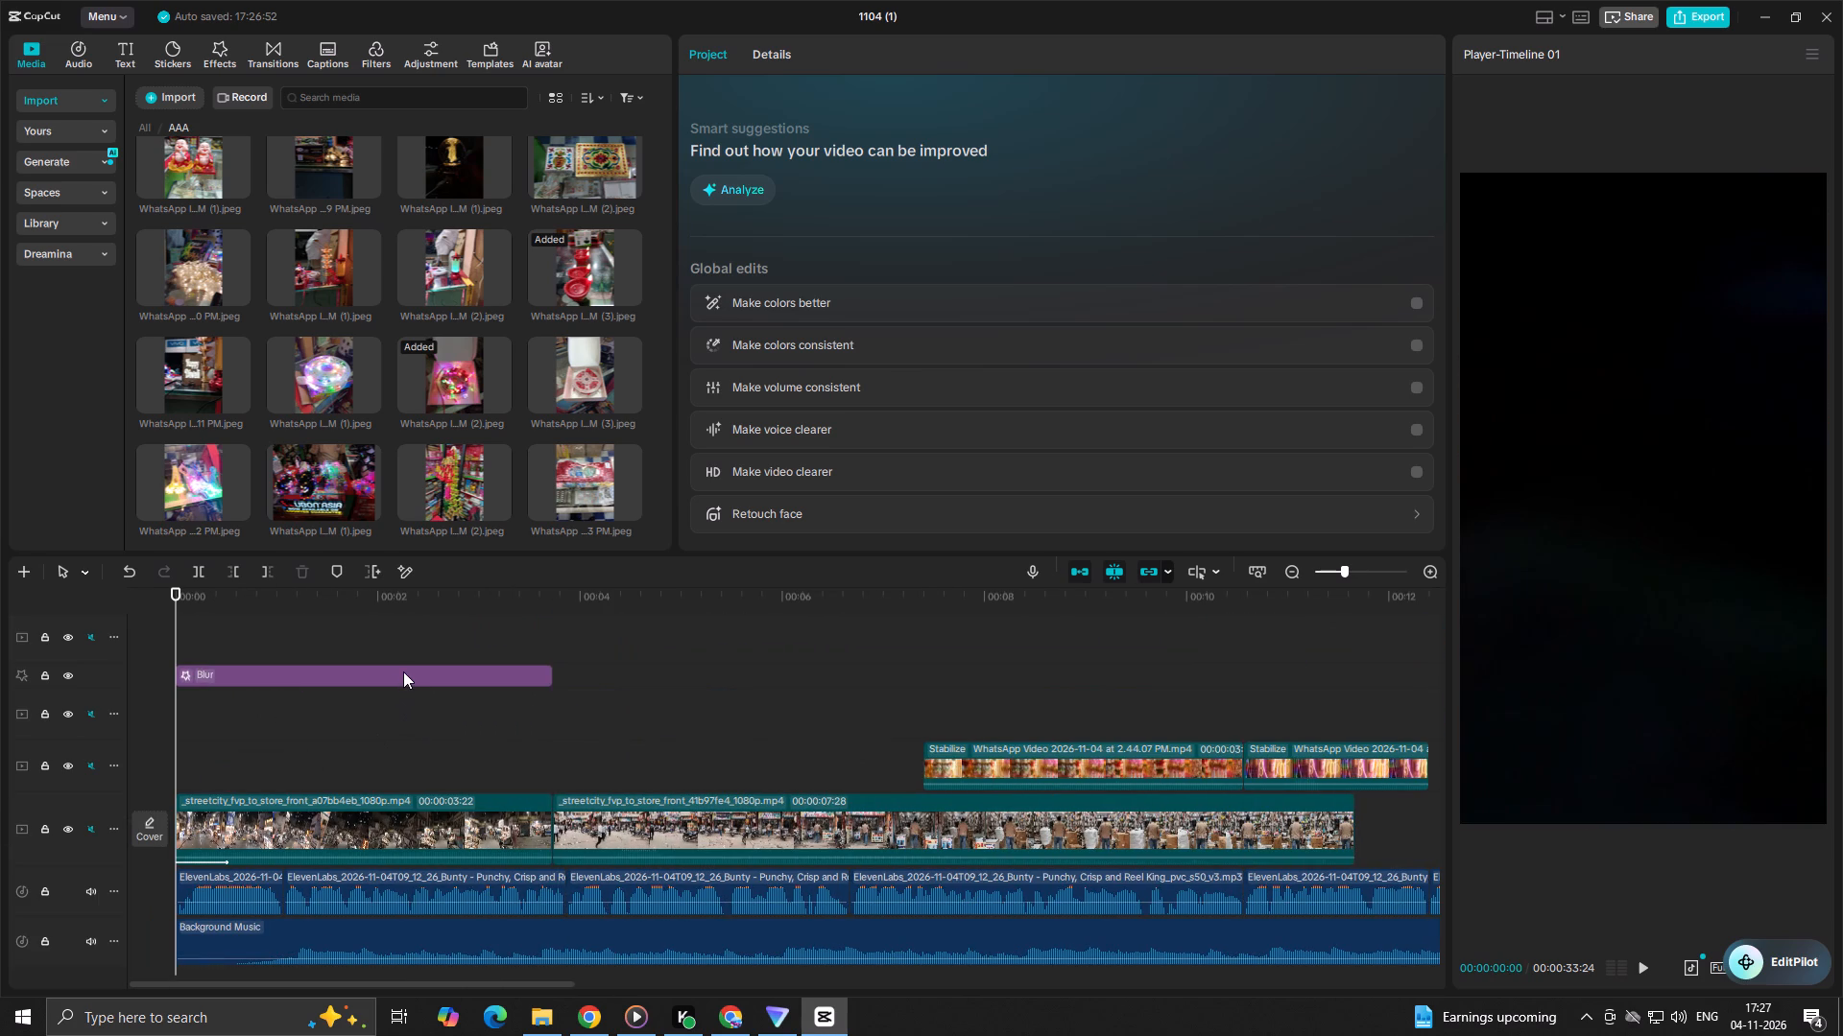
pyautogui.click(403, 671)
pyautogui.keyDown('alt'); pyautogui.moveTo(403, 671); pyautogui.dragTo(1355, 669); pyautogui.keyUp('alt')
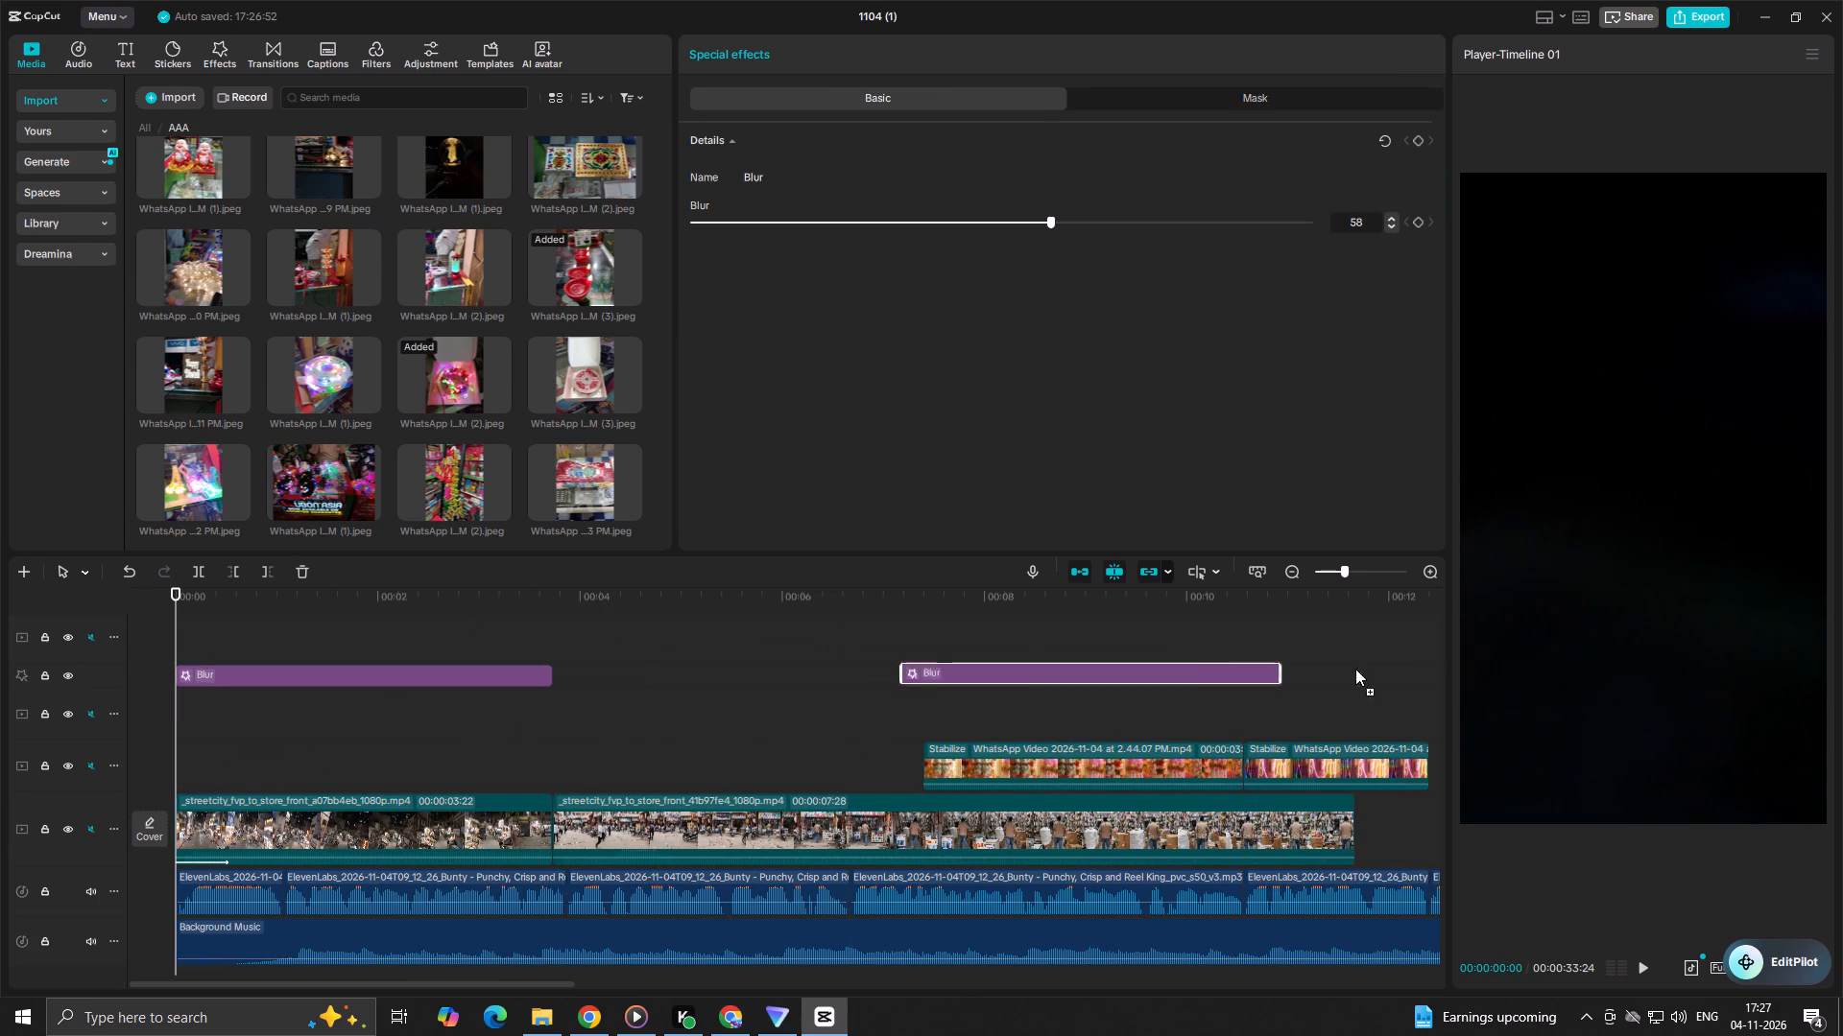
pyautogui.keyDown('alt'); pyautogui.moveTo(1355, 669); pyautogui.dragTo(1194, 671); pyautogui.keyUp('alt')
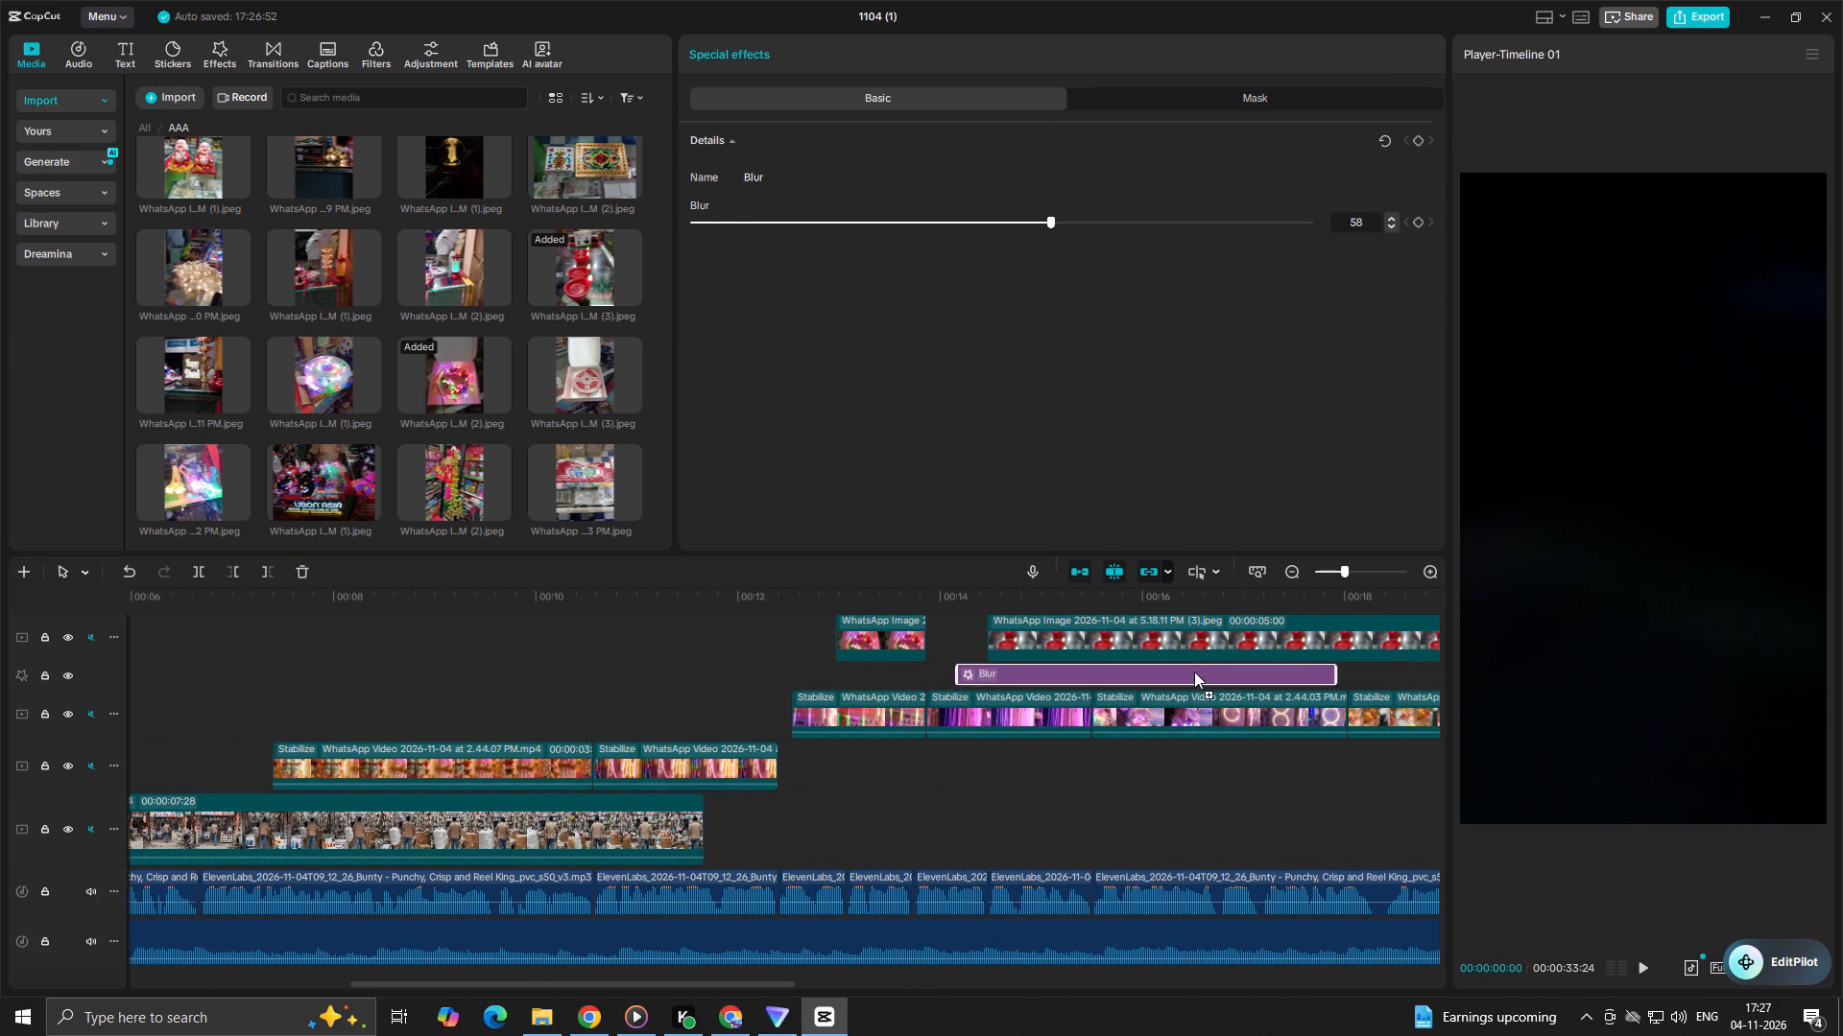
pyautogui.keyDown('alt'); pyautogui.moveTo(1194, 671); pyautogui.dragTo(1217, 669); pyautogui.keyUp('alt')
# Play the section from about 14 s and skim to about 17.6 s to check the blurred background behind the diya photo.
pyautogui.click(960, 676)
pyautogui.press('space')
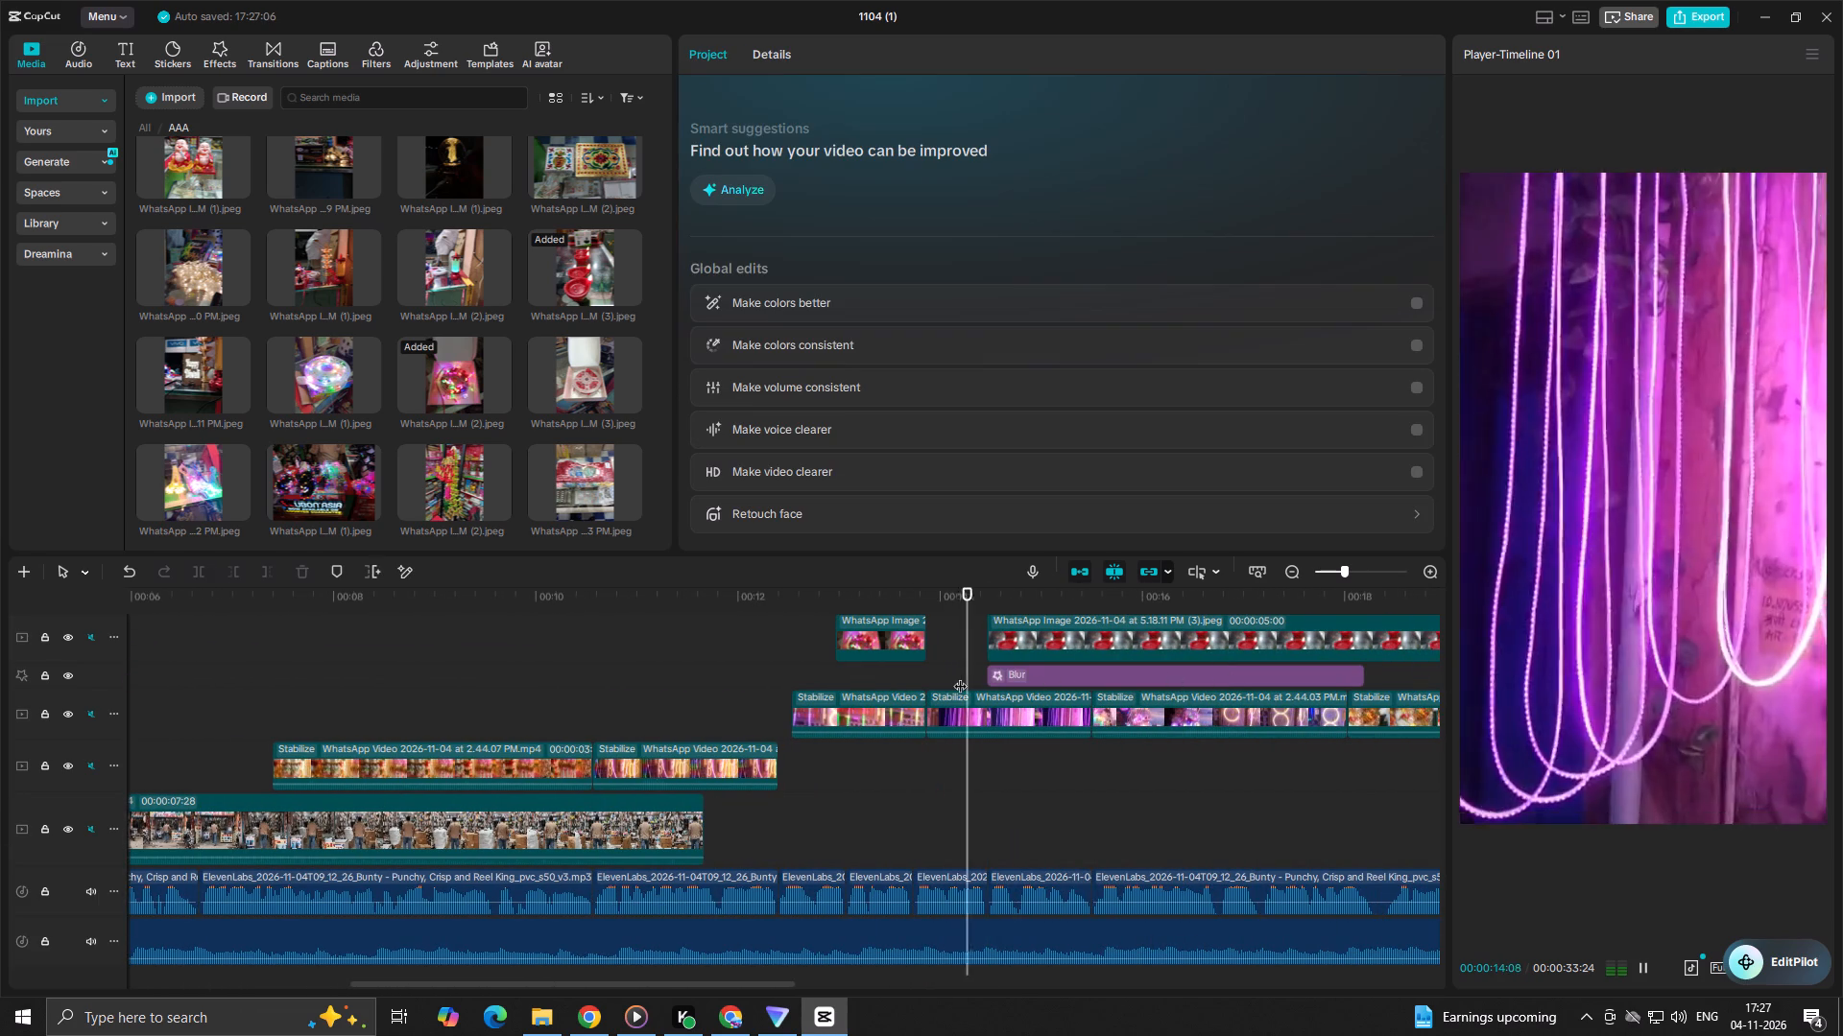
pyautogui.press('space')
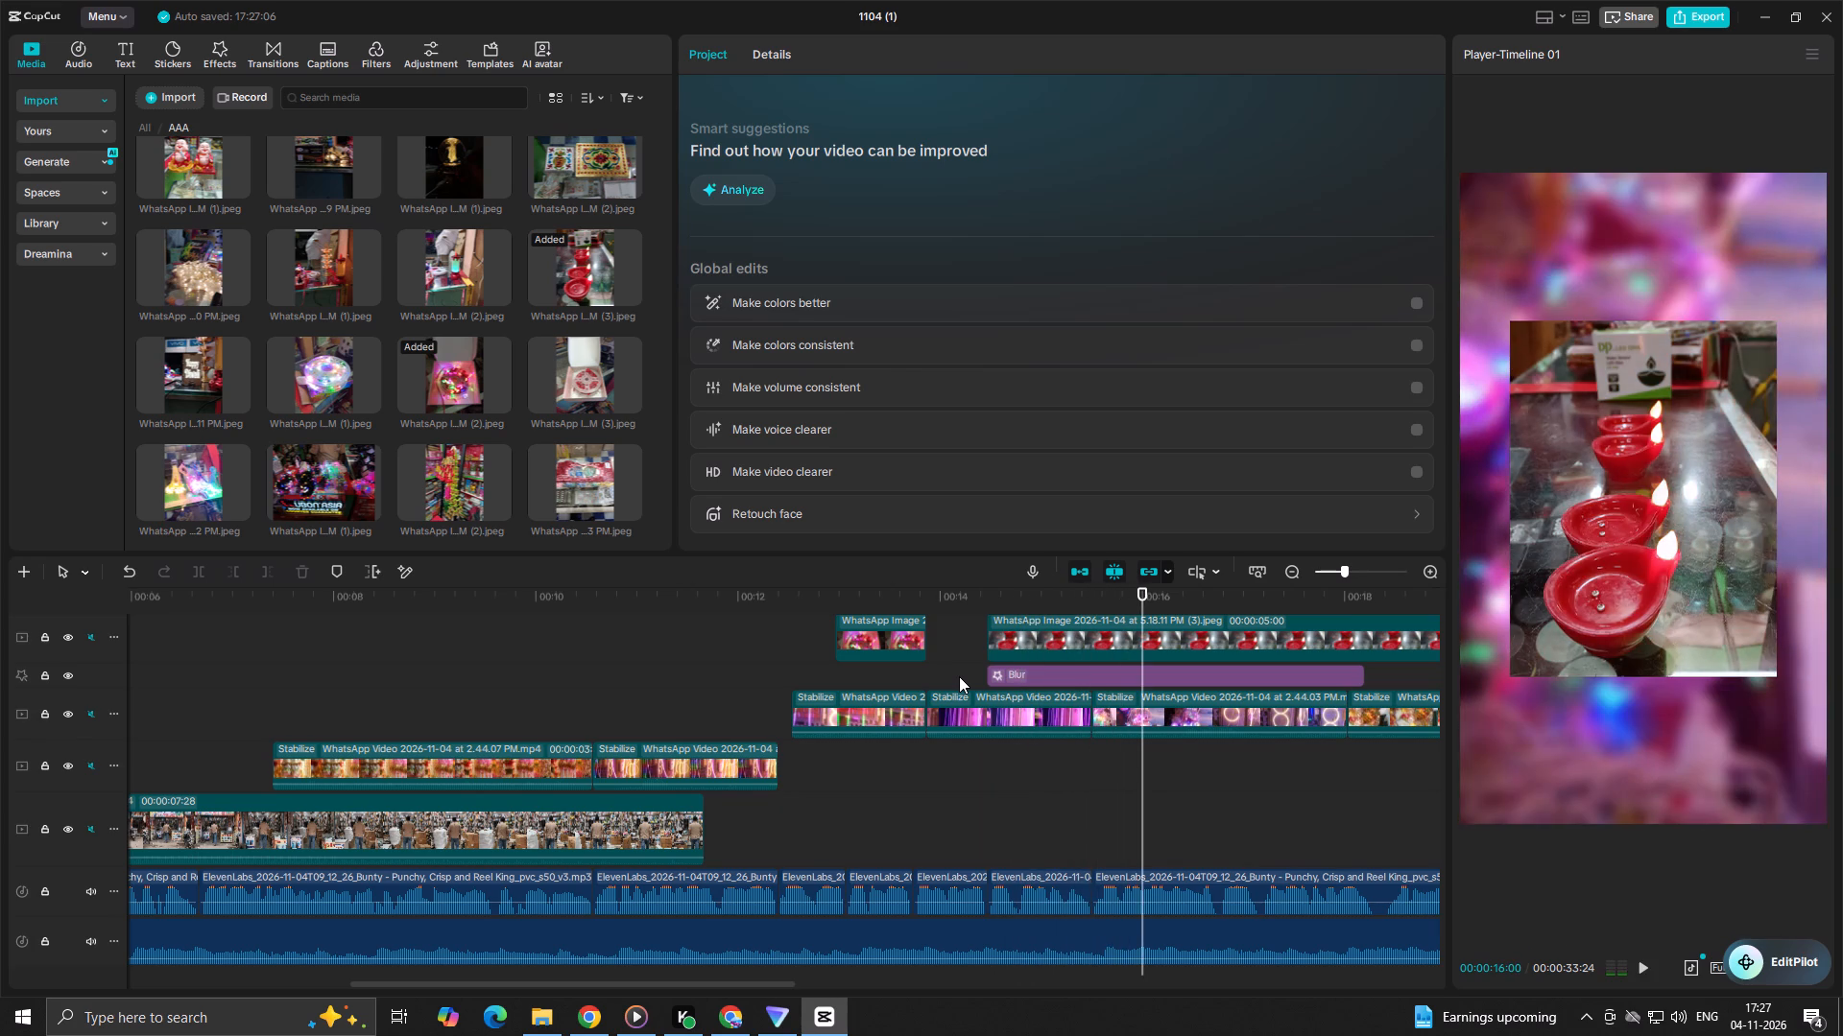
pyautogui.click(959, 676)
pyautogui.press('space')
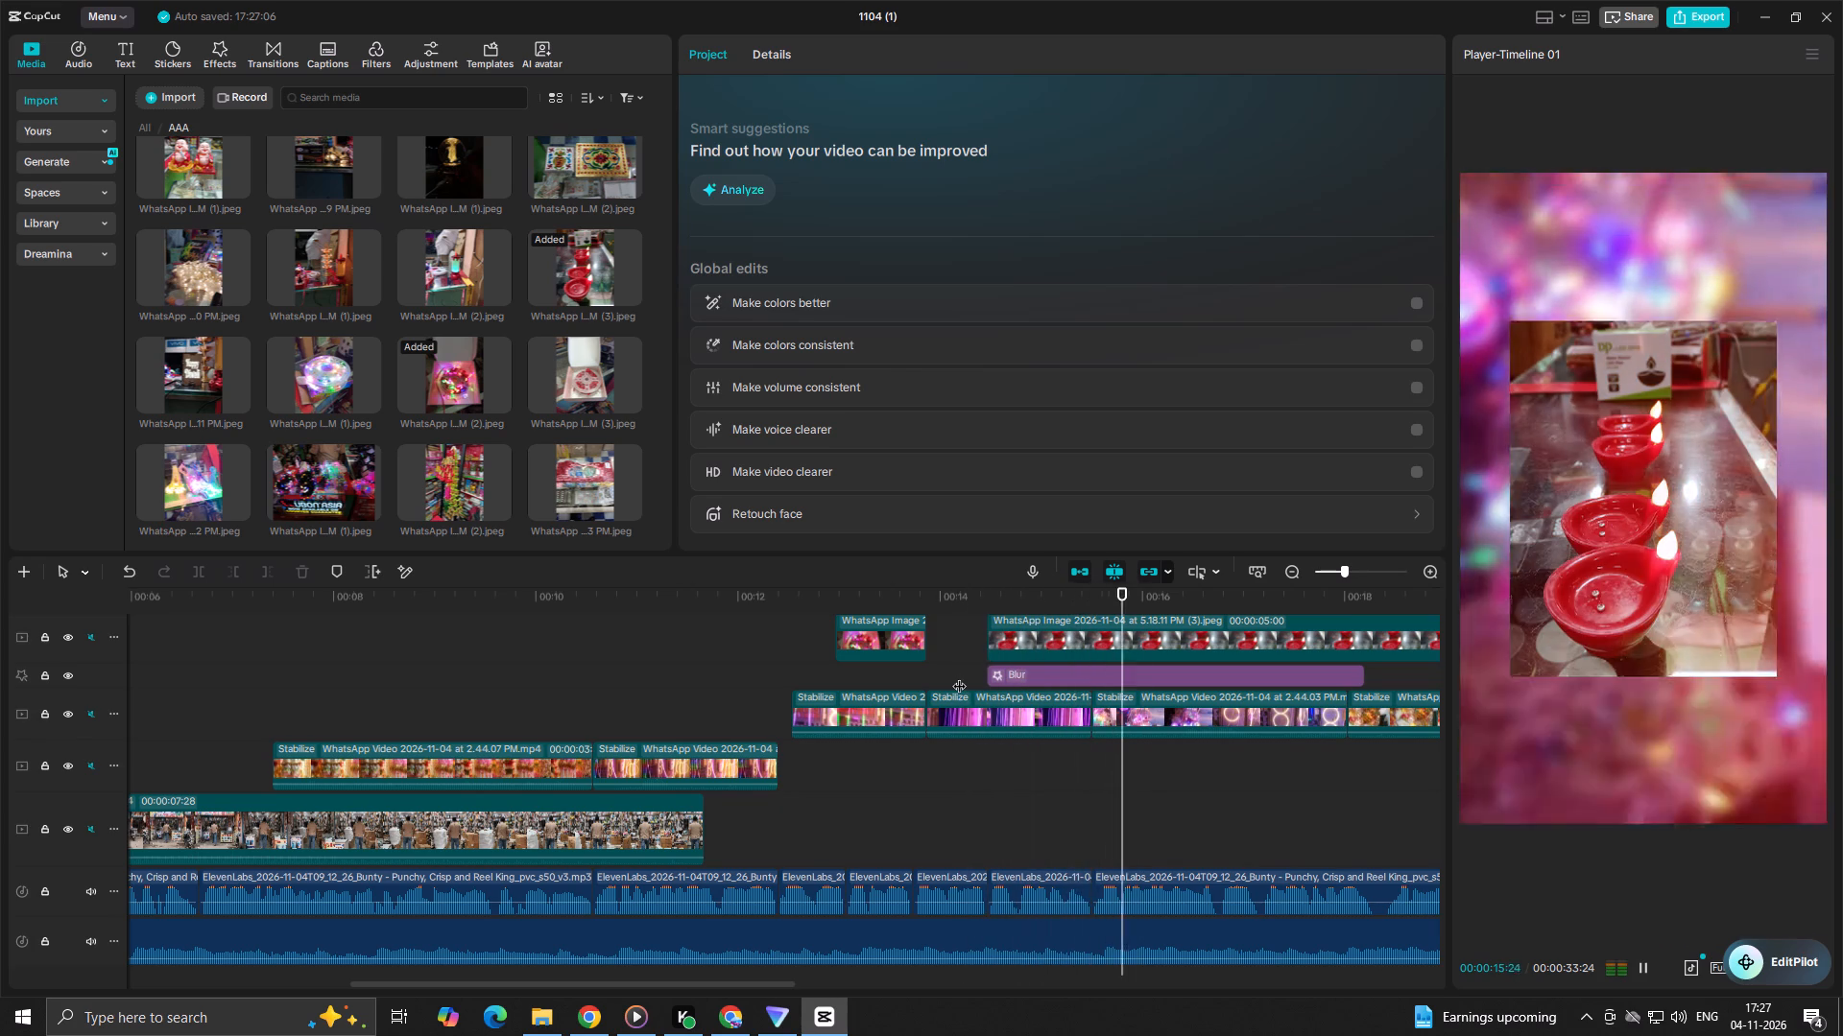
pyautogui.press('space')
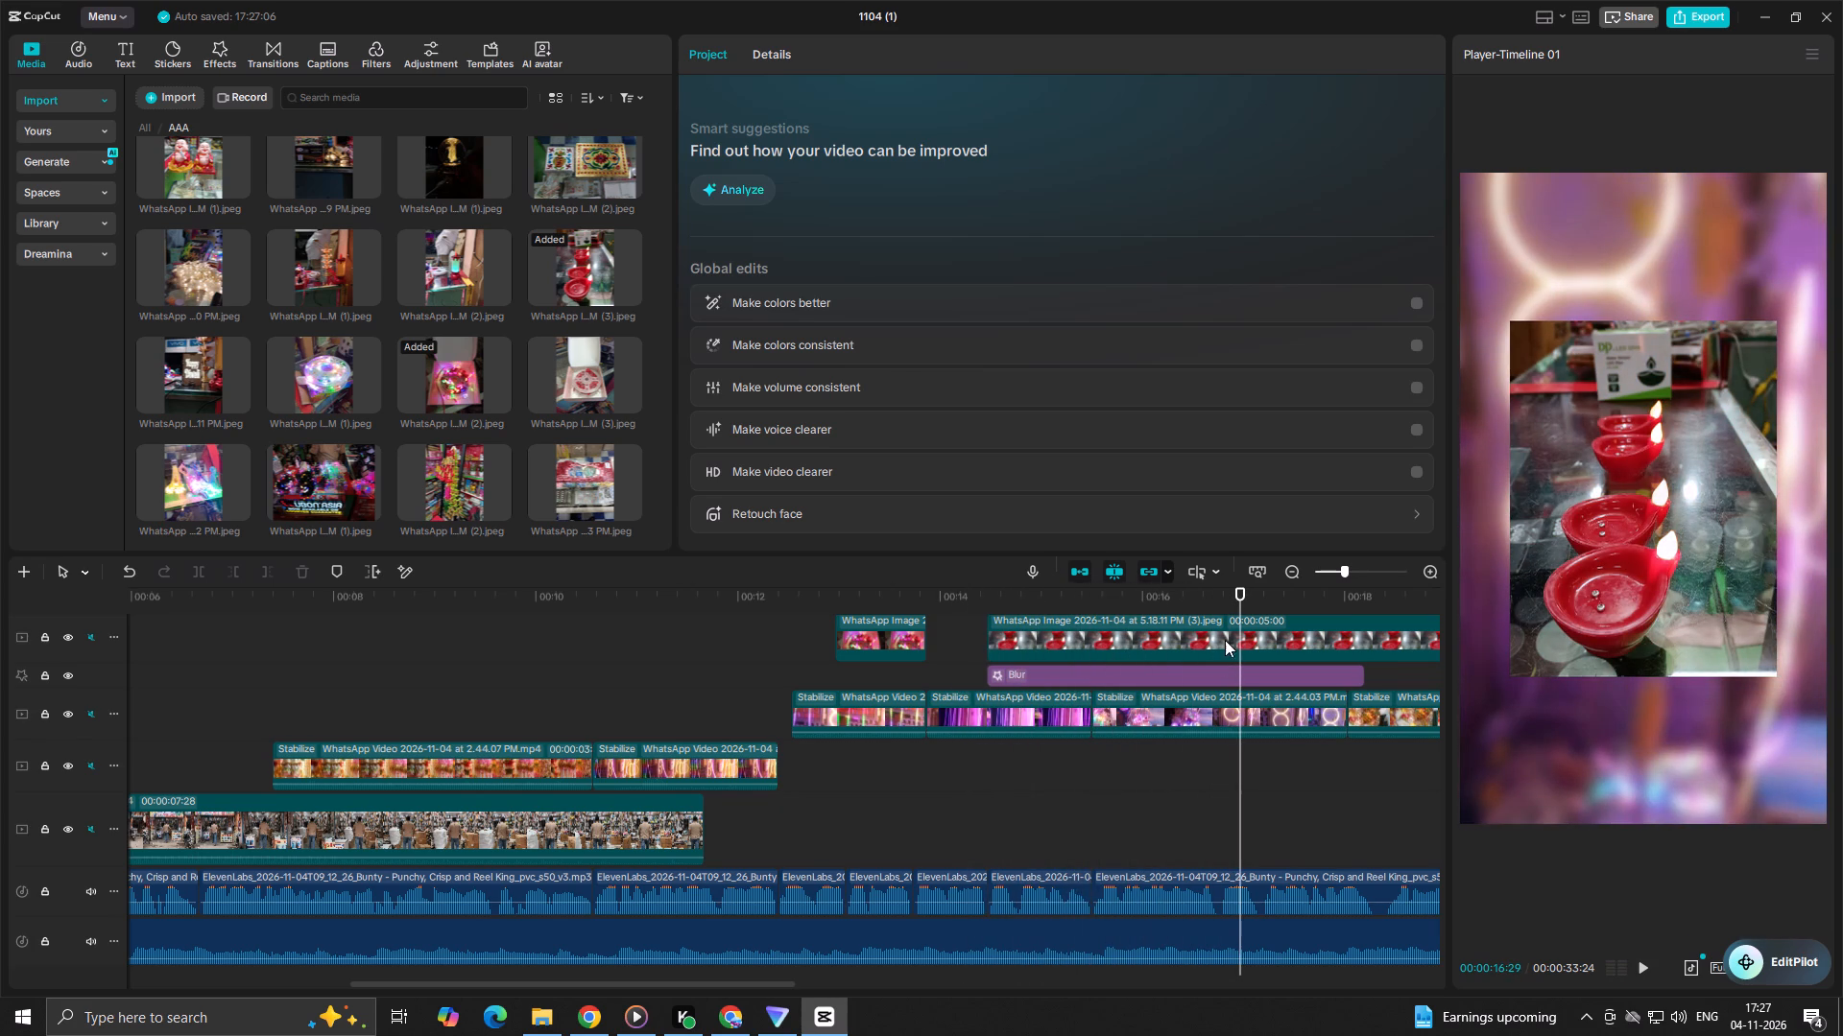
pyautogui.moveTo(1241, 596); pyautogui.dragTo(1308, 603)
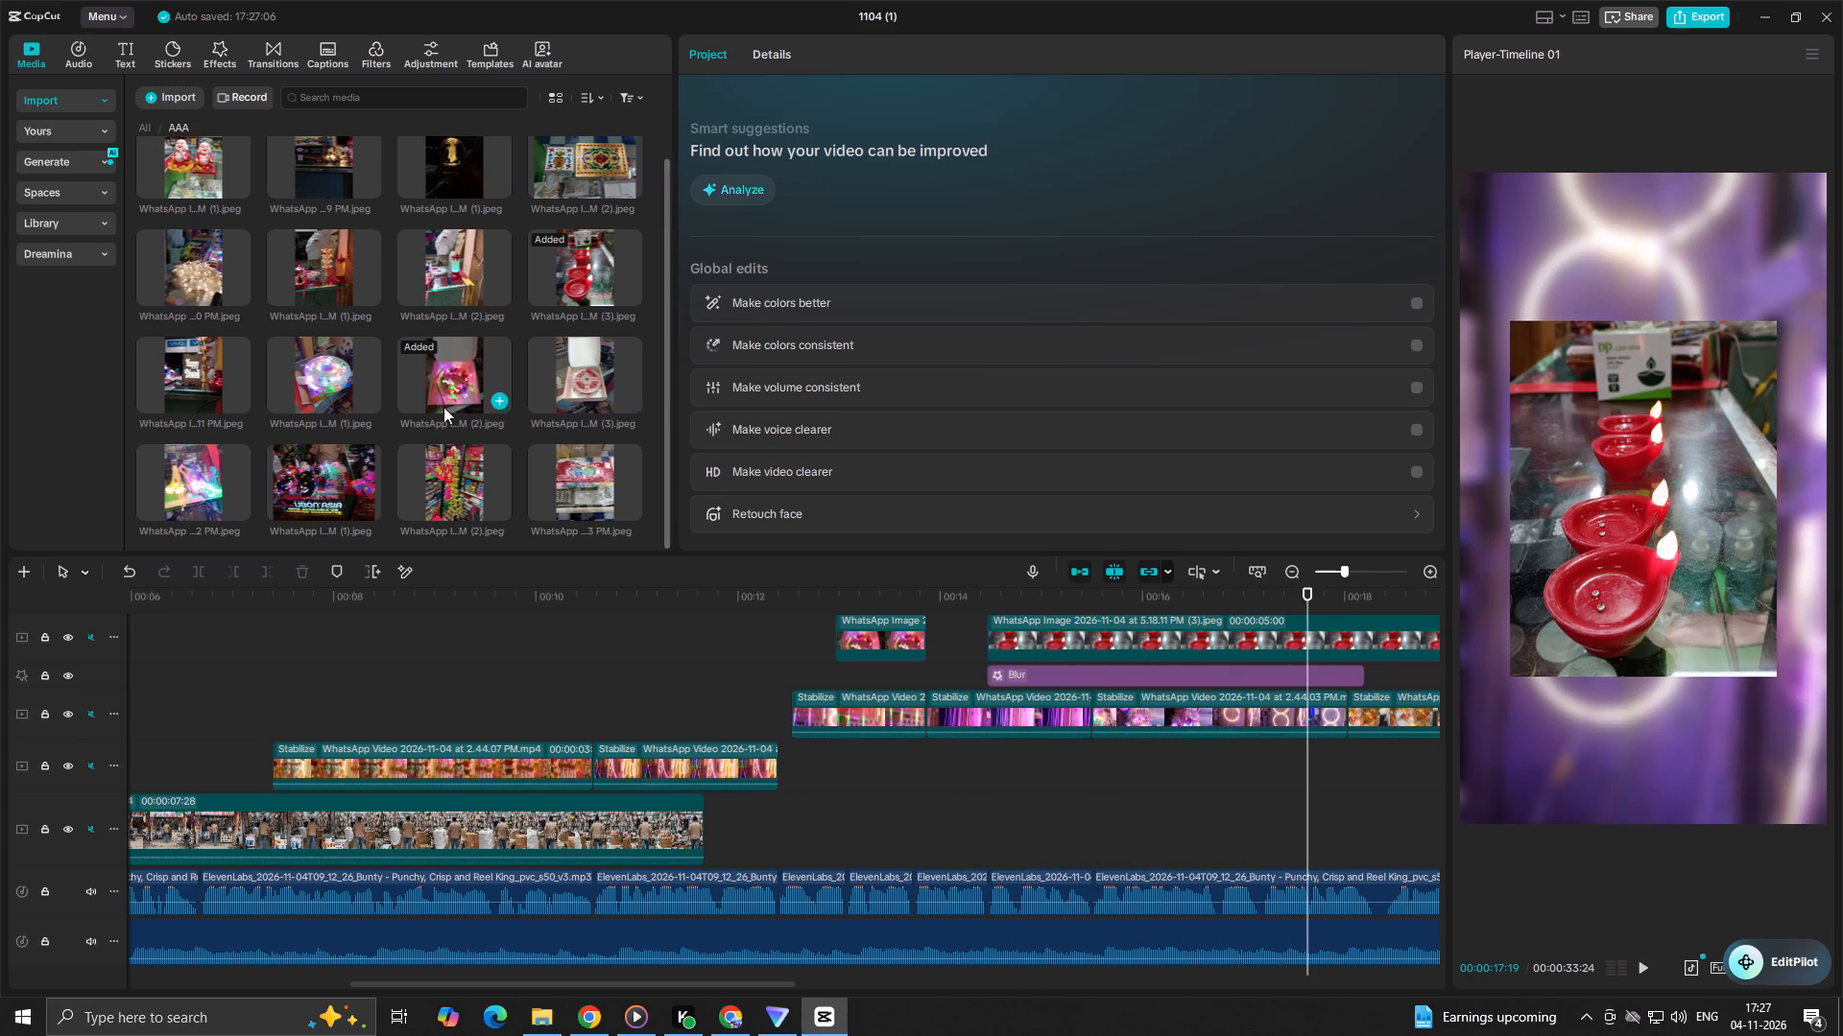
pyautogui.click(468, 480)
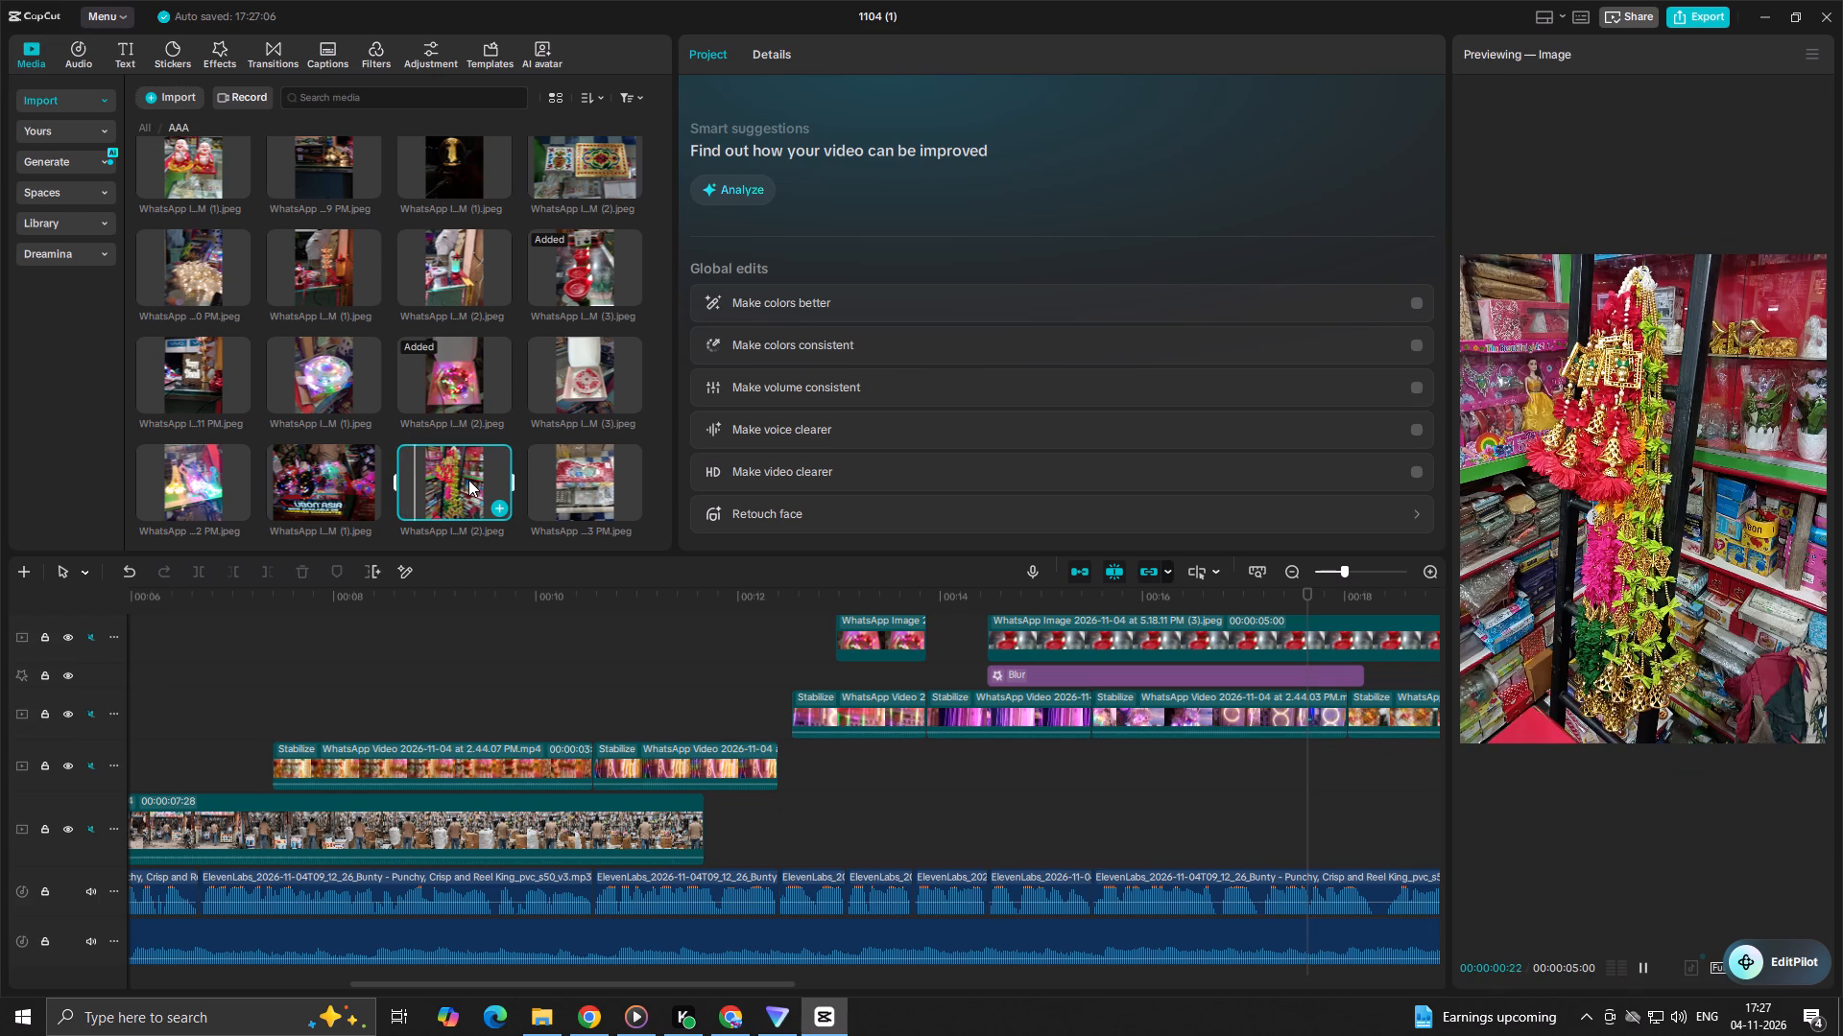
# Shorten the Blur effect under the red diya photo so that it ends at about 15.4 s.
pyautogui.click(1298, 673)
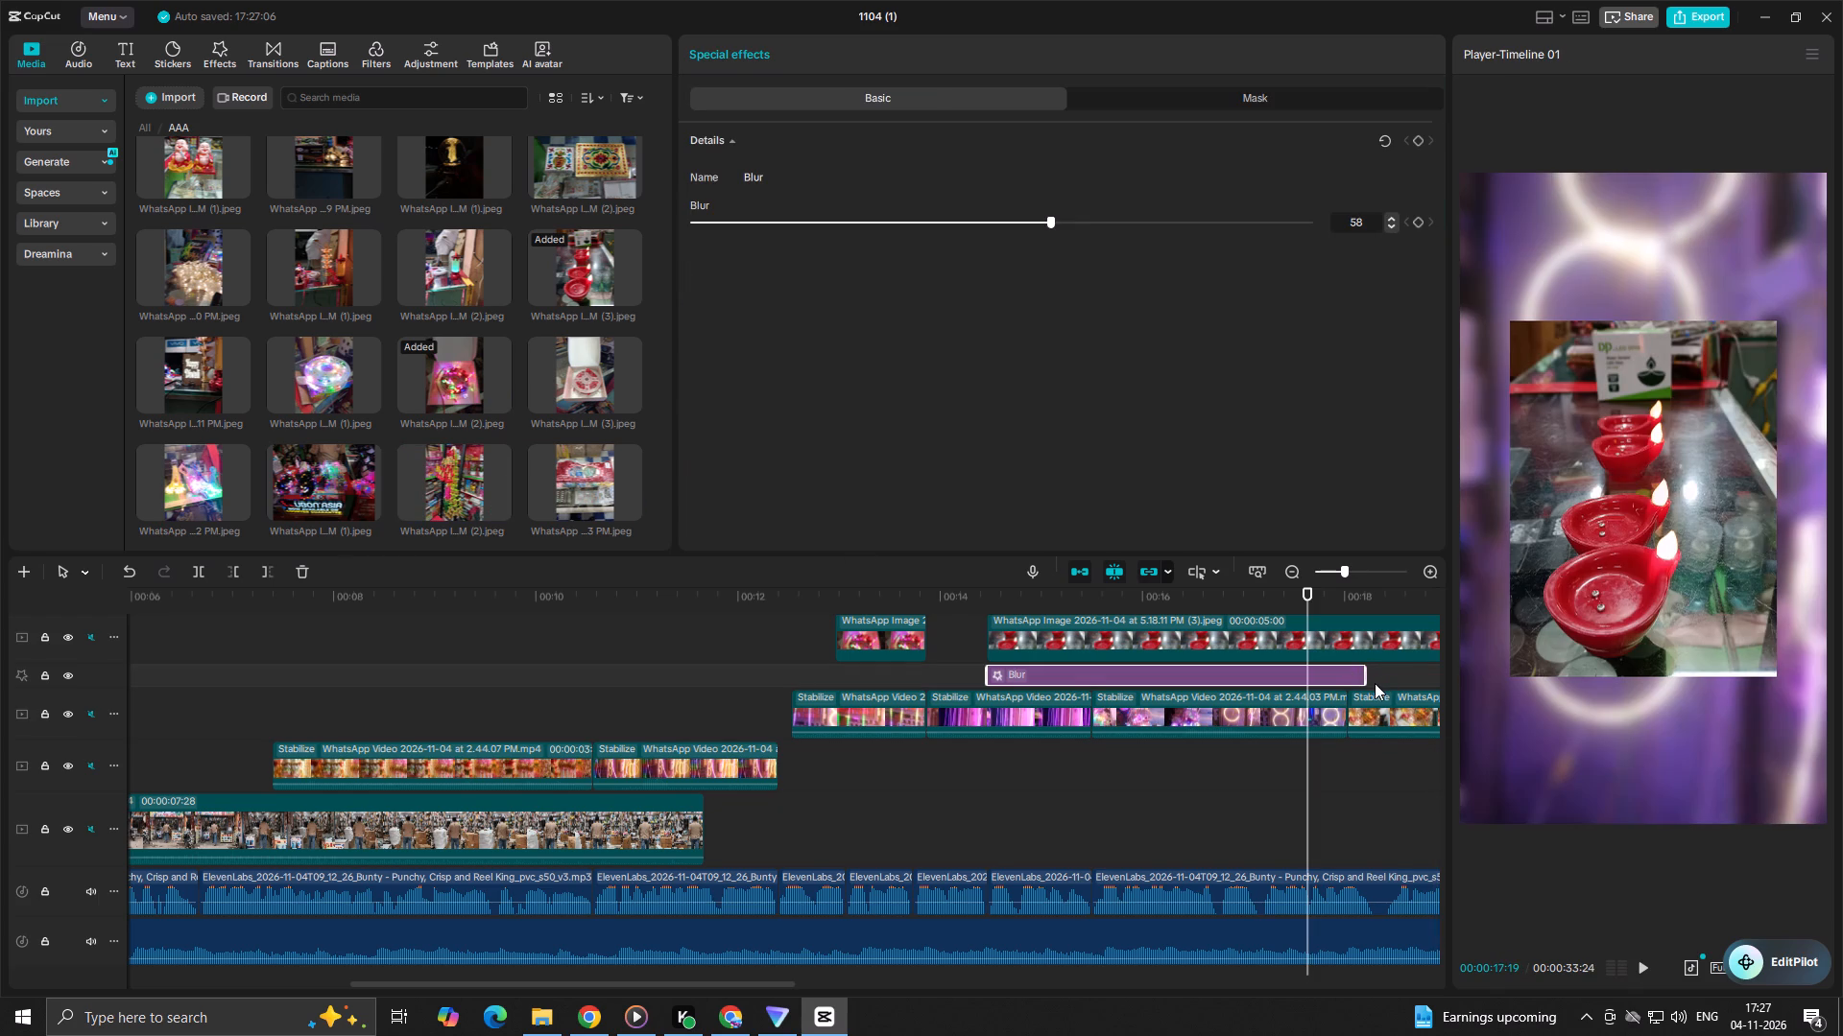
pyautogui.moveTo(1365, 676); pyautogui.dragTo(1046, 702)
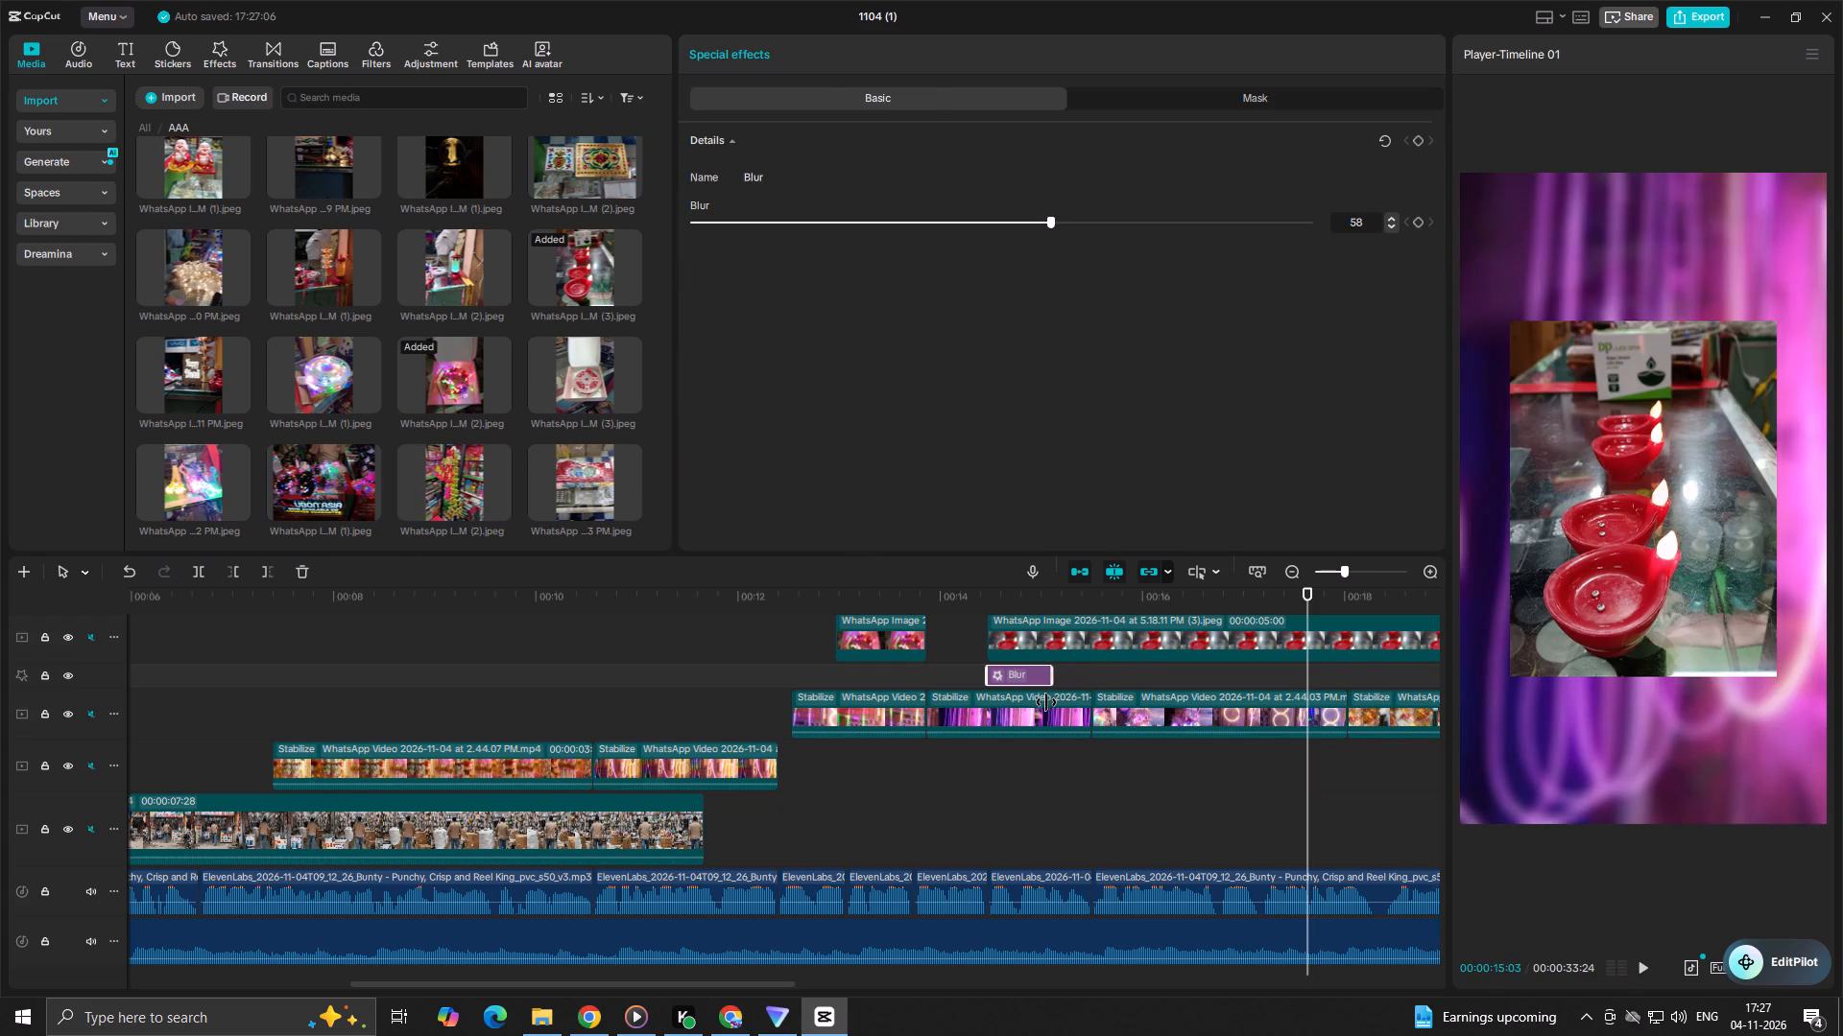
pyautogui.moveTo(1046, 702); pyautogui.dragTo(1156, 713)
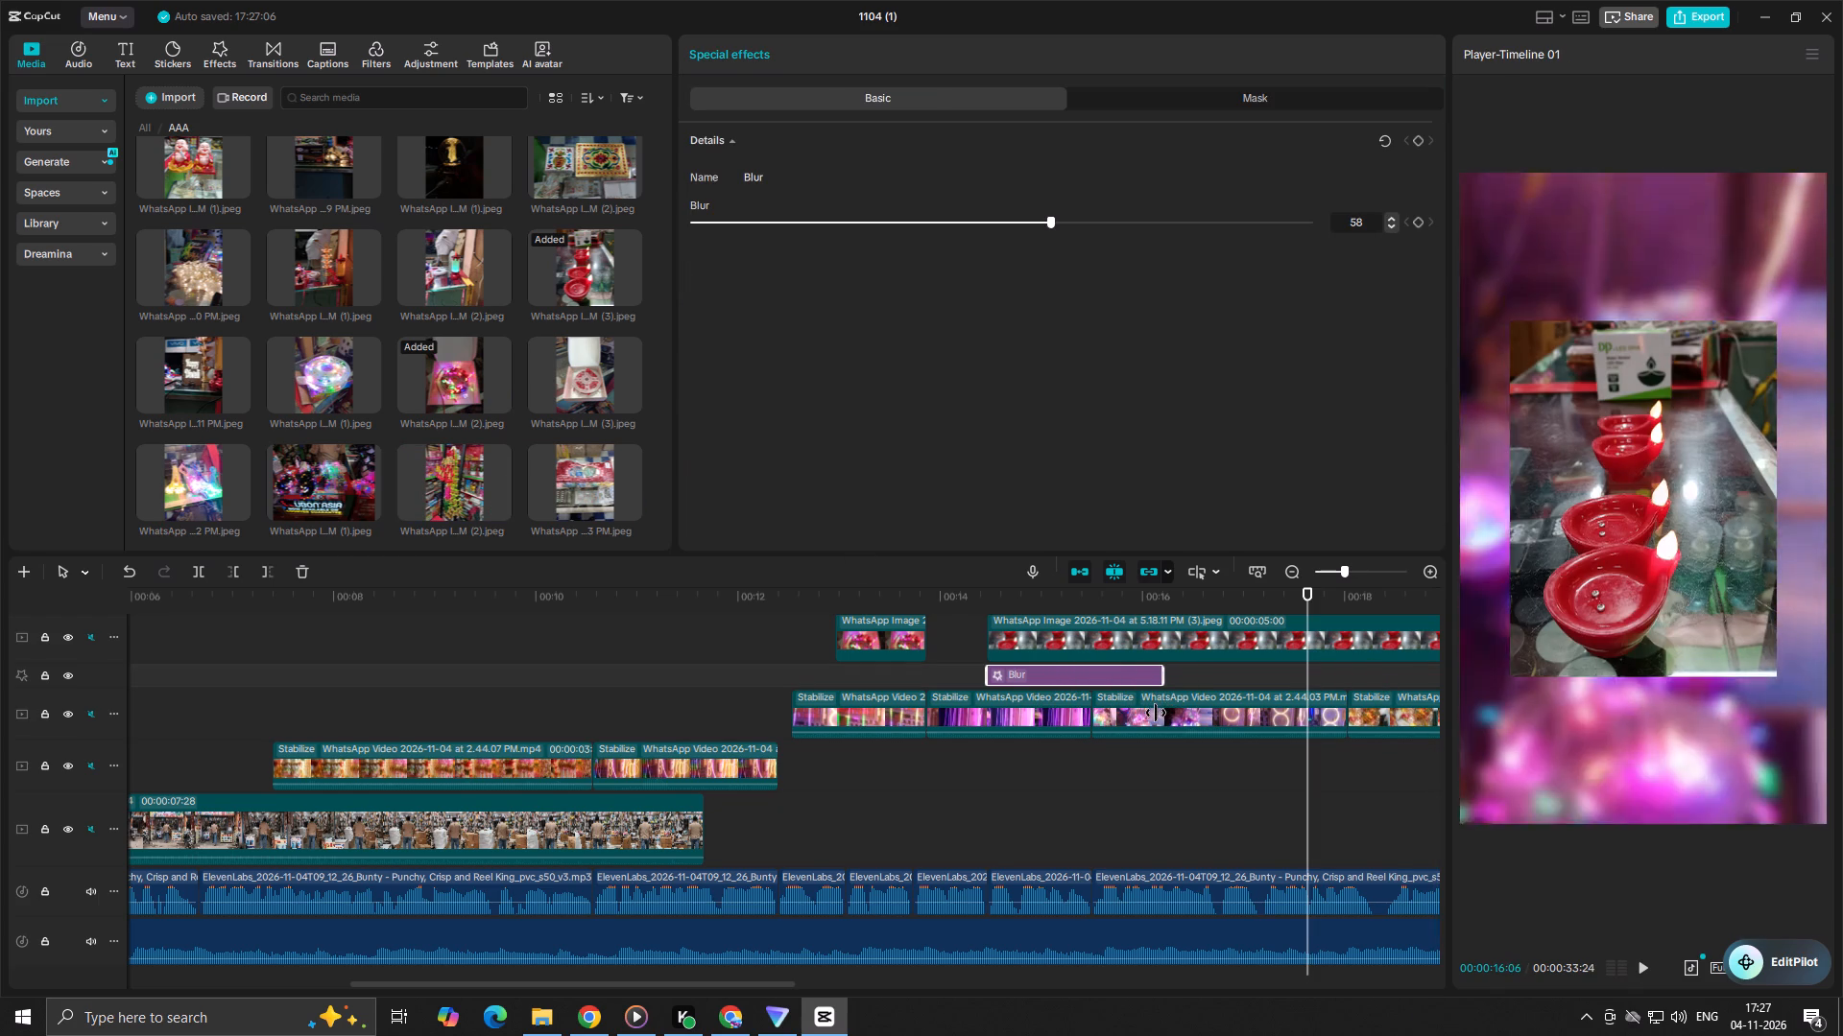
pyautogui.moveTo(1156, 713); pyautogui.dragTo(1111, 736)
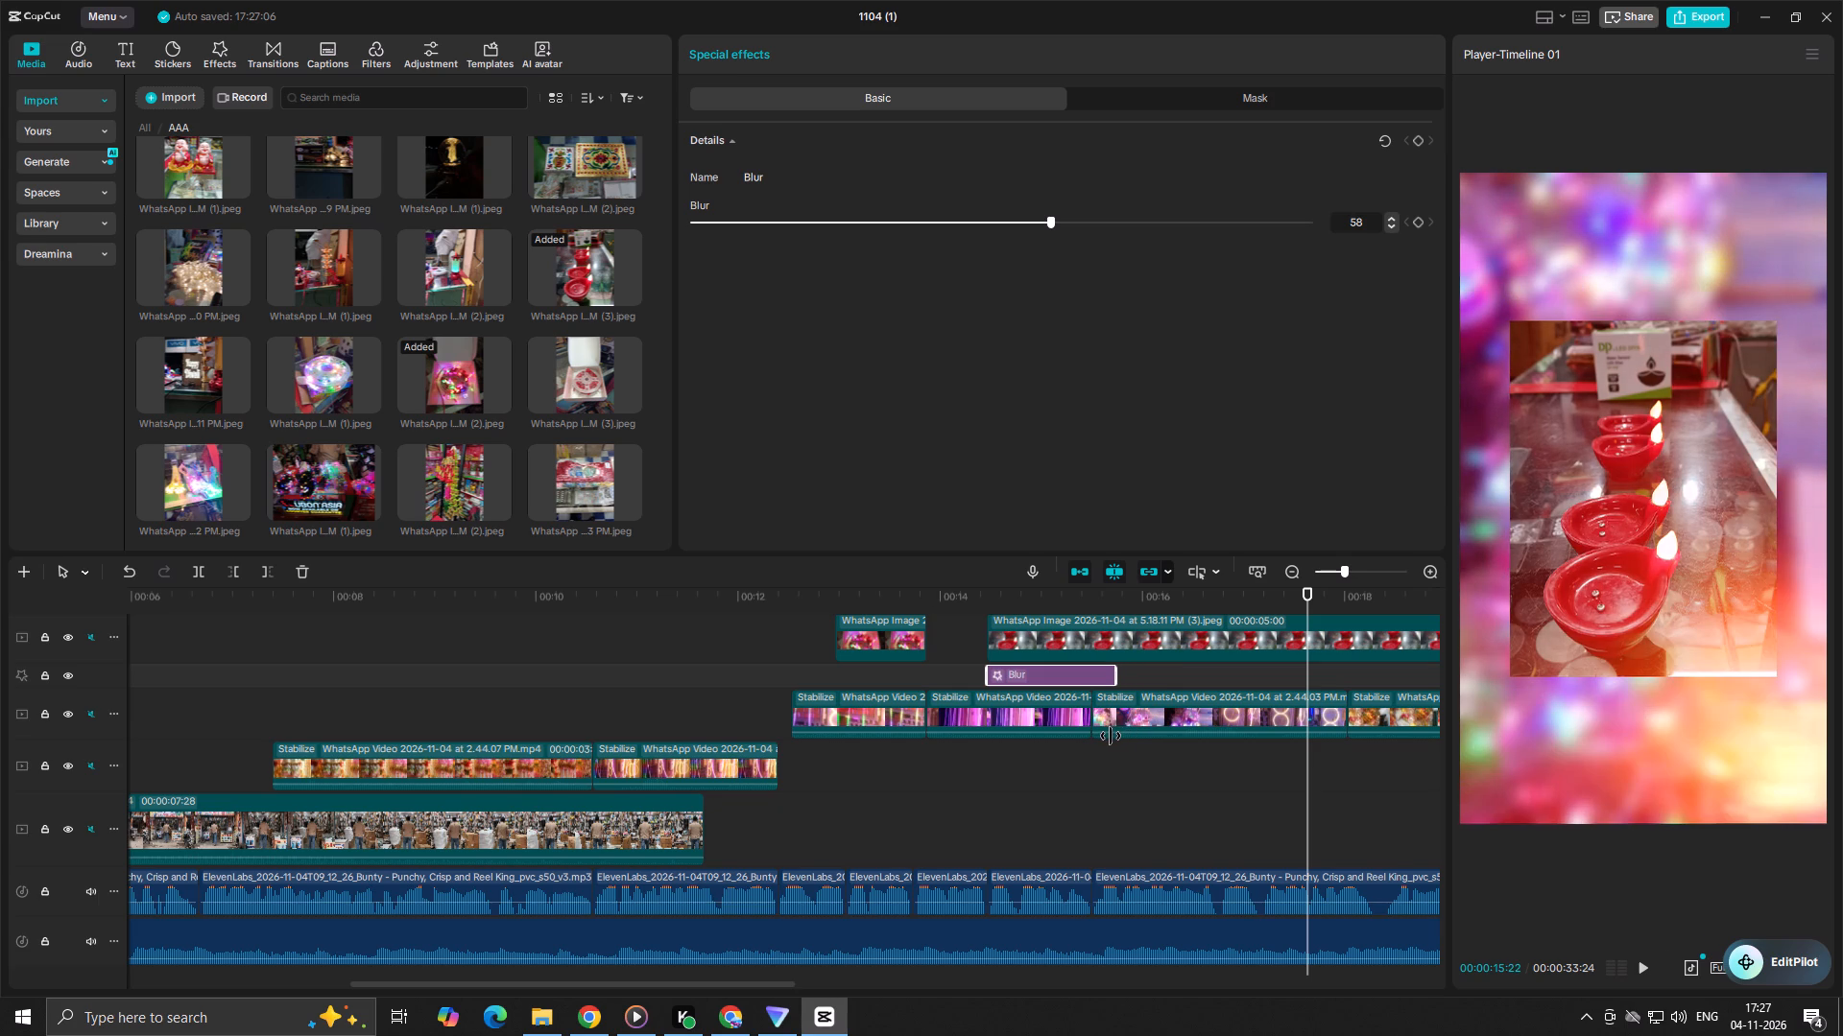
pyautogui.moveTo(1111, 736); pyautogui.dragTo(1108, 741)
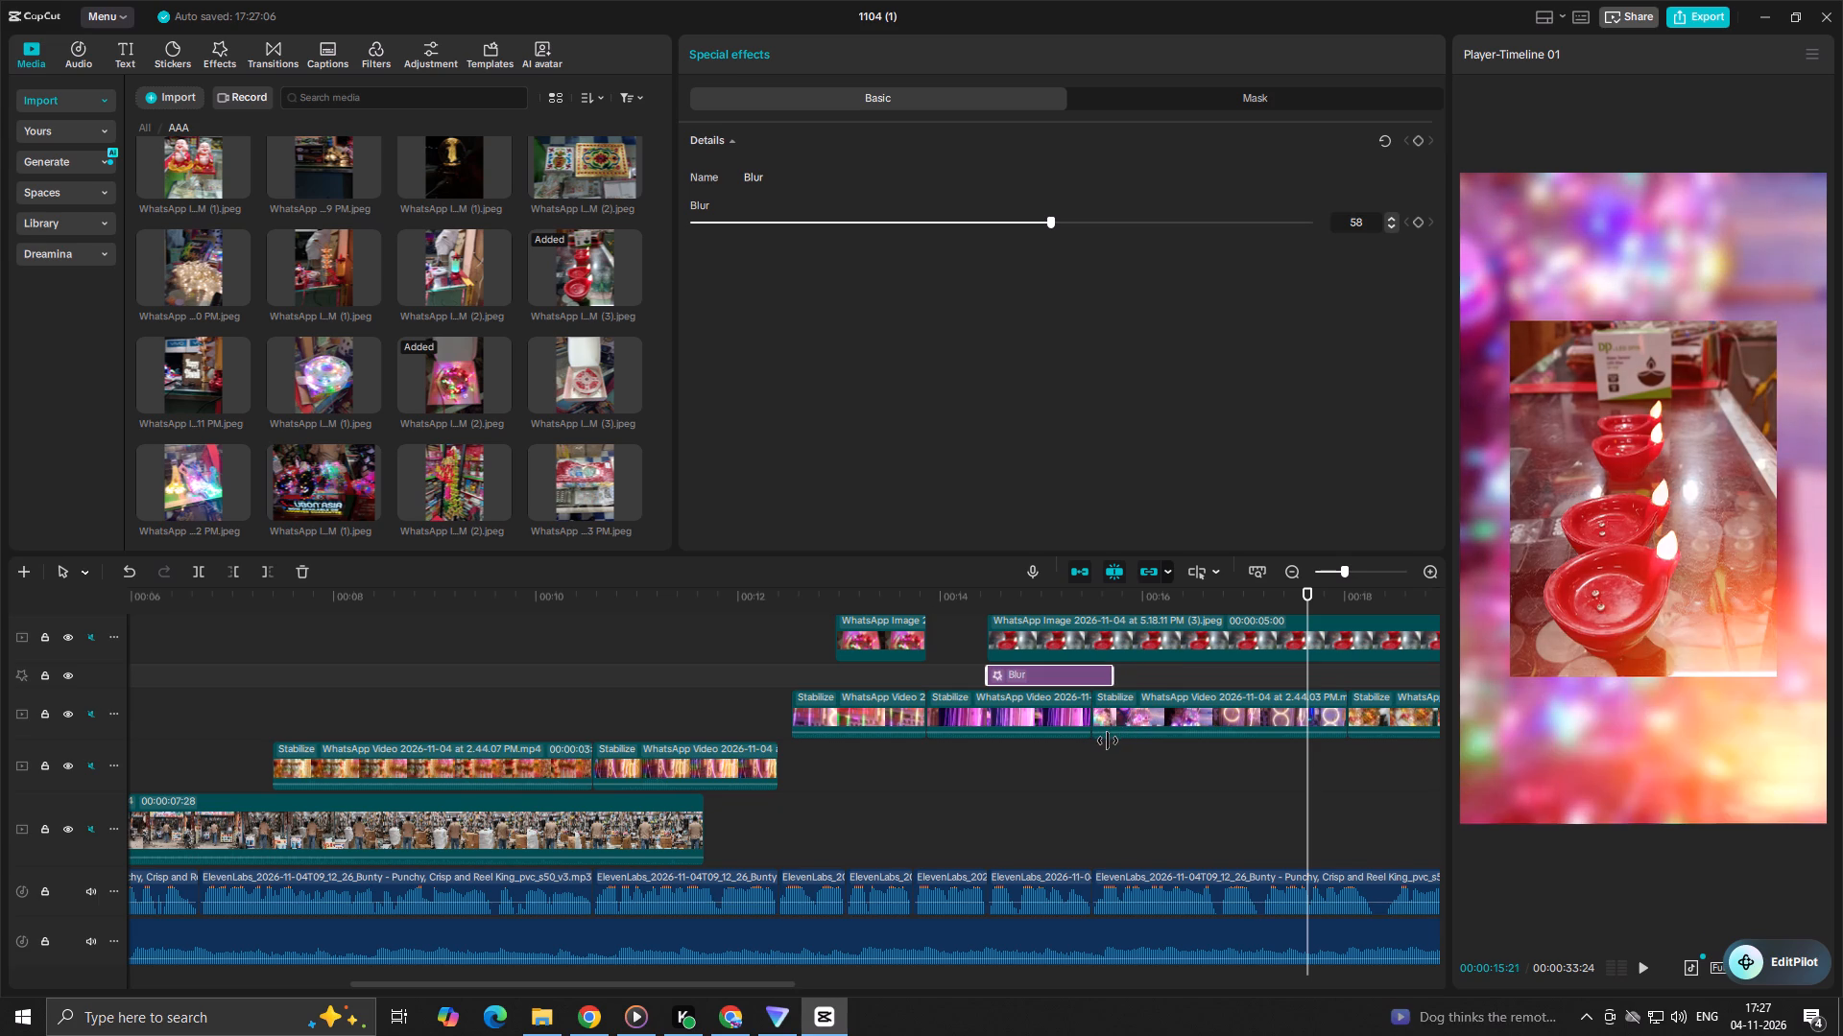
pyautogui.moveTo(1108, 741); pyautogui.dragTo(1148, 735)
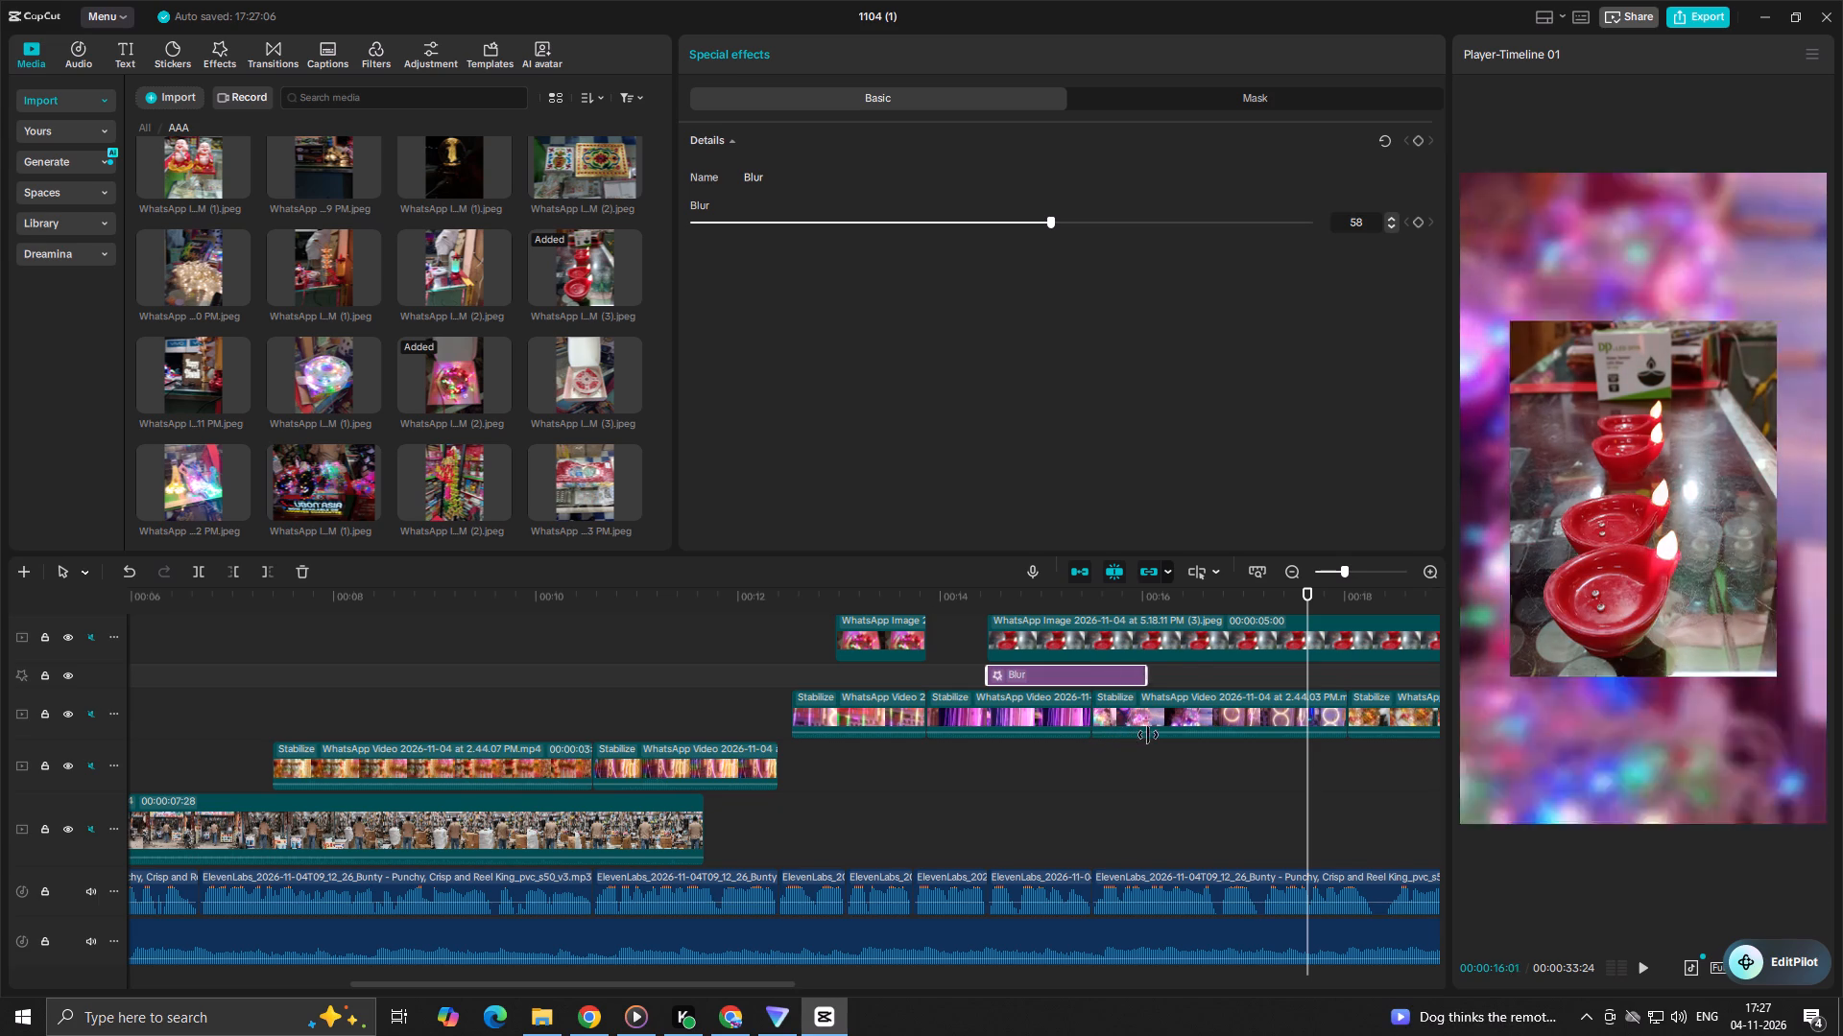
pyautogui.moveTo(1148, 735); pyautogui.dragTo(1085, 783)
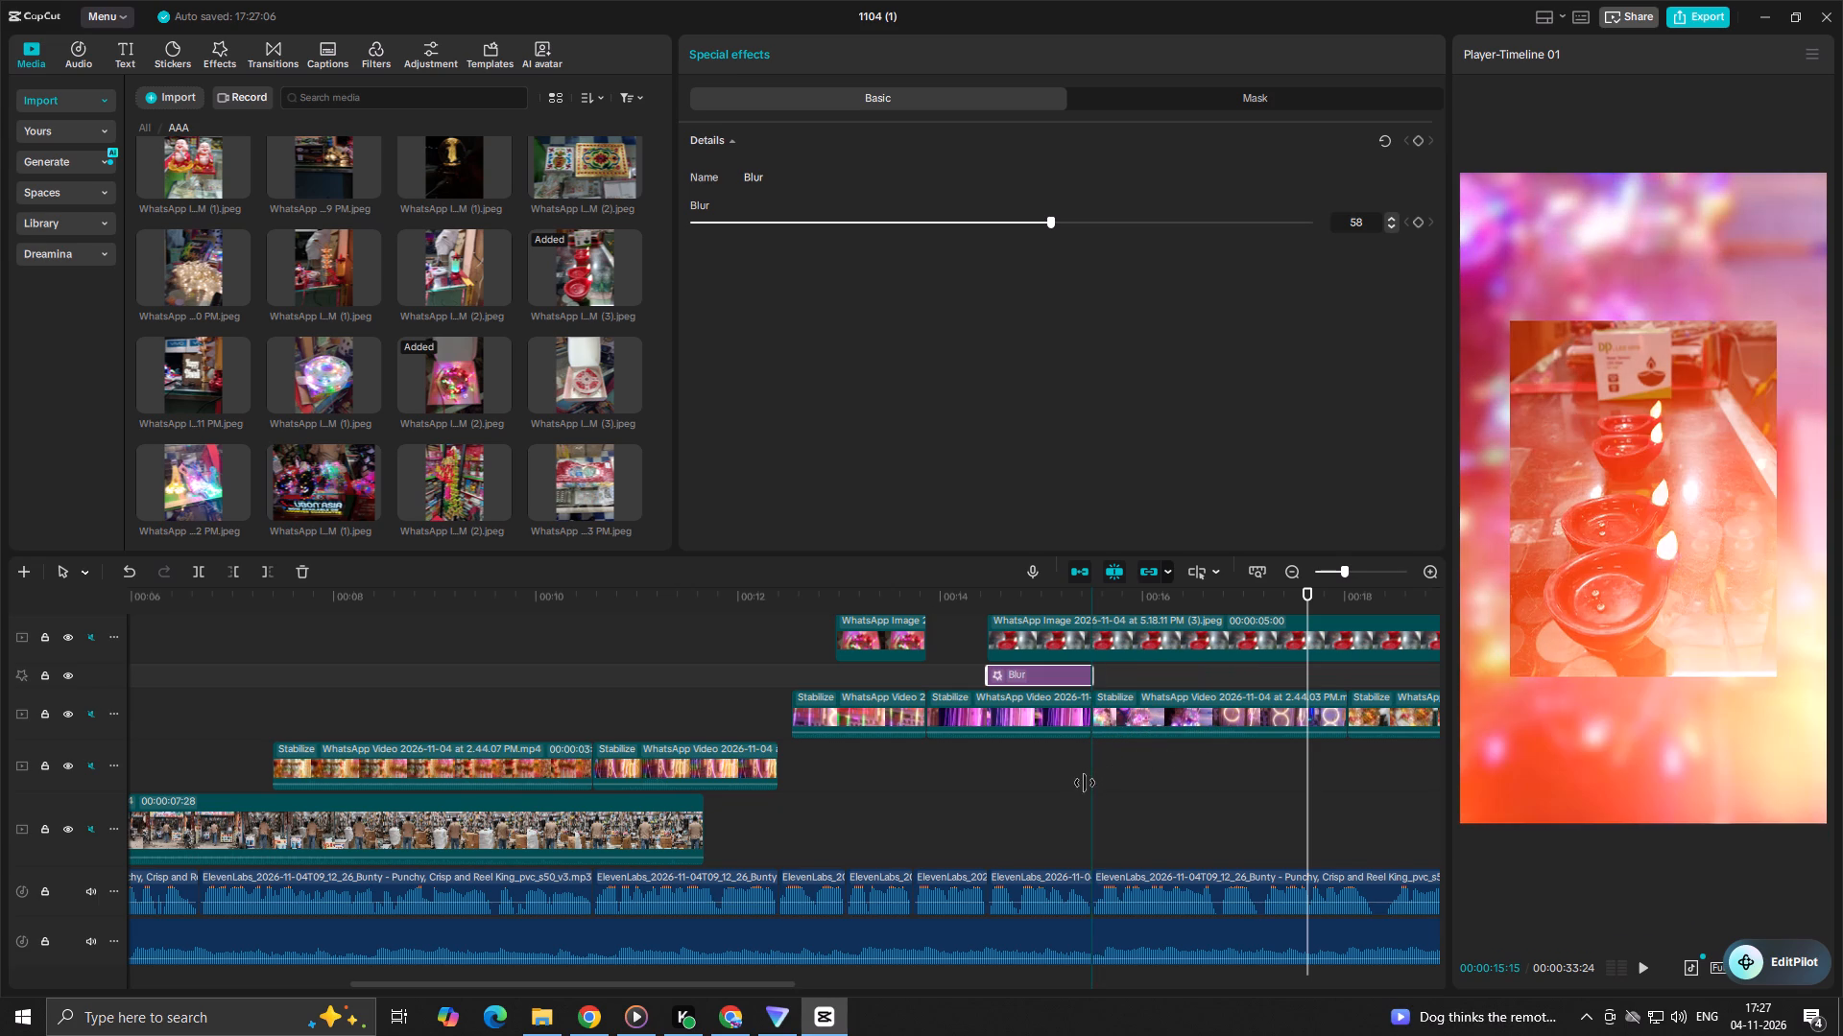
pyautogui.moveTo(1085, 783); pyautogui.dragTo(1070, 789)
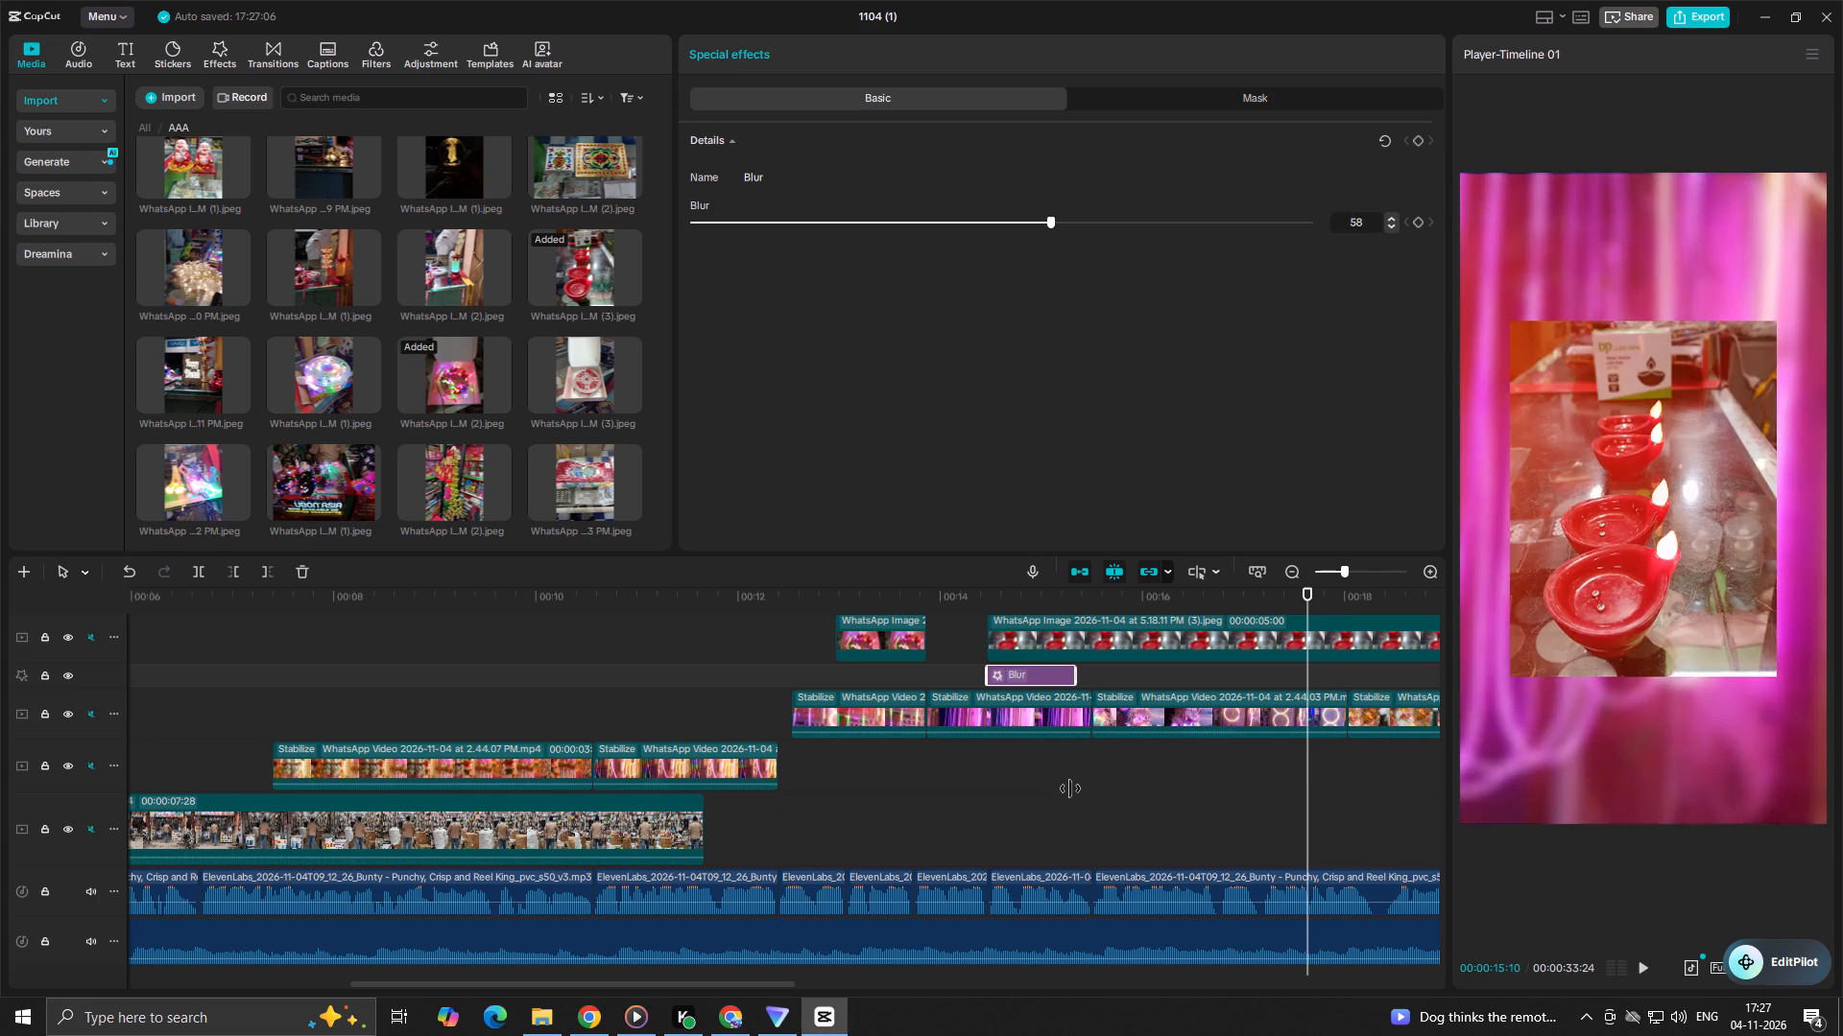
pyautogui.moveTo(1070, 789); pyautogui.dragTo(1082, 787)
pyautogui.click(968, 665)
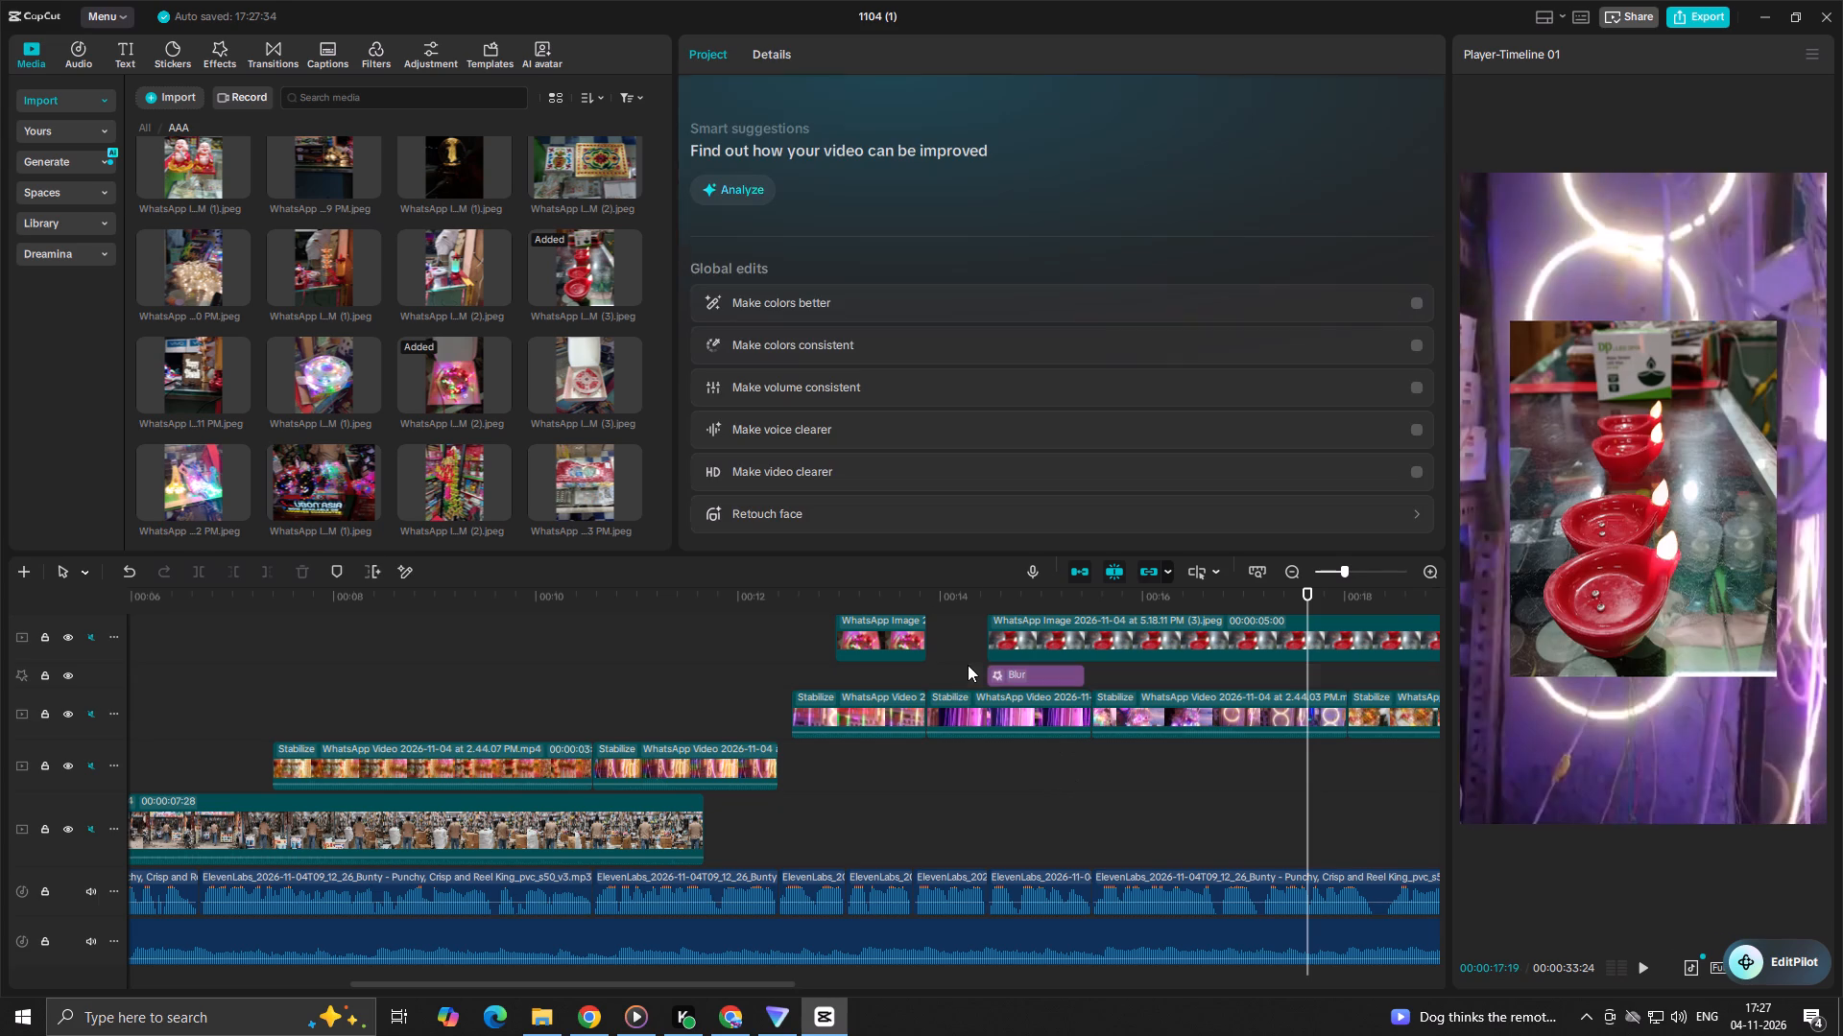
# Check the section in playback and trim the red diya photo's end to about 15.4 s, matching the end of the Blur effect.
pyautogui.press('space')
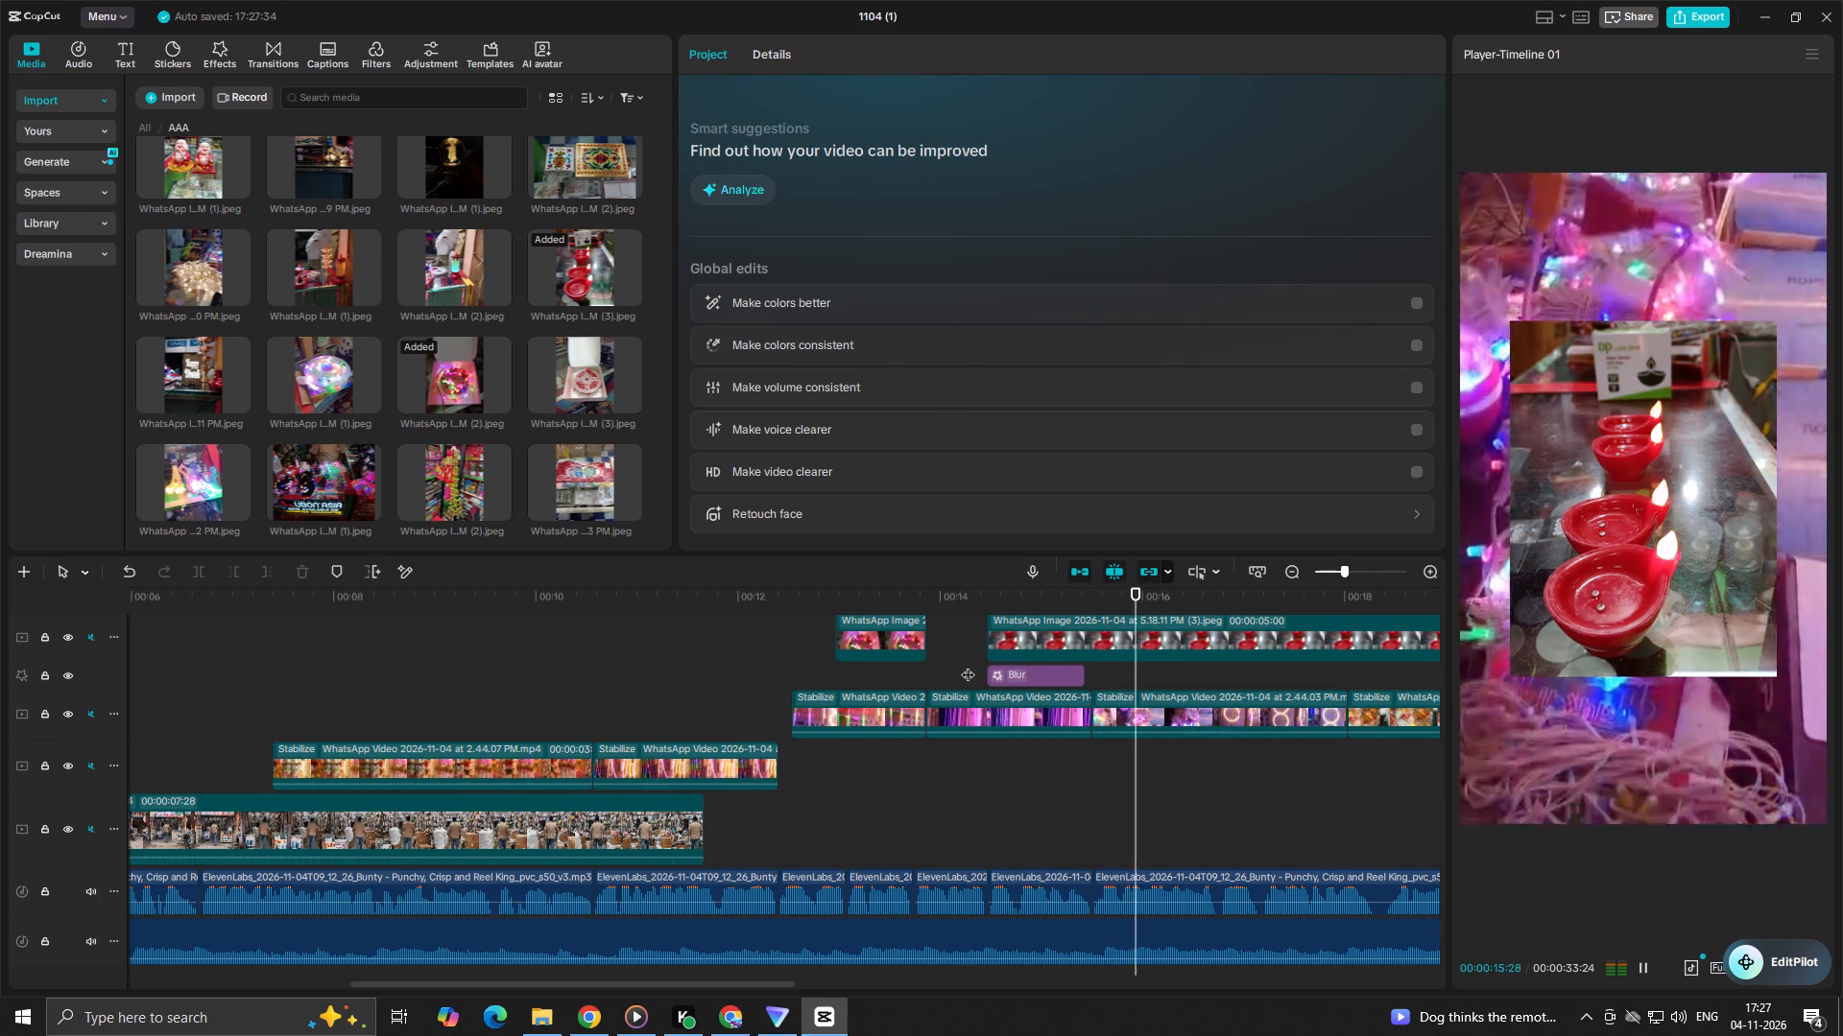
pyautogui.press('space')
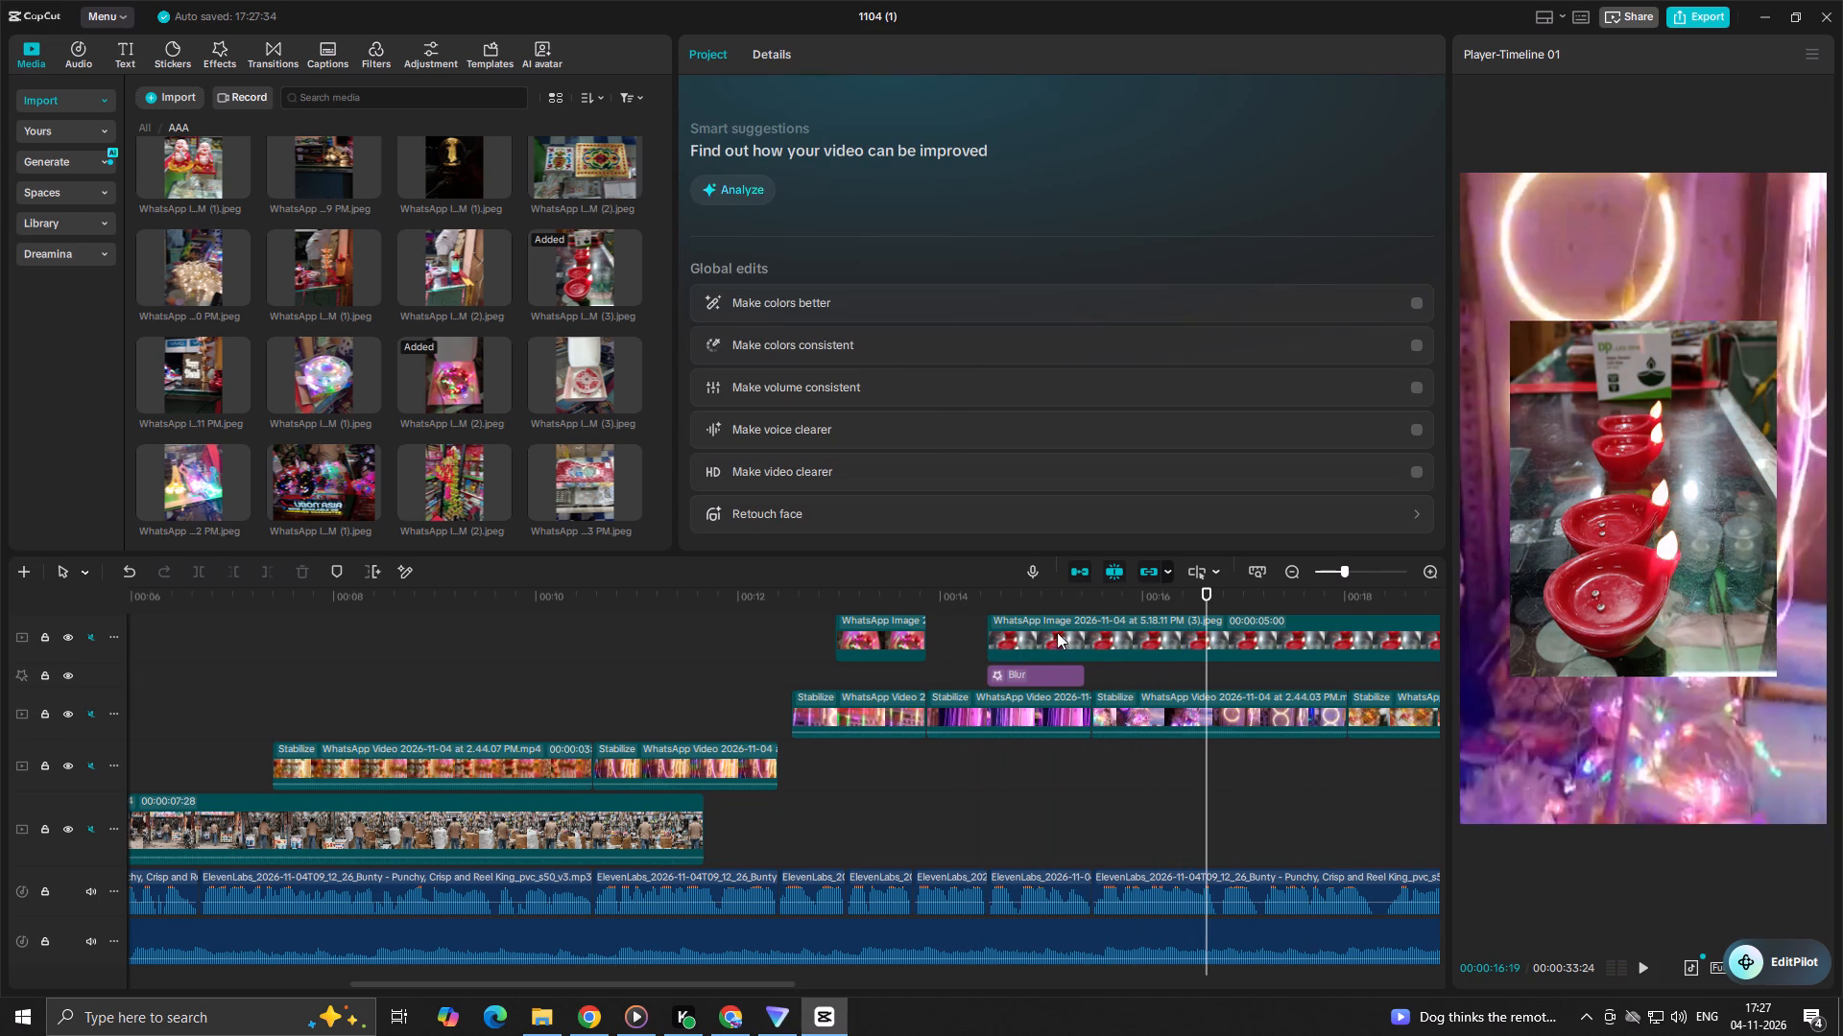
pyautogui.click(1140, 666)
pyautogui.moveTo(1140, 666); pyautogui.dragTo(1085, 702)
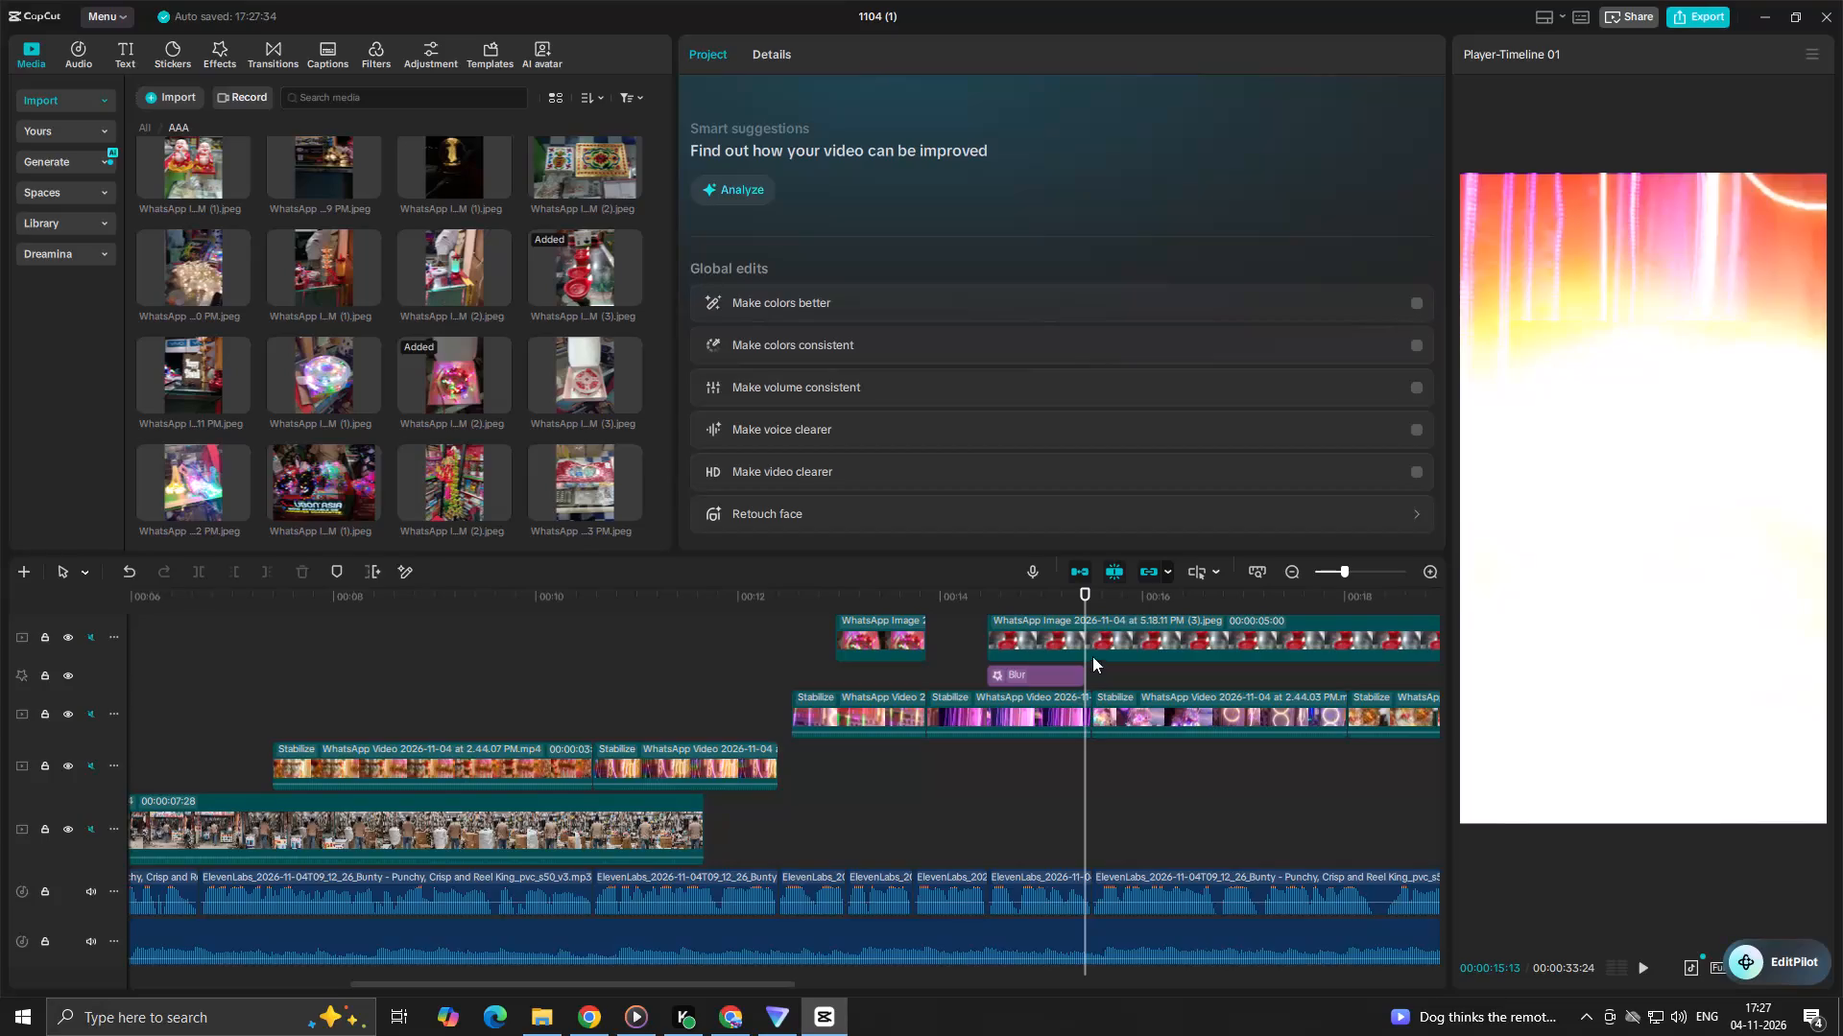
pyautogui.click(1092, 638)
pyautogui.click(263, 569)
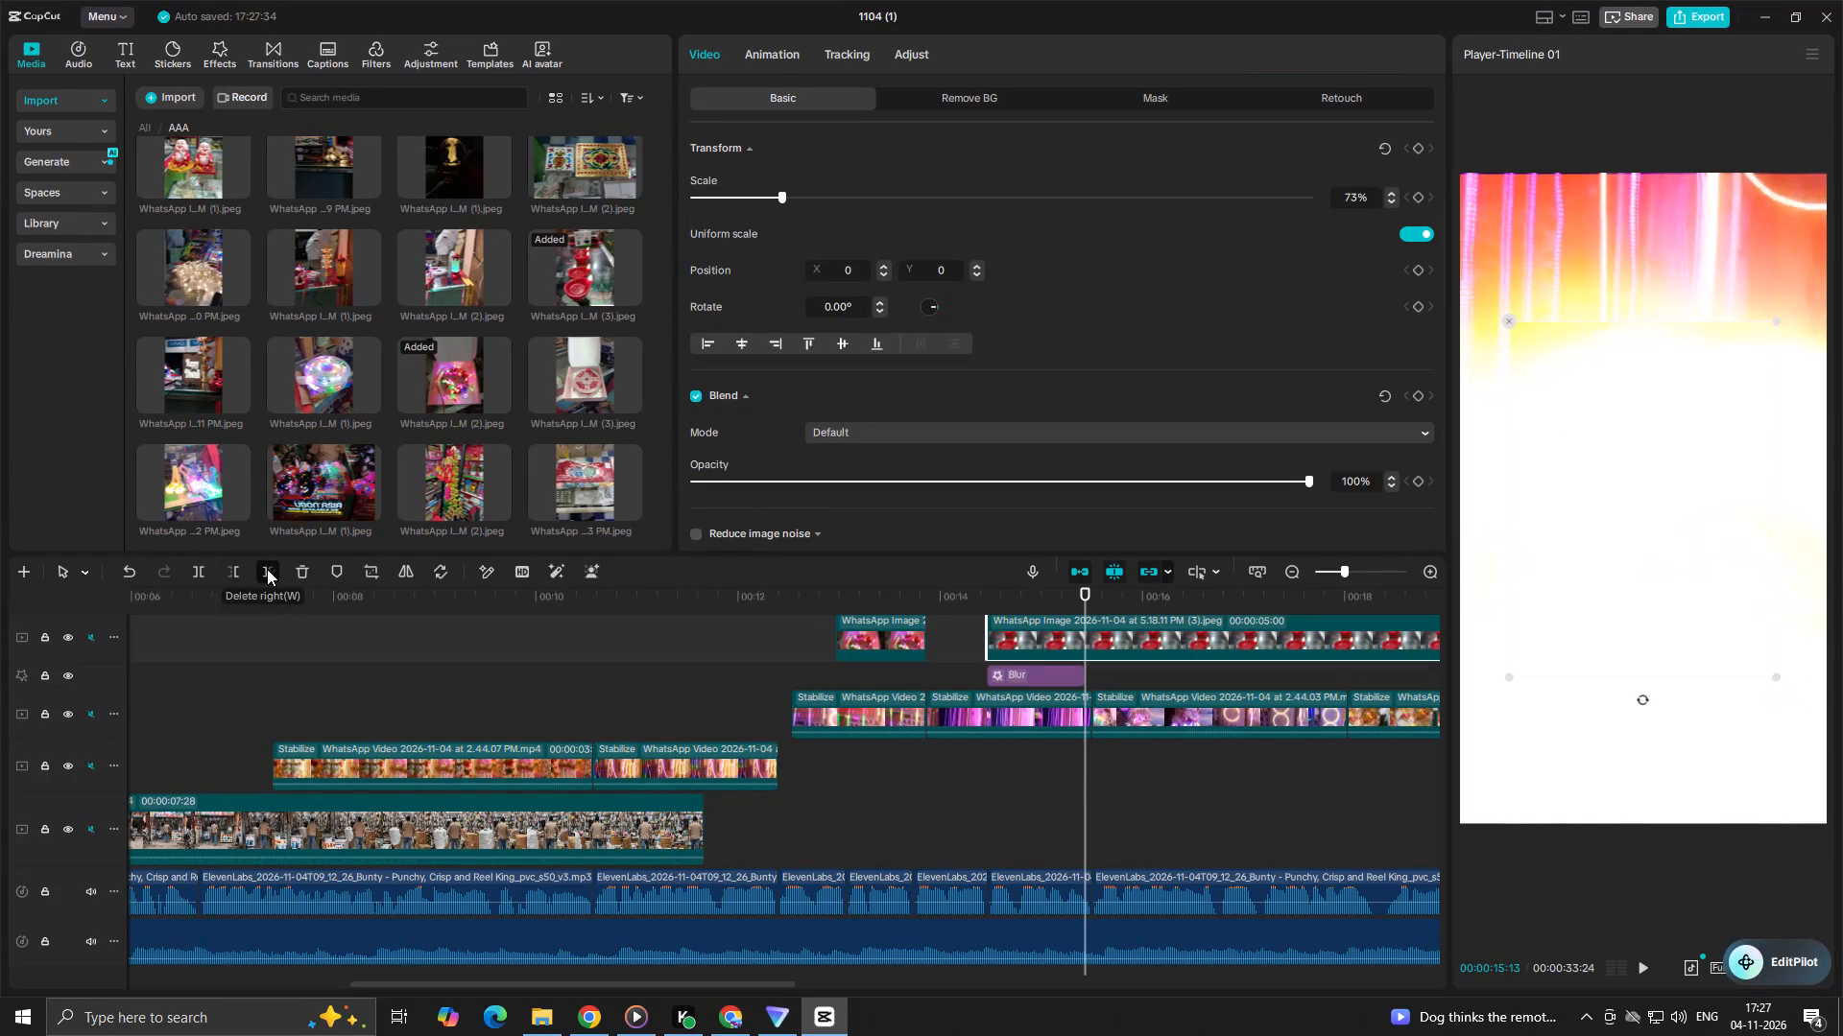
# Add a rectangle mask to the red diya photo, enlarge it to about 1165 by 1181, and round its corners to 18.
pyautogui.click(1013, 641)
pyautogui.click(965, 650)
pyautogui.moveTo(966, 650); pyautogui.dragTo(1025, 661)
pyautogui.click(1027, 641)
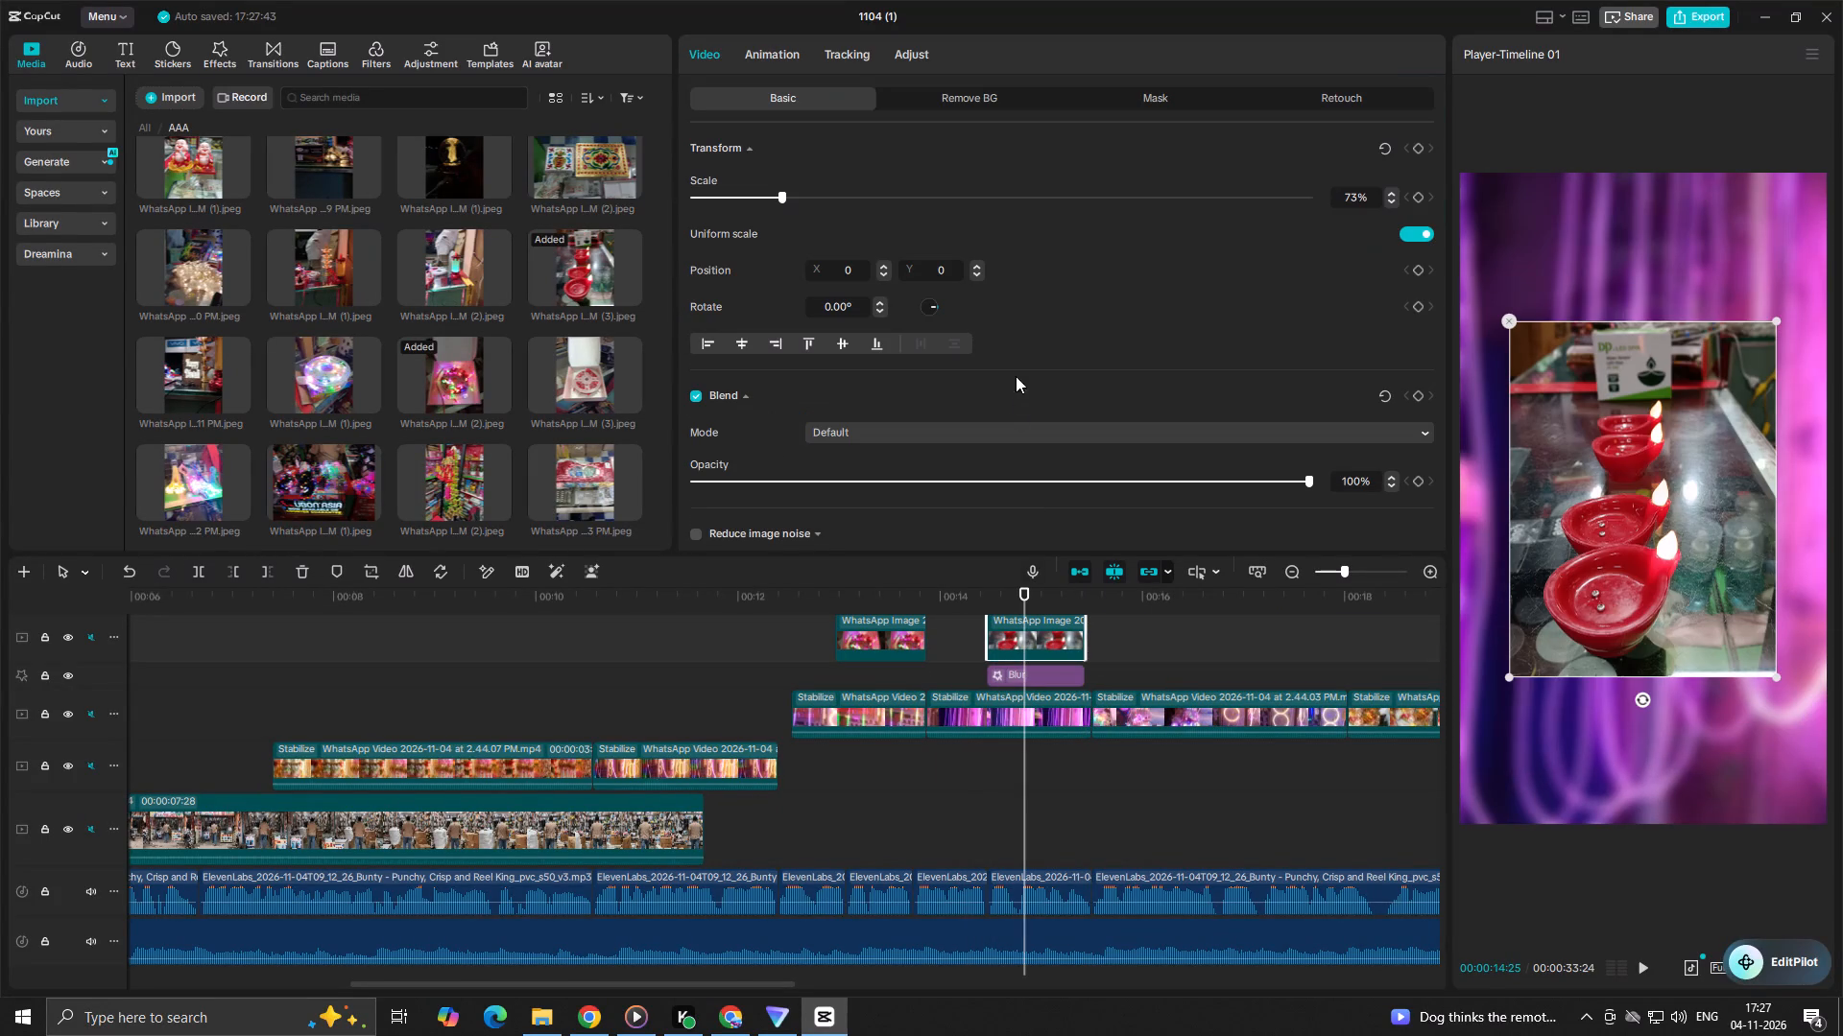
pyautogui.click(1152, 88)
pyautogui.click(743, 179)
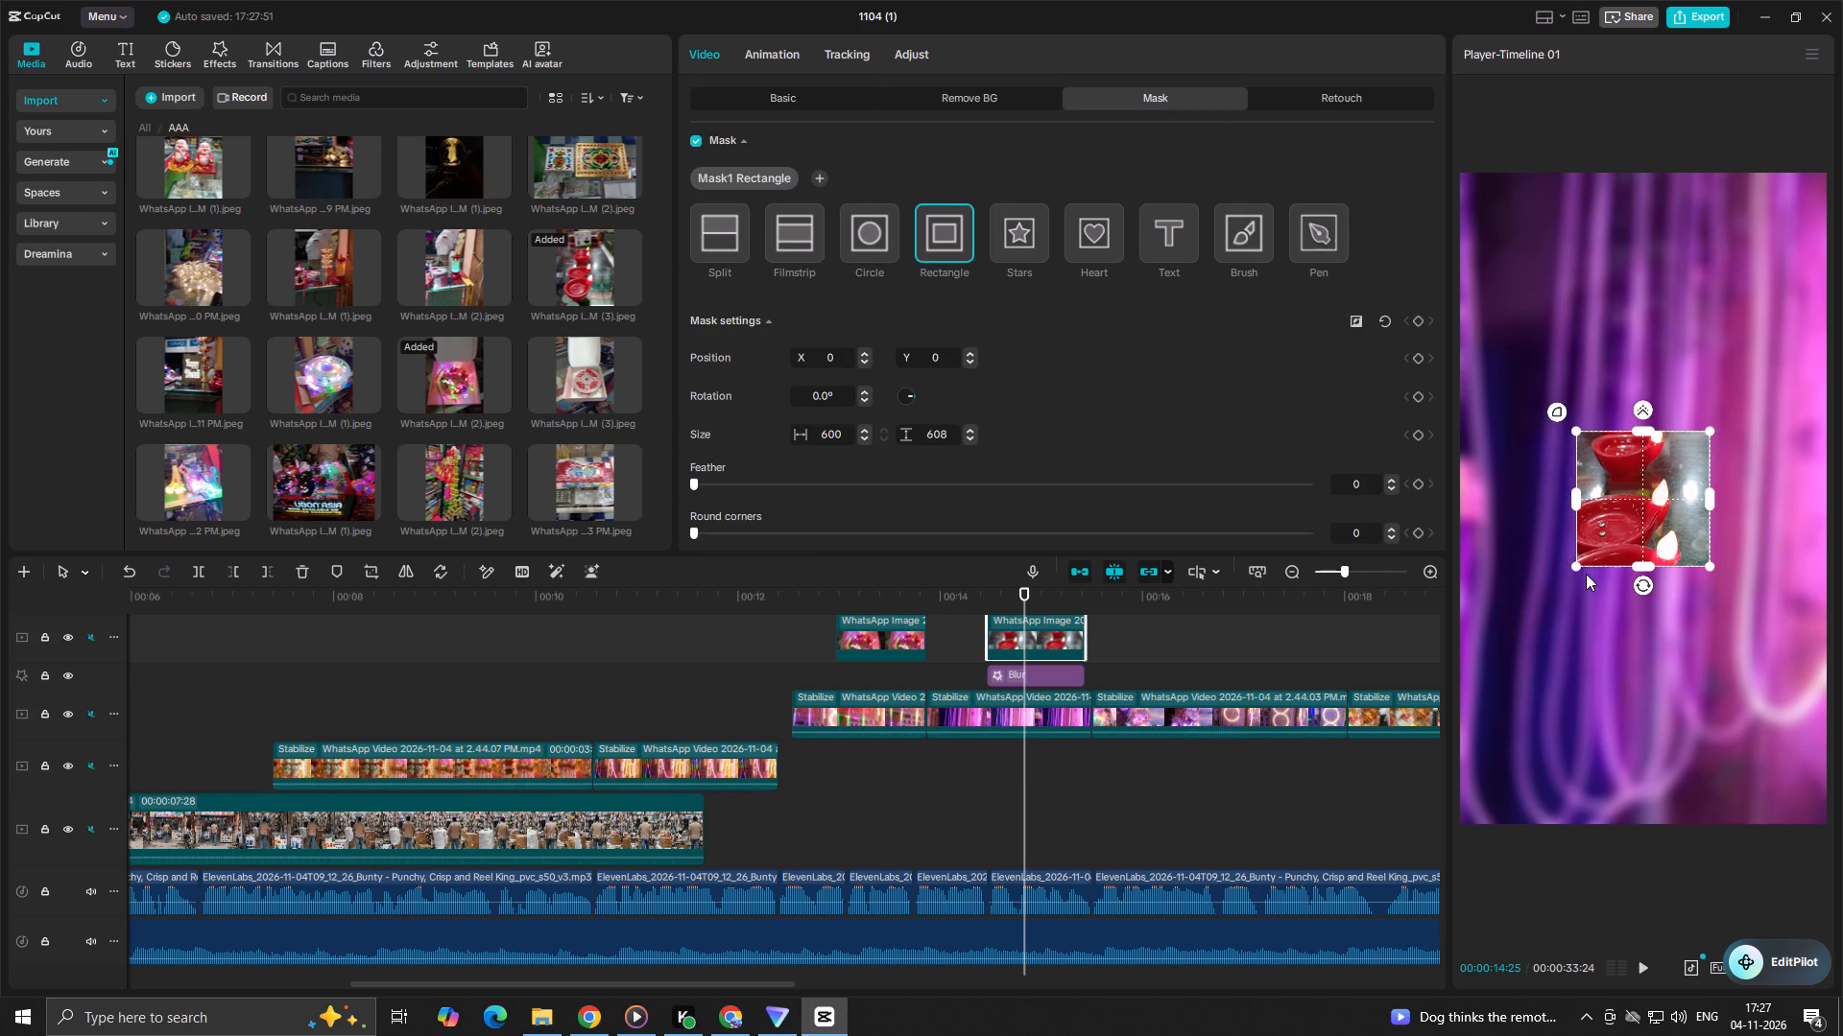
pyautogui.moveTo(1576, 566); pyautogui.dragTo(1489, 708)
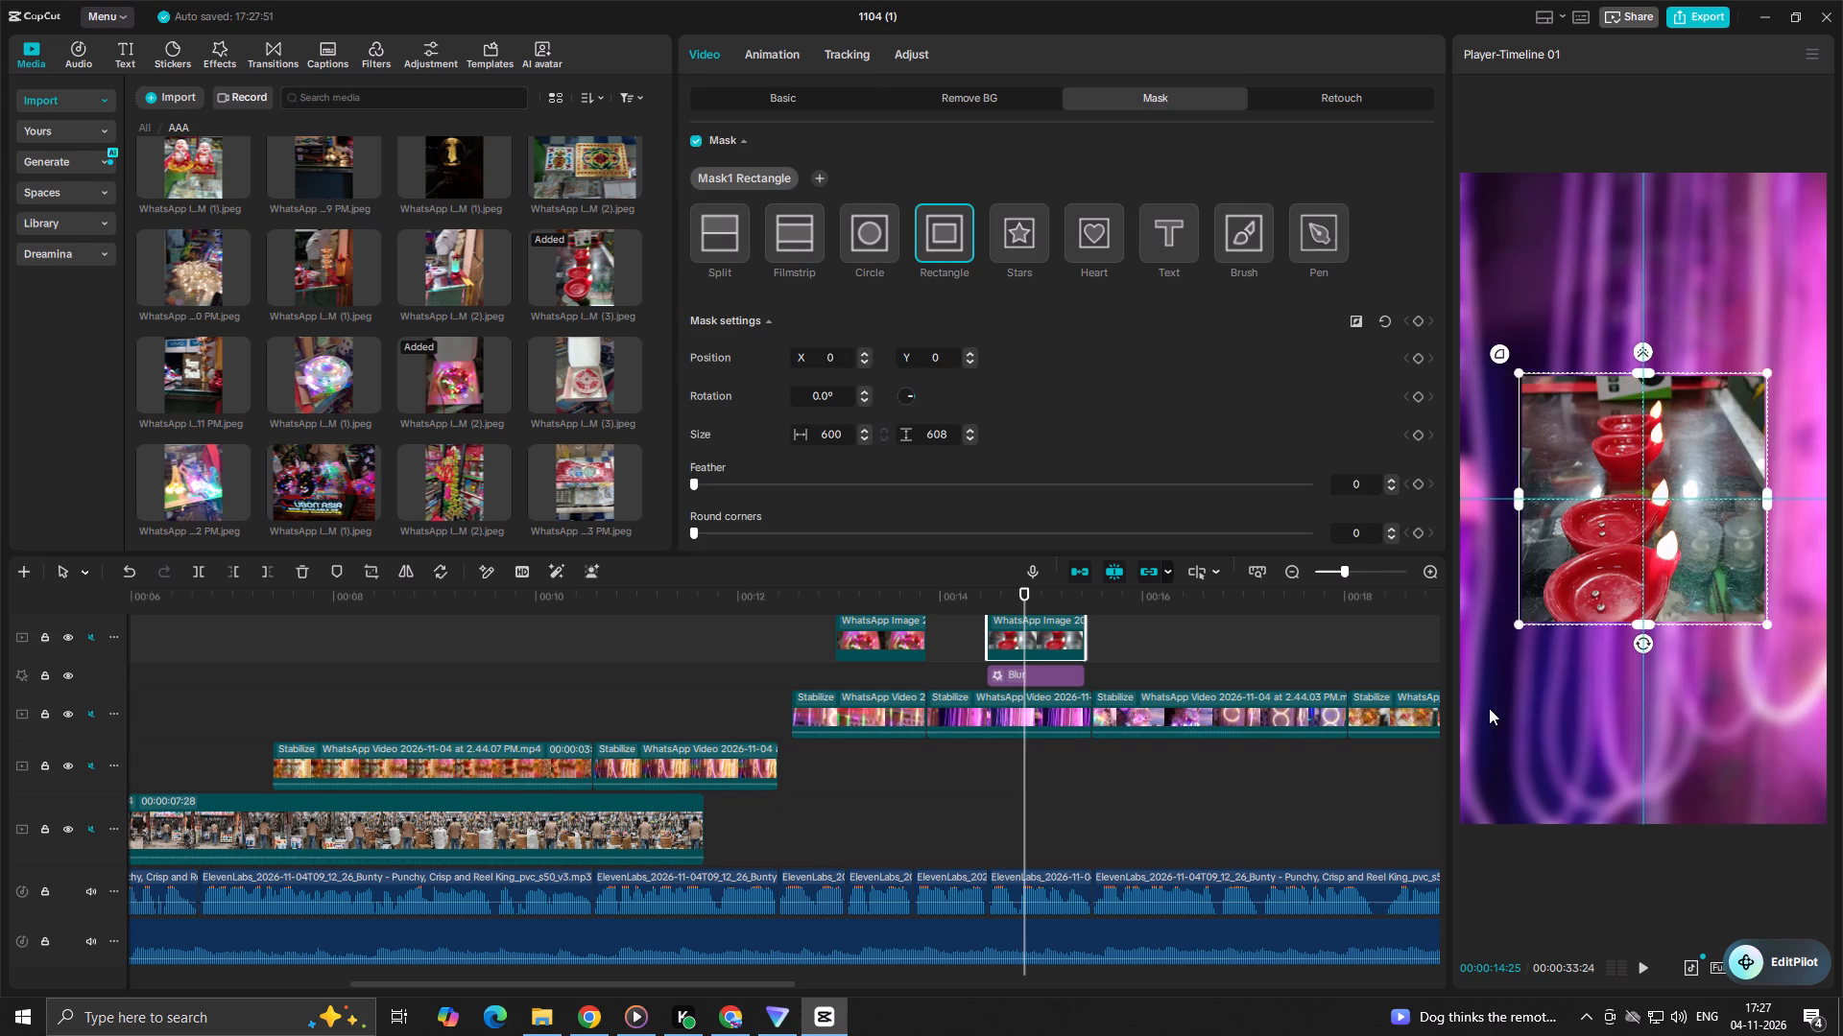
pyautogui.moveTo(1489, 708); pyautogui.dragTo(1490, 802)
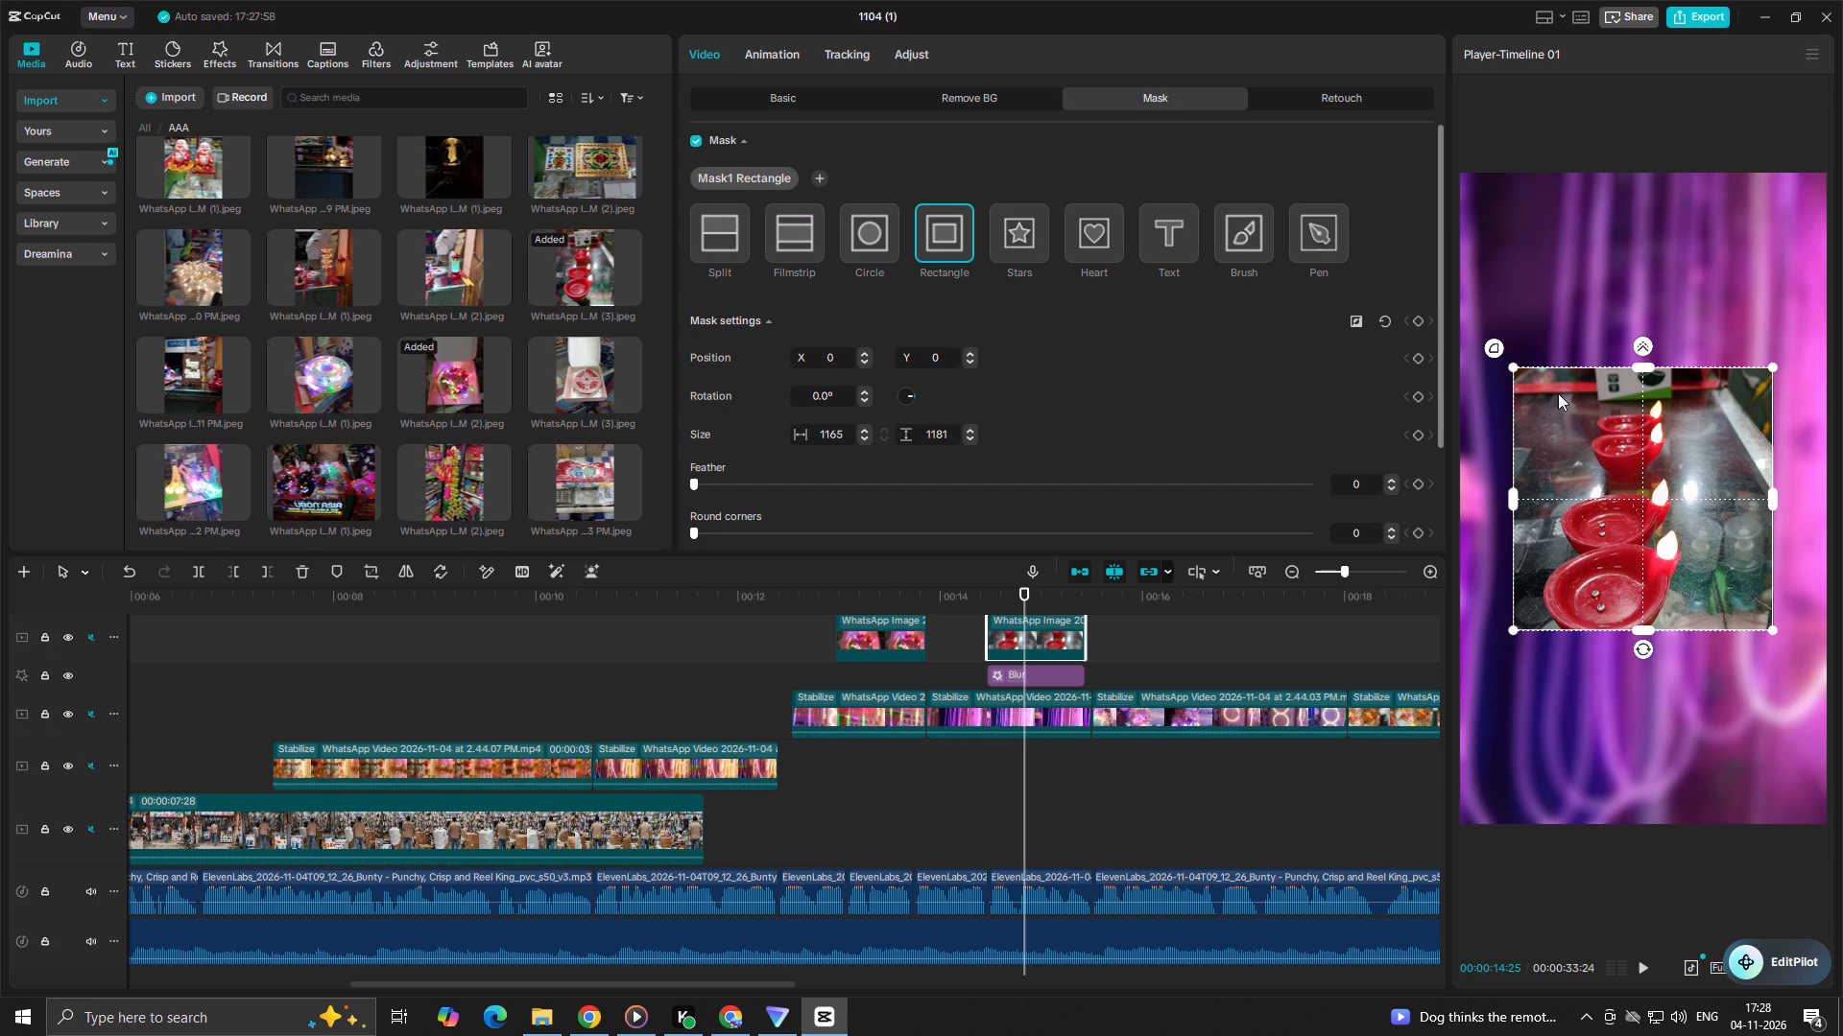
pyautogui.moveTo(1493, 346); pyautogui.dragTo(1484, 341)
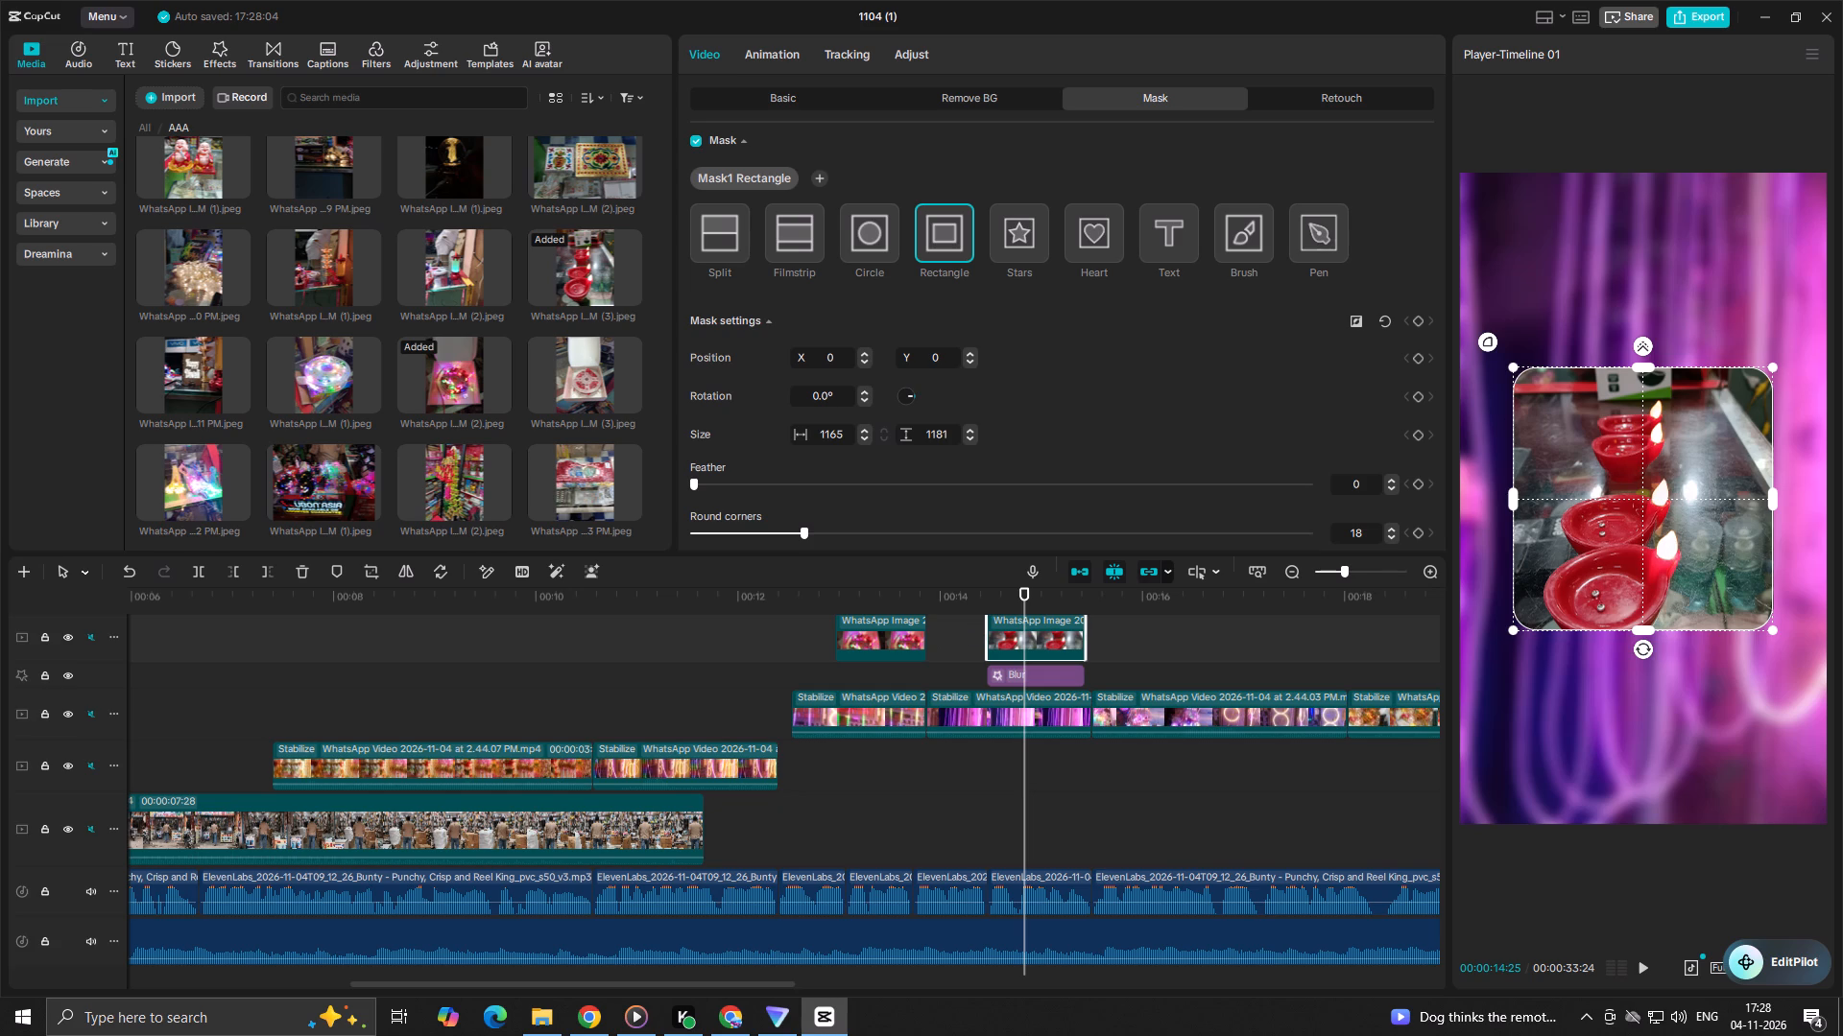
# Scale the masked red diya photo up to 90% so it nearly fills the frame's width.
pyautogui.click(799, 106)
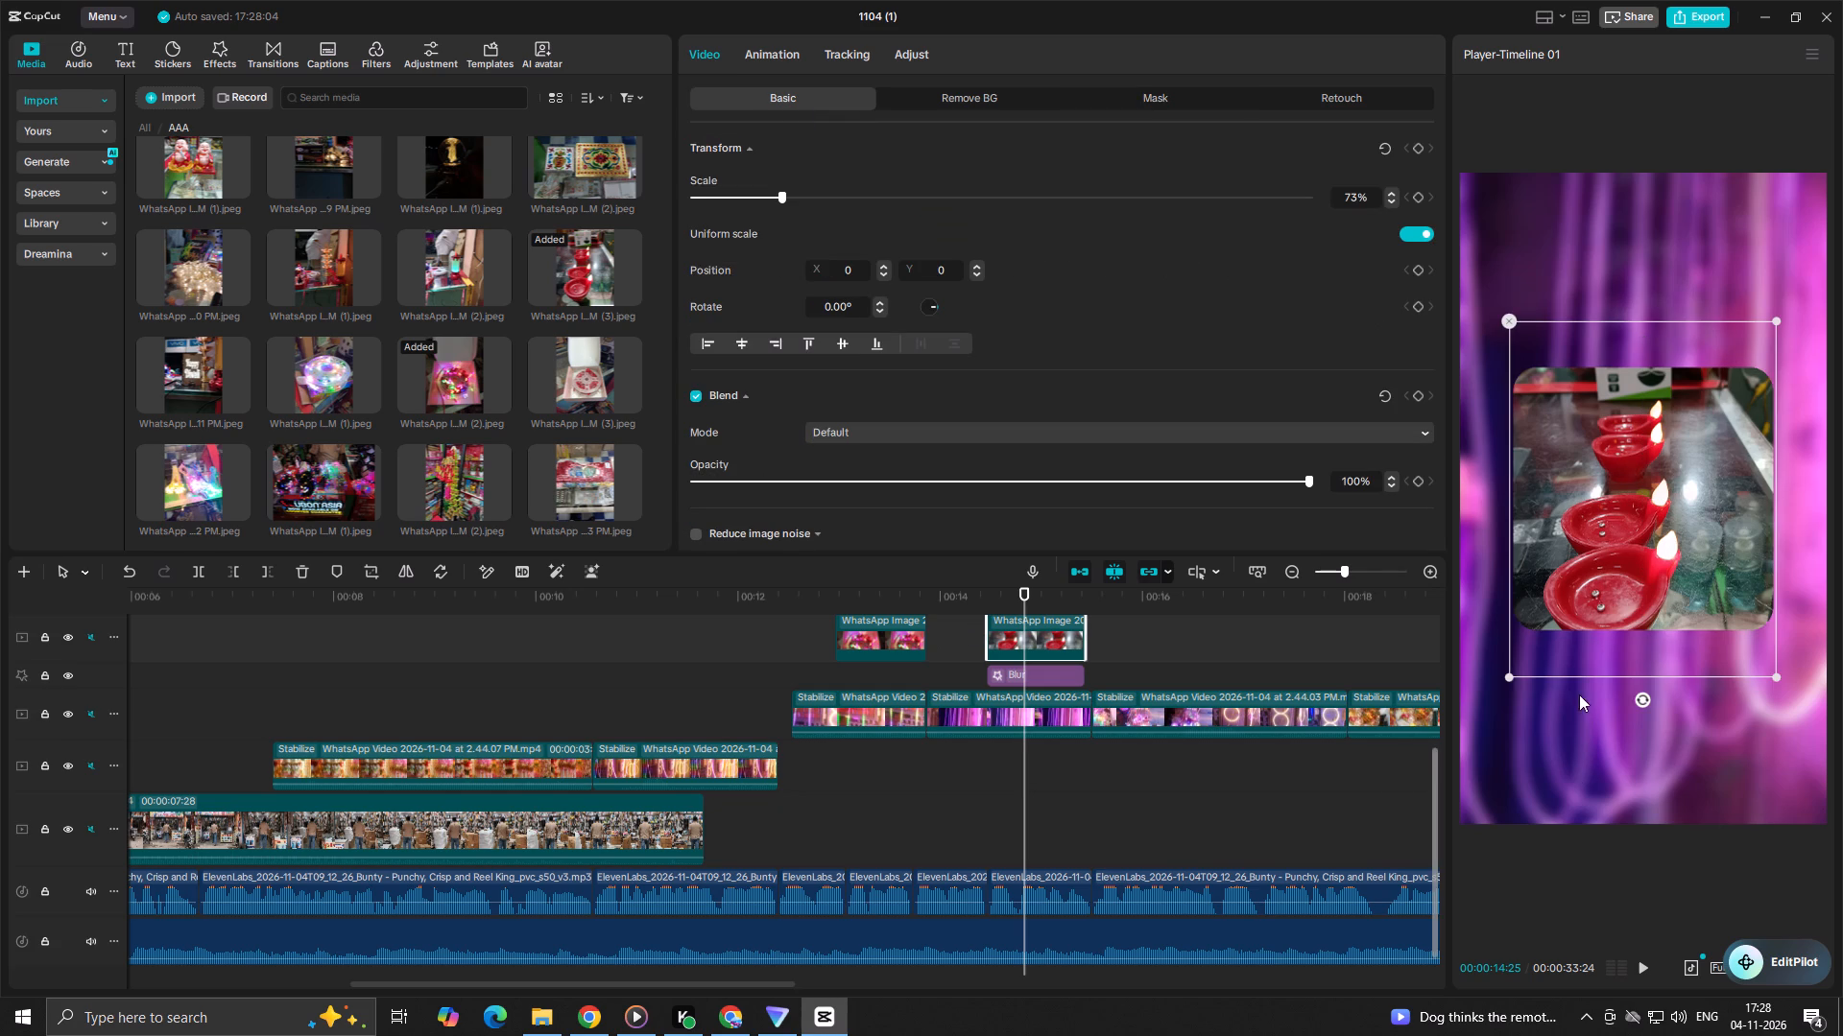
pyautogui.moveTo(1511, 675); pyautogui.dragTo(1455, 741)
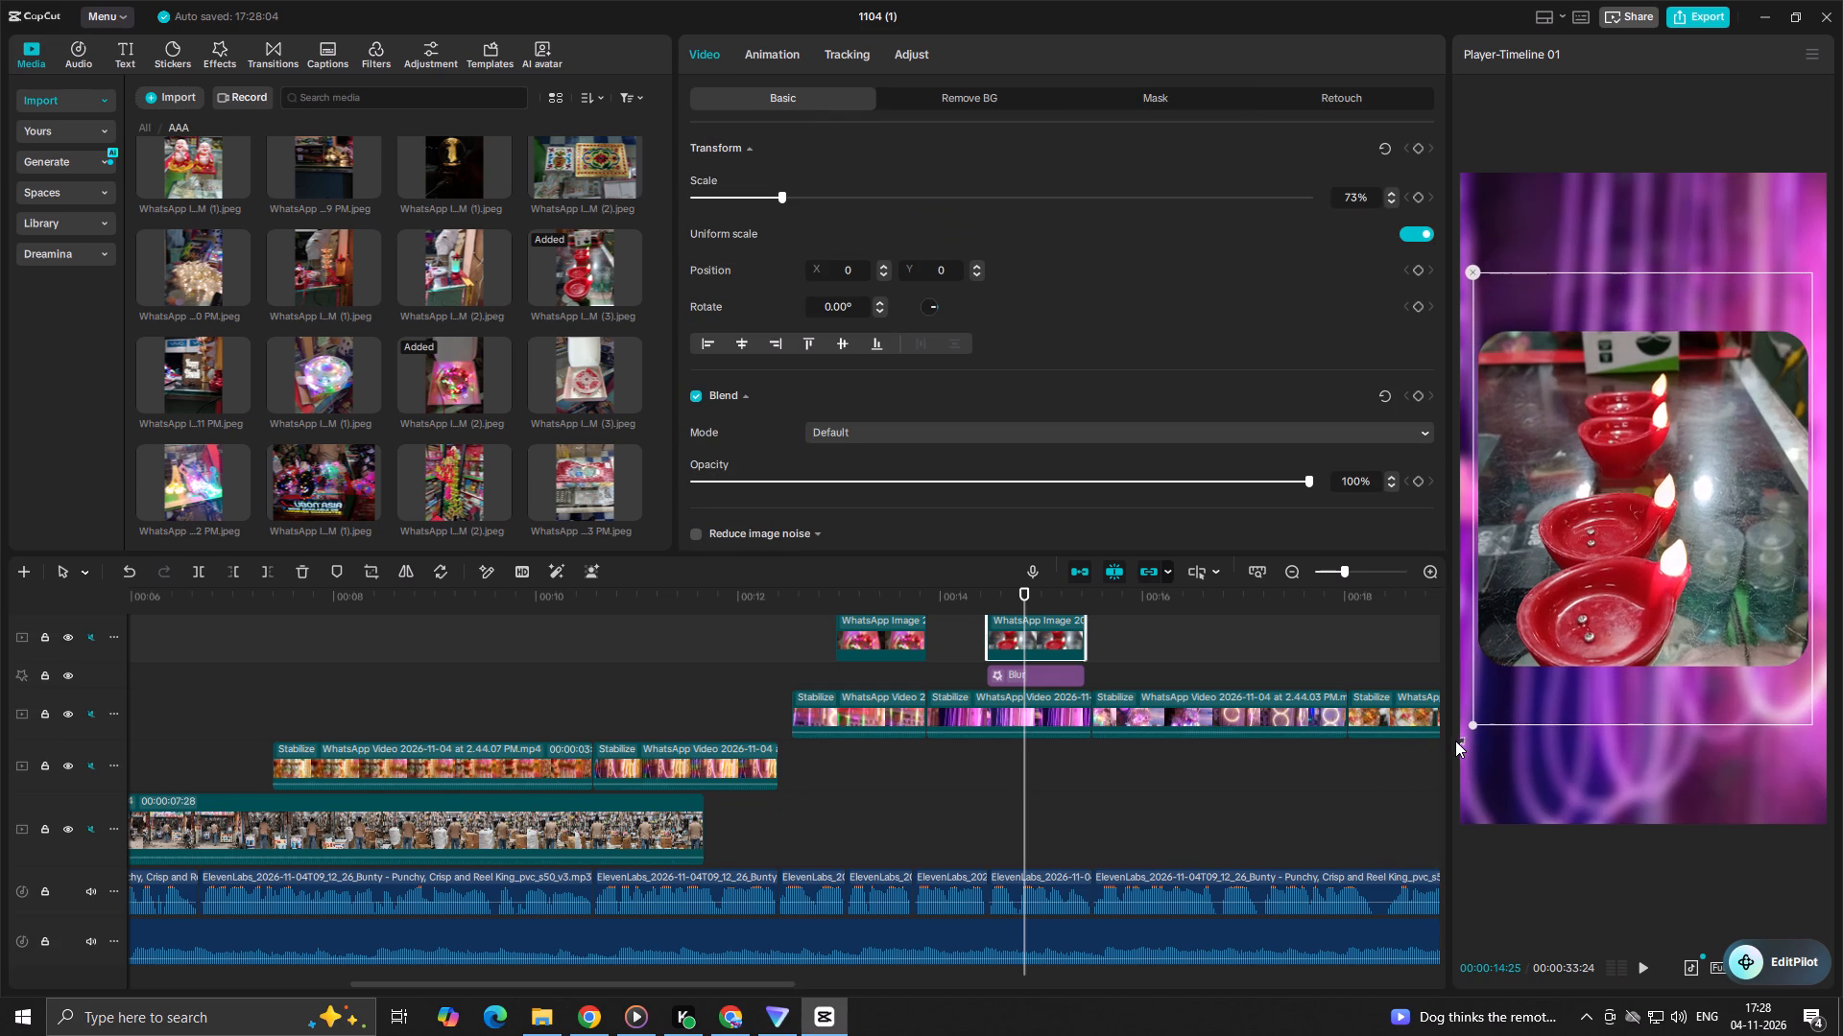
pyautogui.moveTo(1455, 741); pyautogui.dragTo(1467, 735)
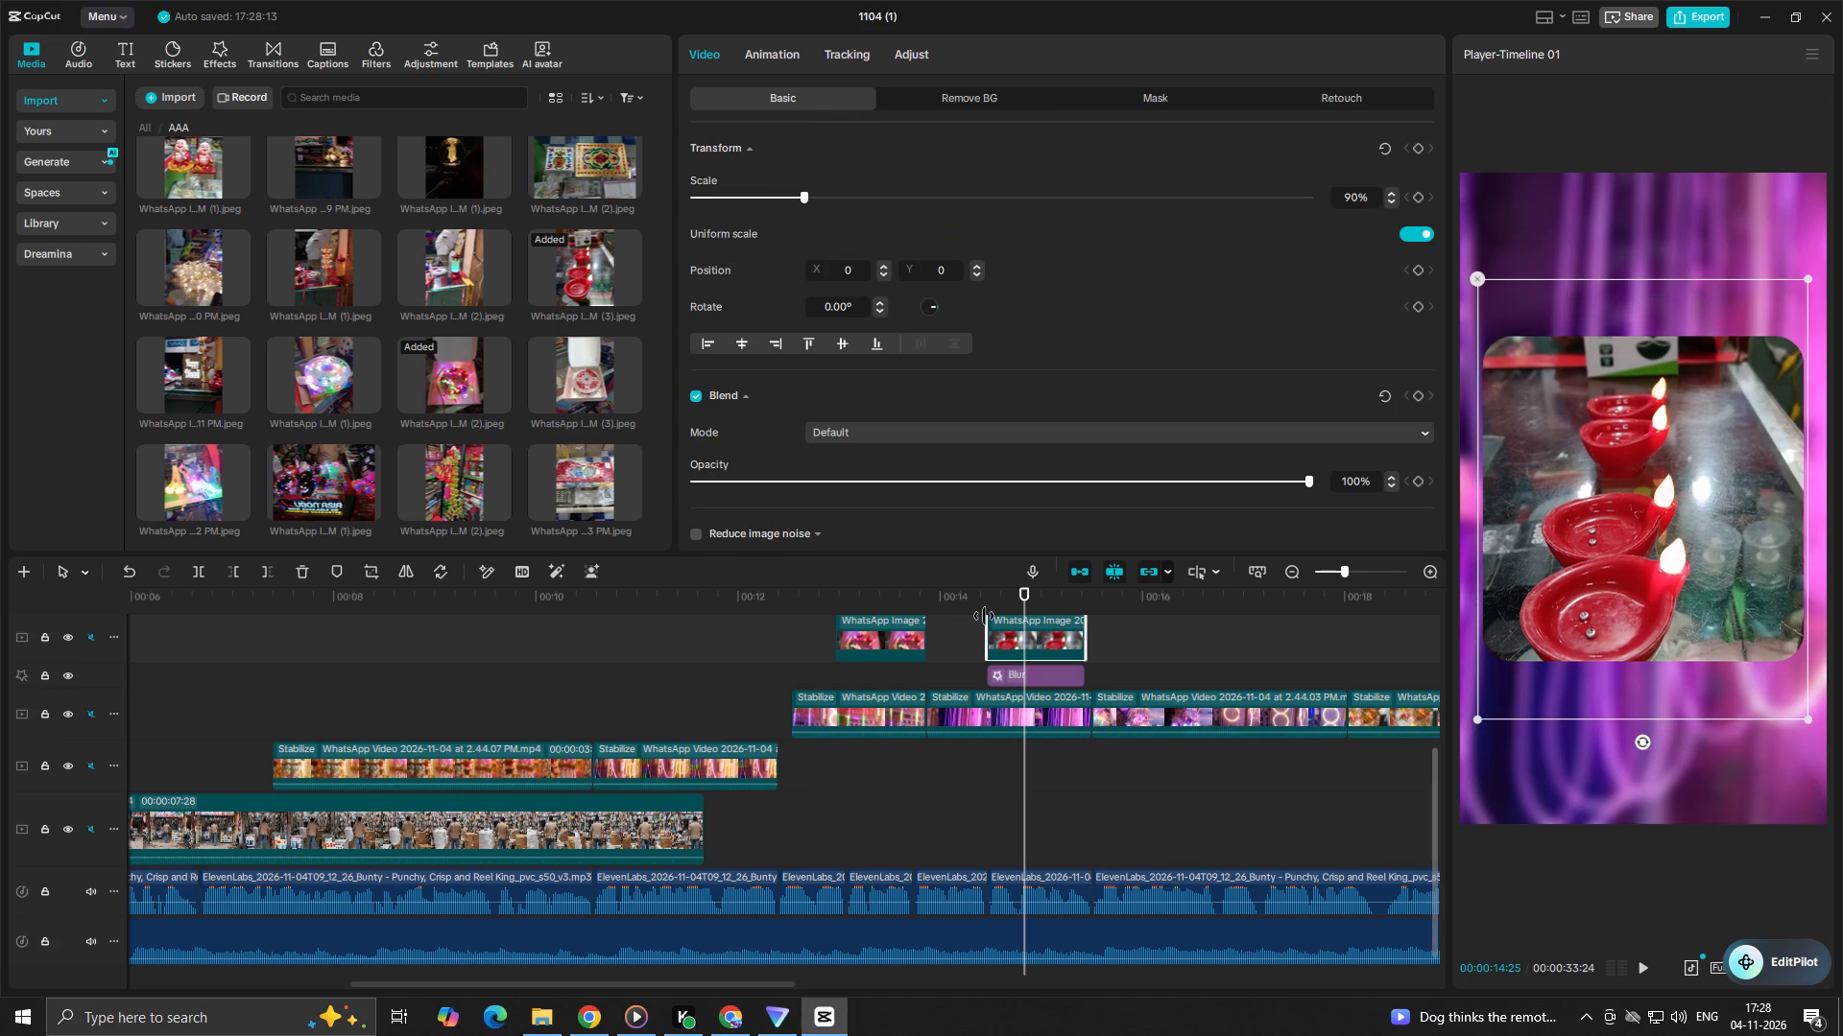
# Play the section from about 14 s repeatedly to check the masked diya photo's look and timing over the blurred lights footage.
pyautogui.click(983, 616)
pyautogui.click(972, 645)
pyautogui.press('space')
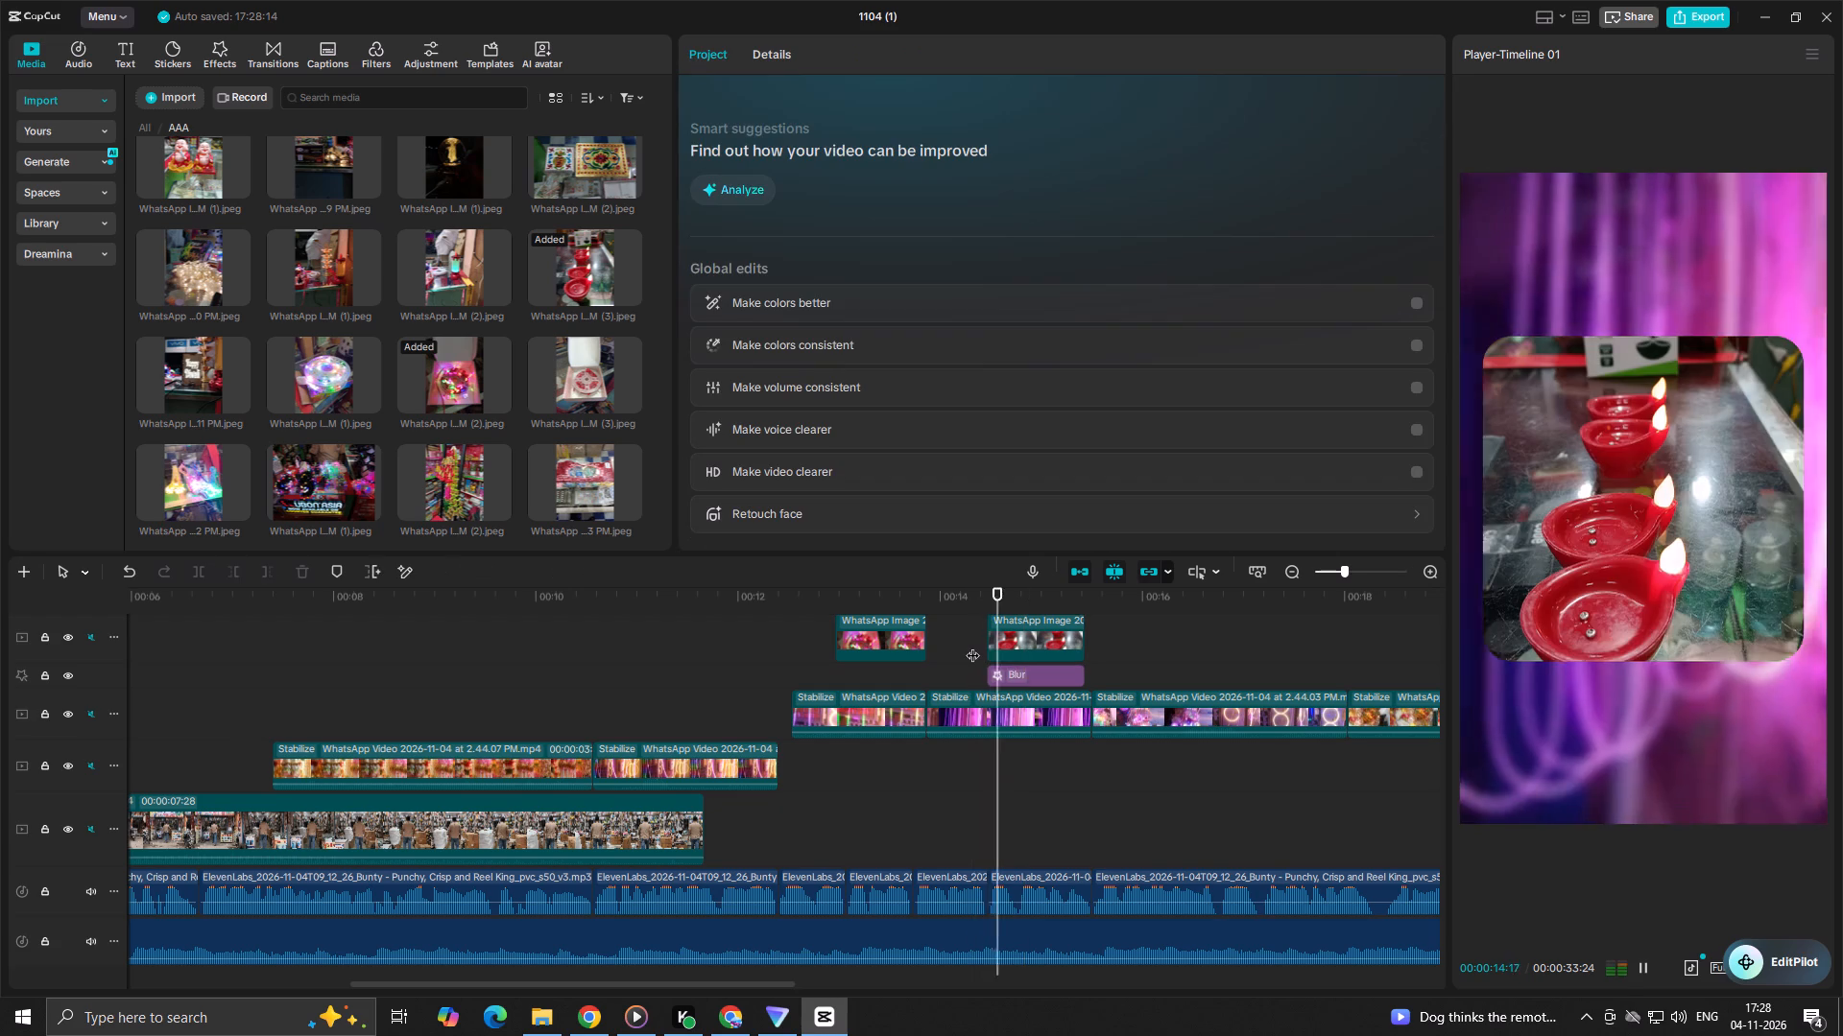
pyautogui.click(972, 647)
pyautogui.press('space')
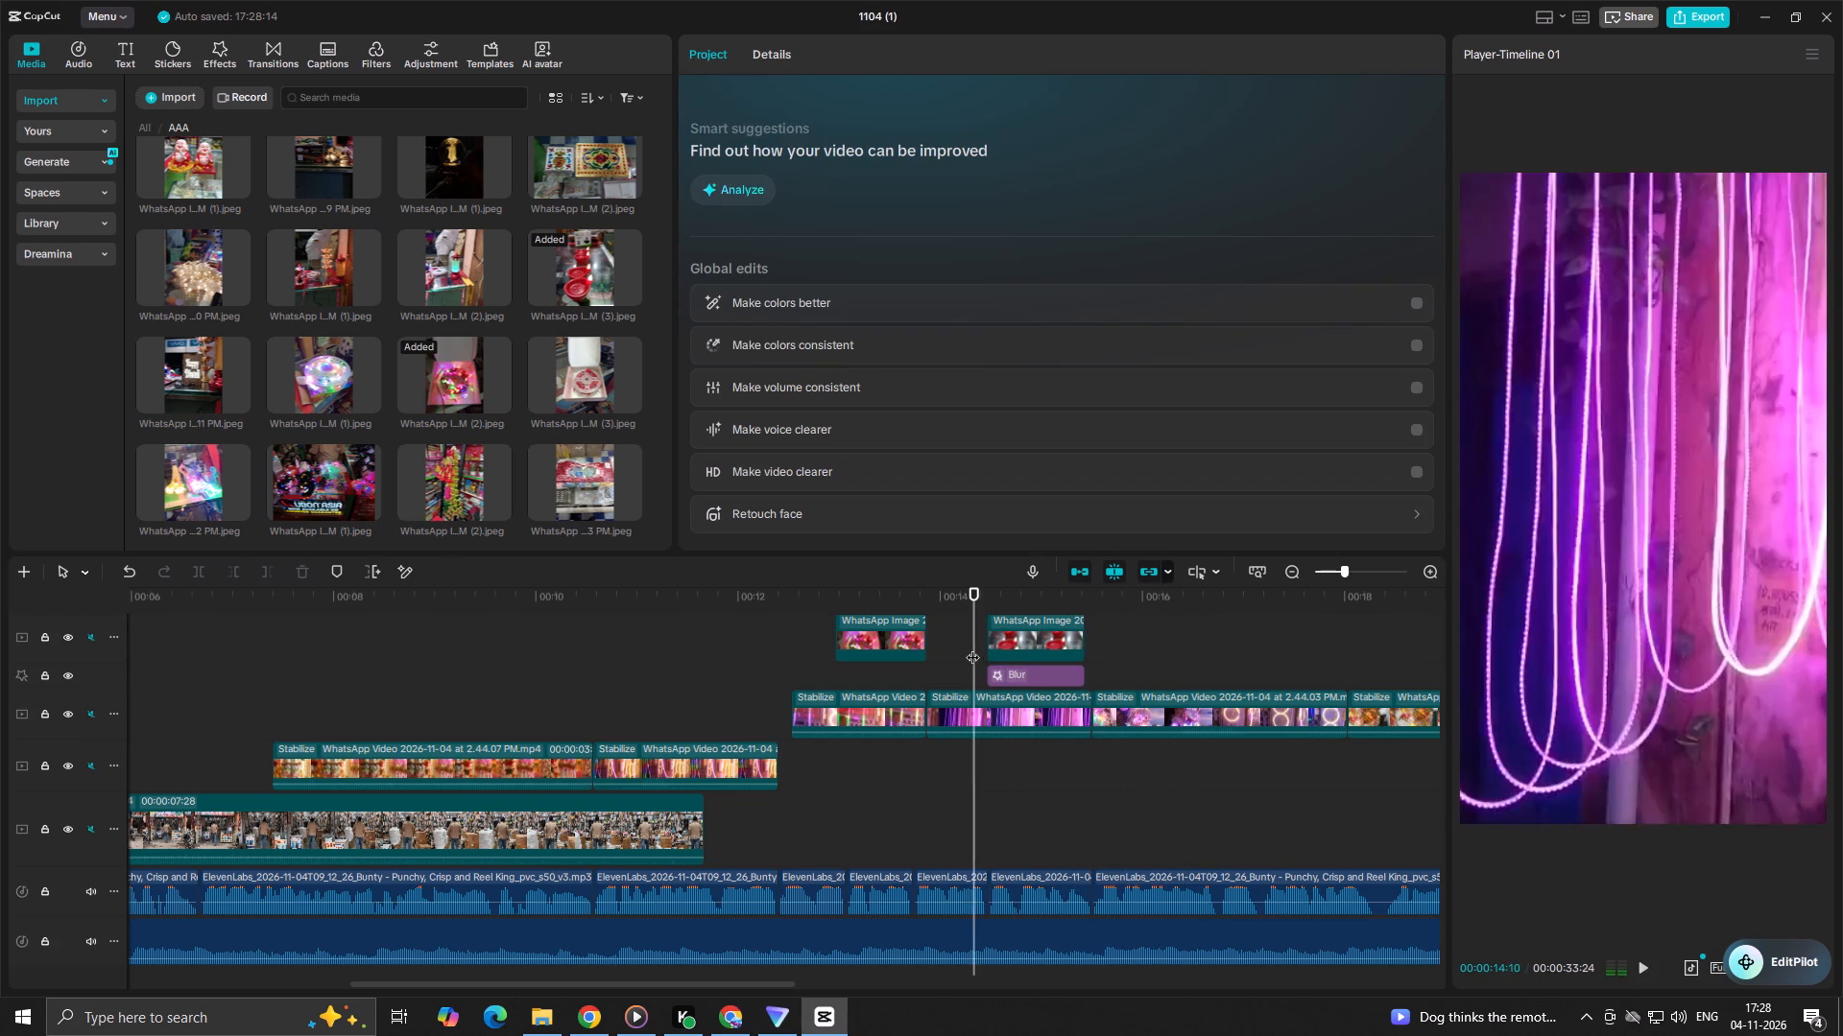
pyautogui.press('space')
pyautogui.click(1023, 642)
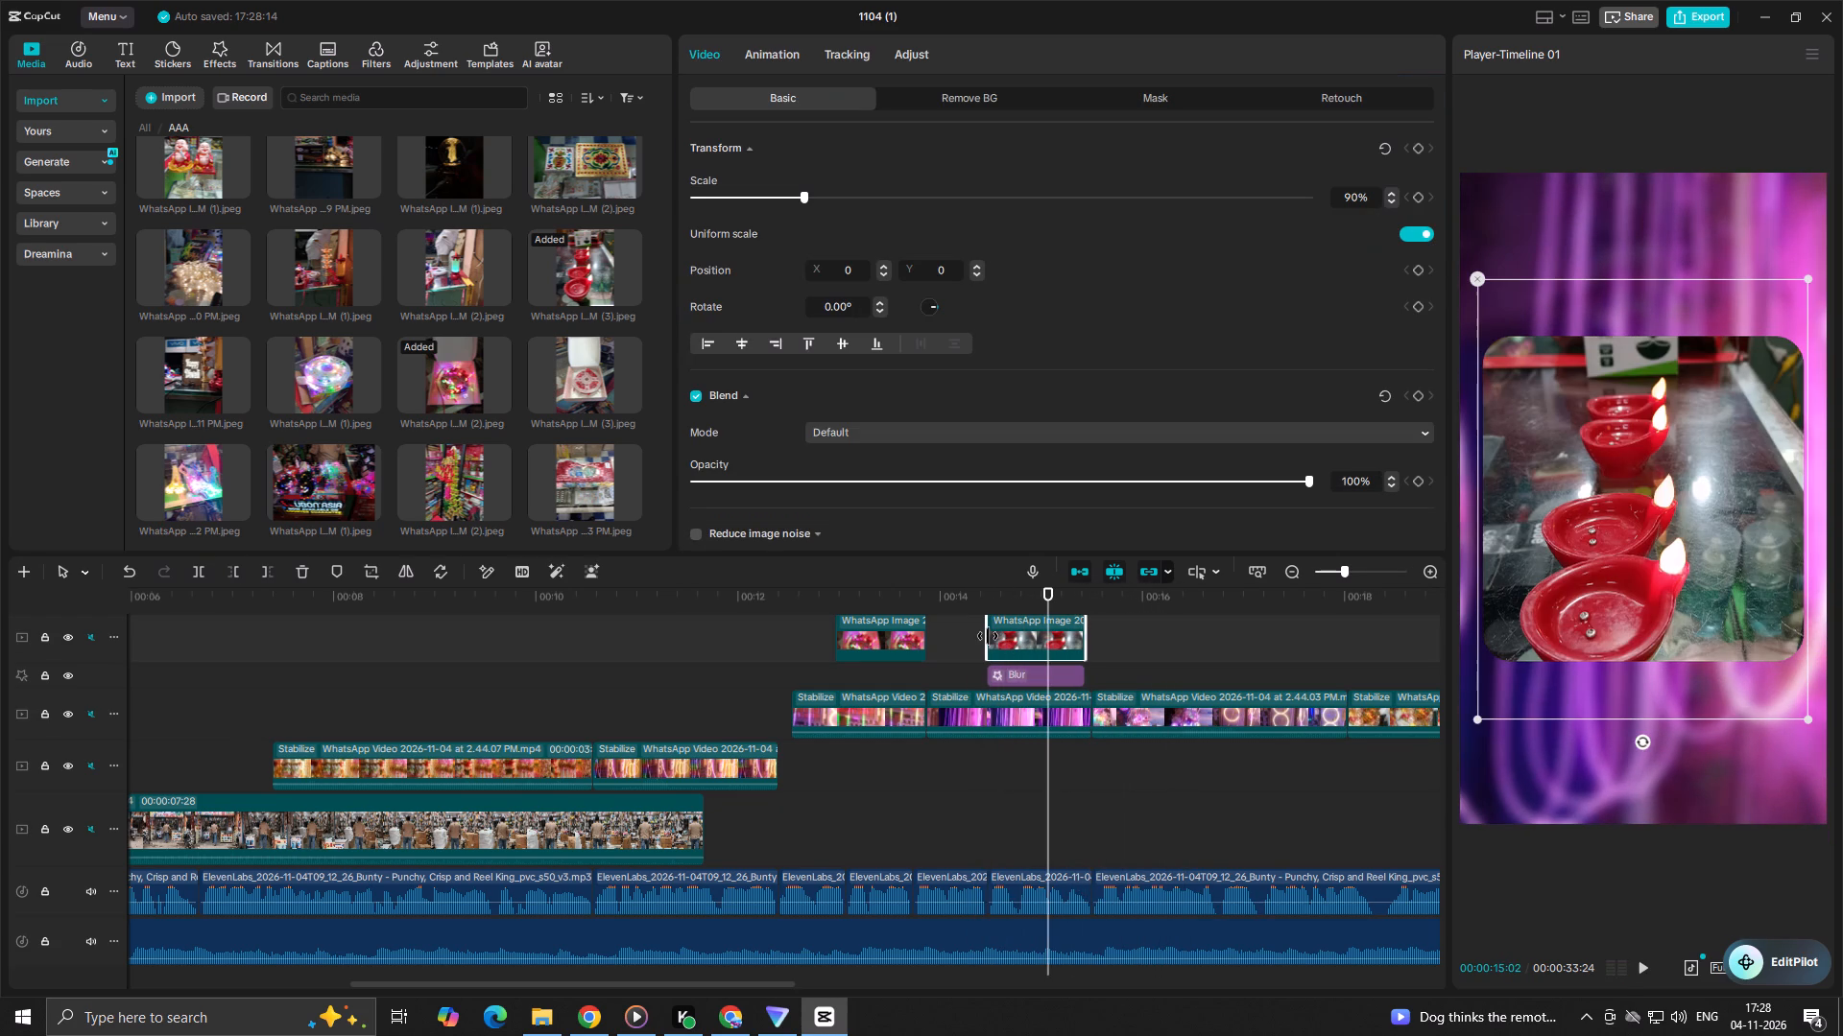
pyautogui.click(988, 636)
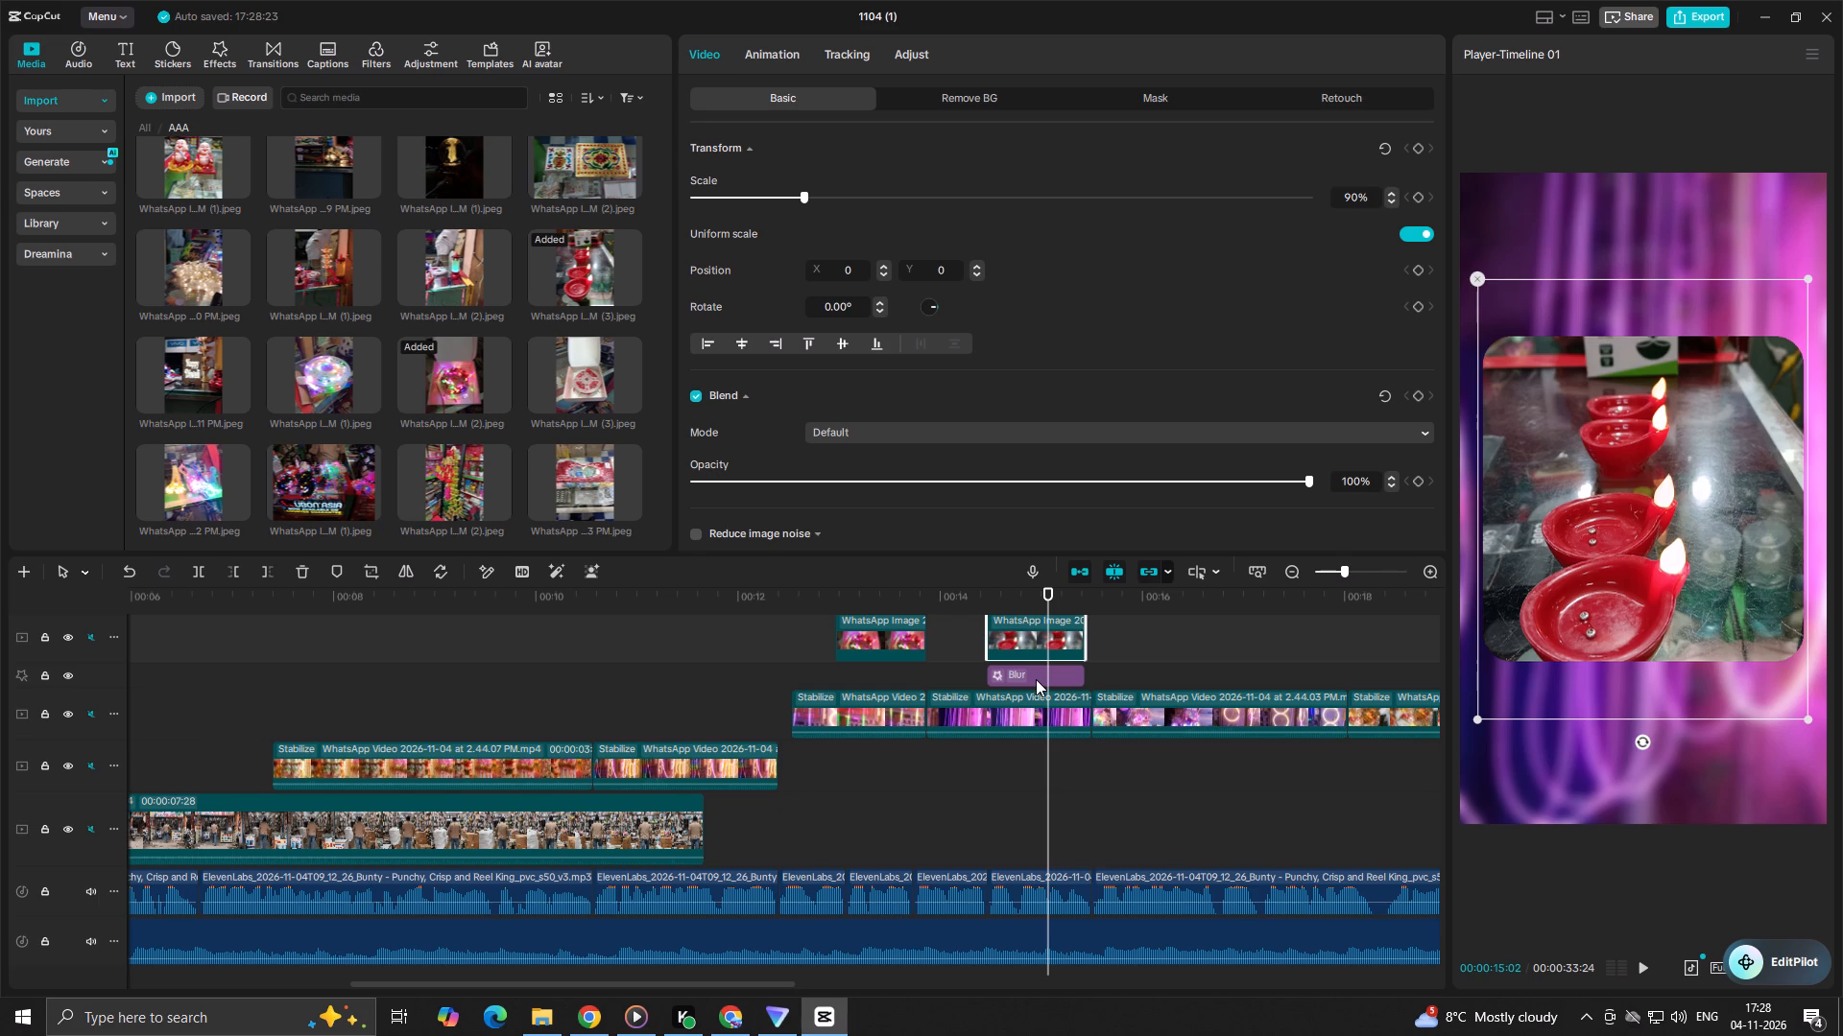
pyautogui.click(938, 656)
pyautogui.press('space')
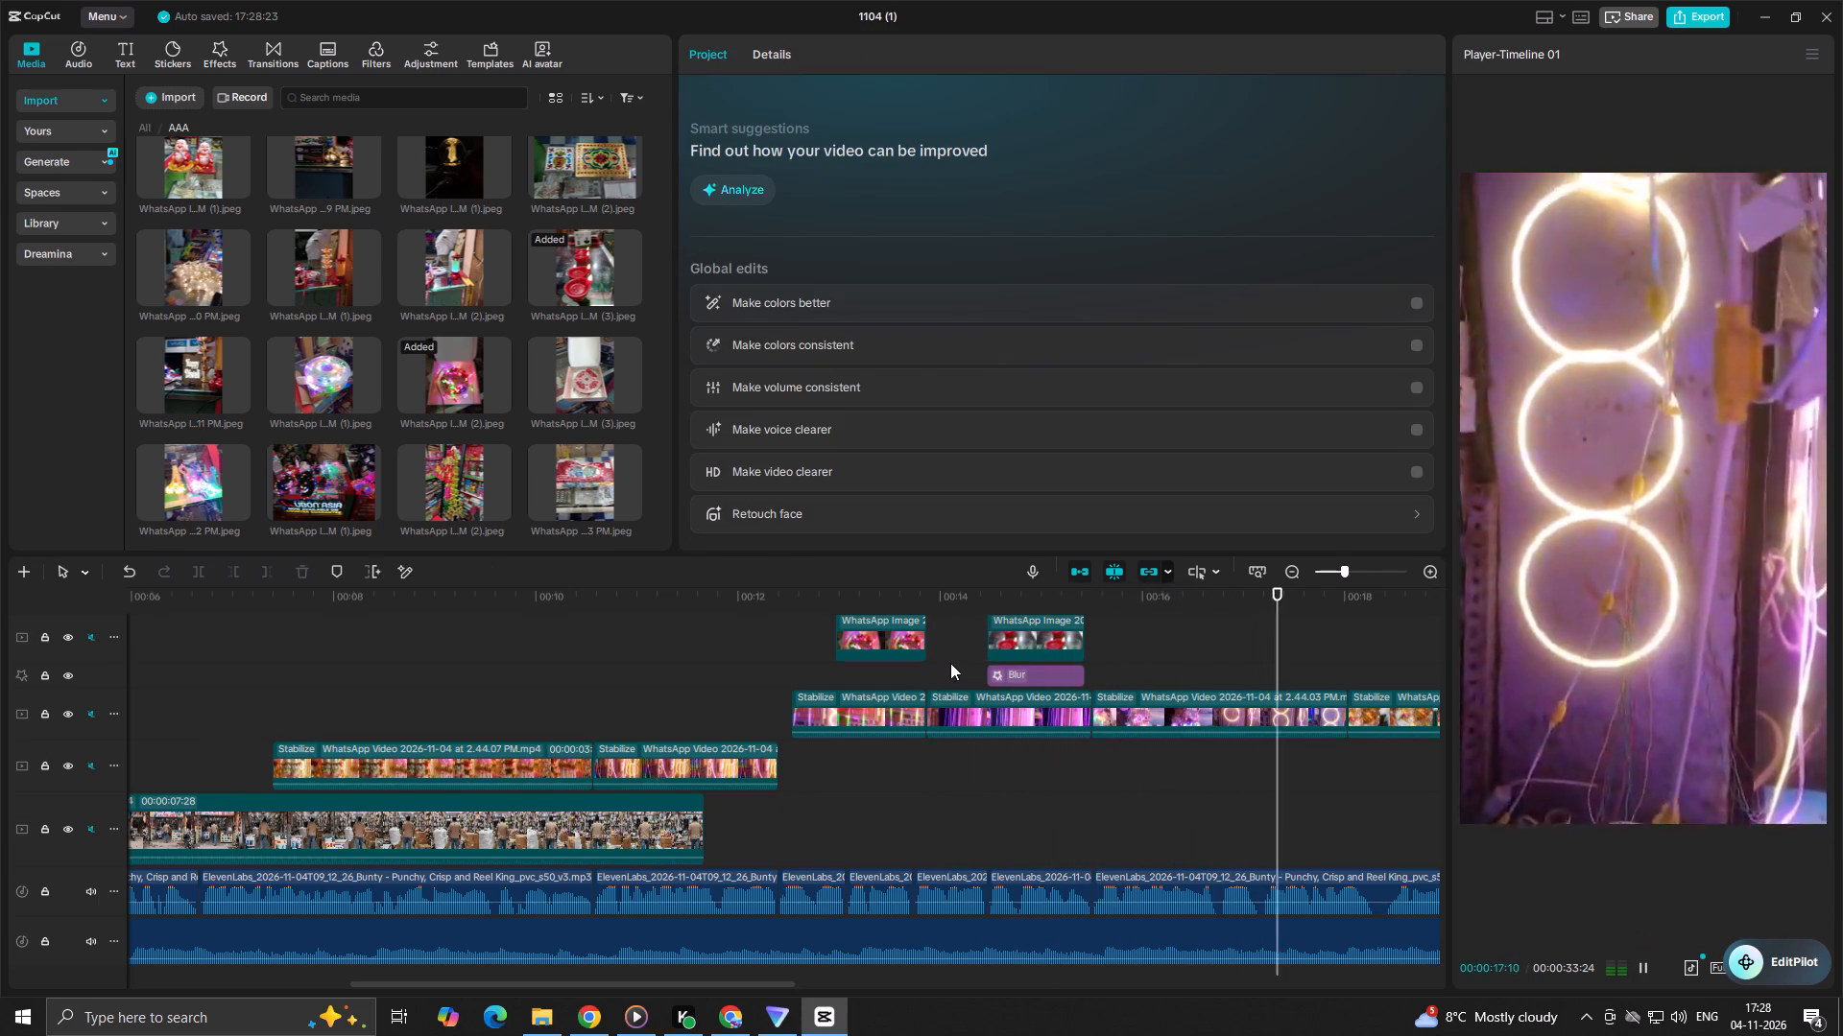
pyautogui.click(950, 663)
pyautogui.press('space')
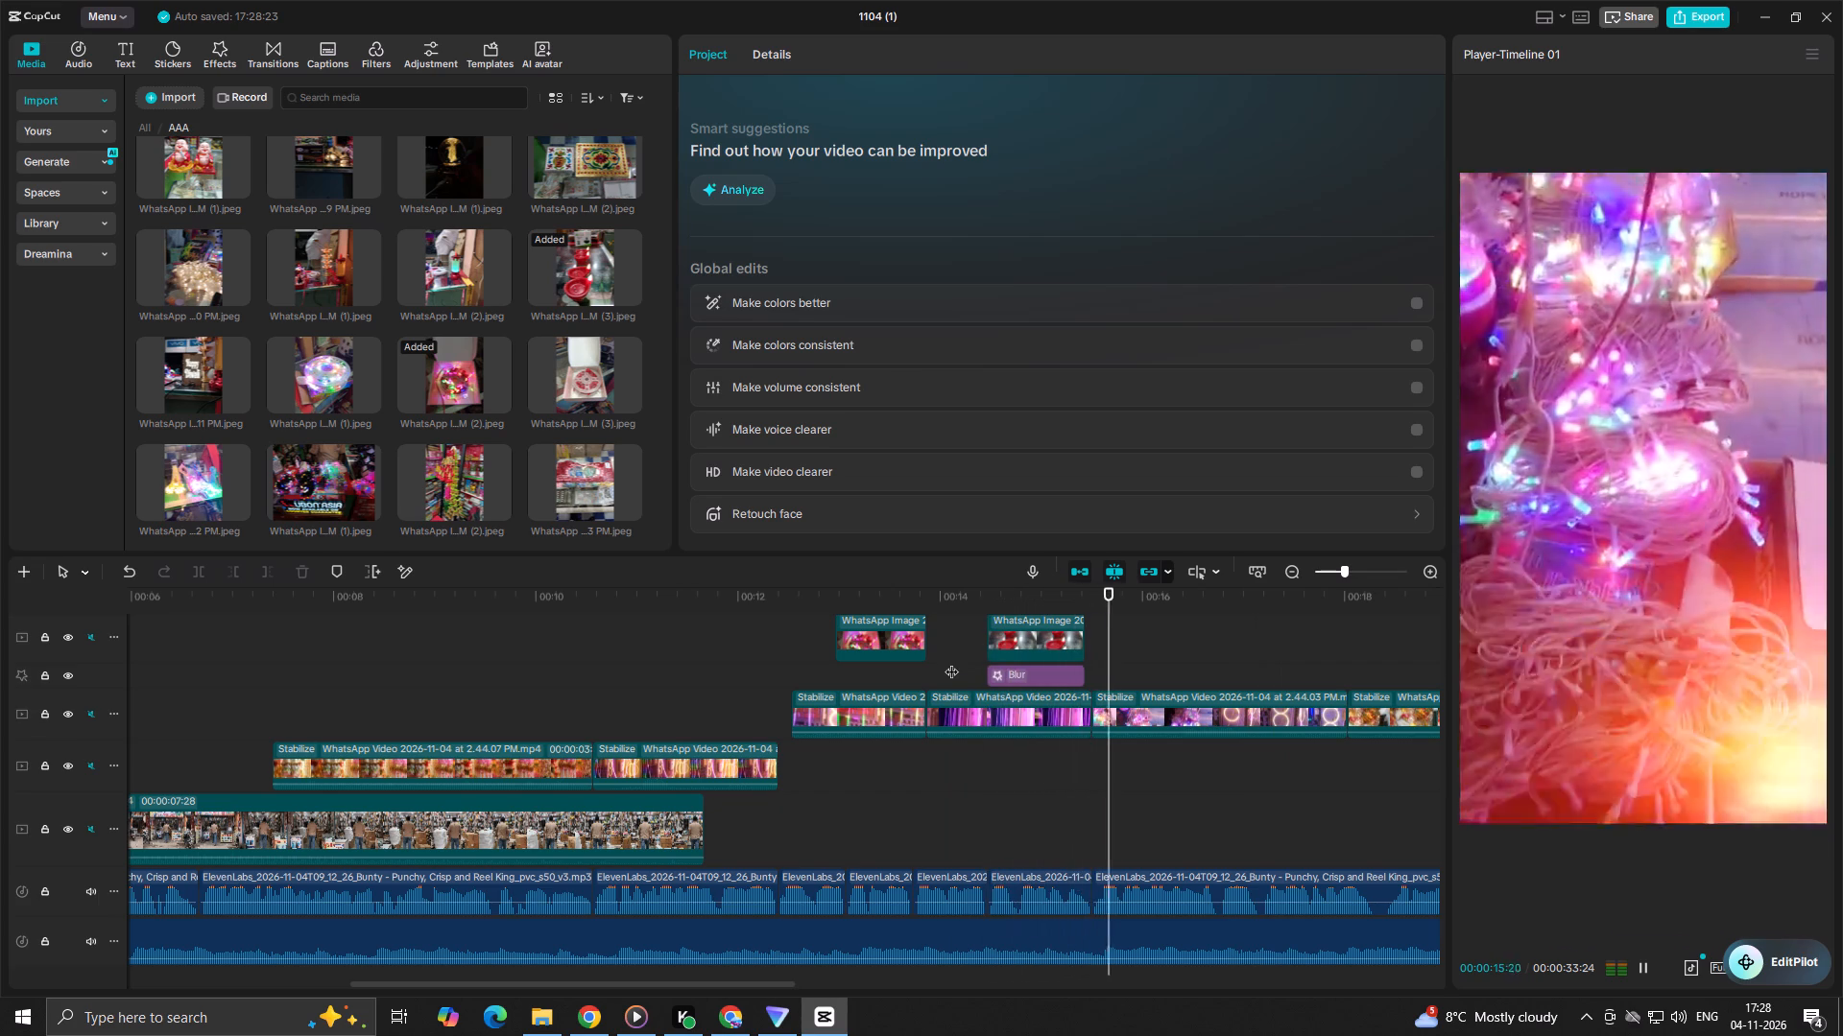
pyautogui.press('space')
pyautogui.press('space')
# Apply the bright fade-in entrance animation (Brig...e-In) to the red diya photo and check it in playback.
pyautogui.click(1037, 636)
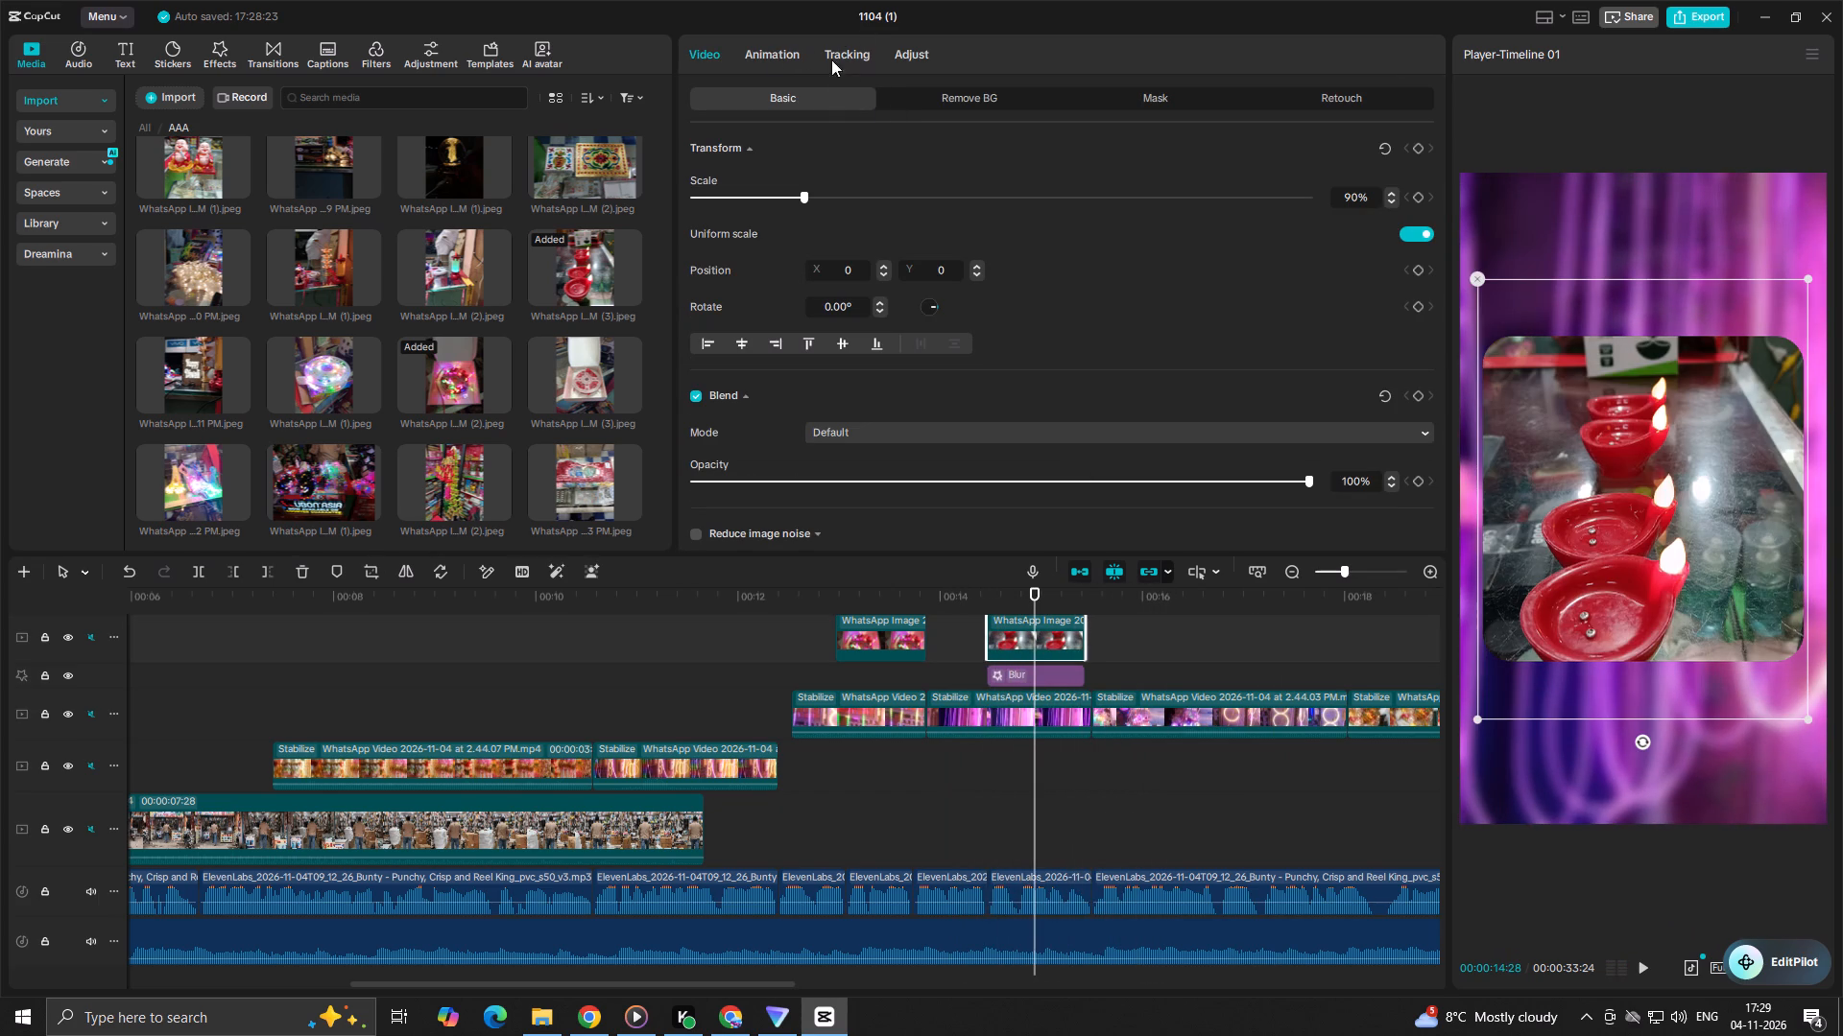
pyautogui.click(777, 62)
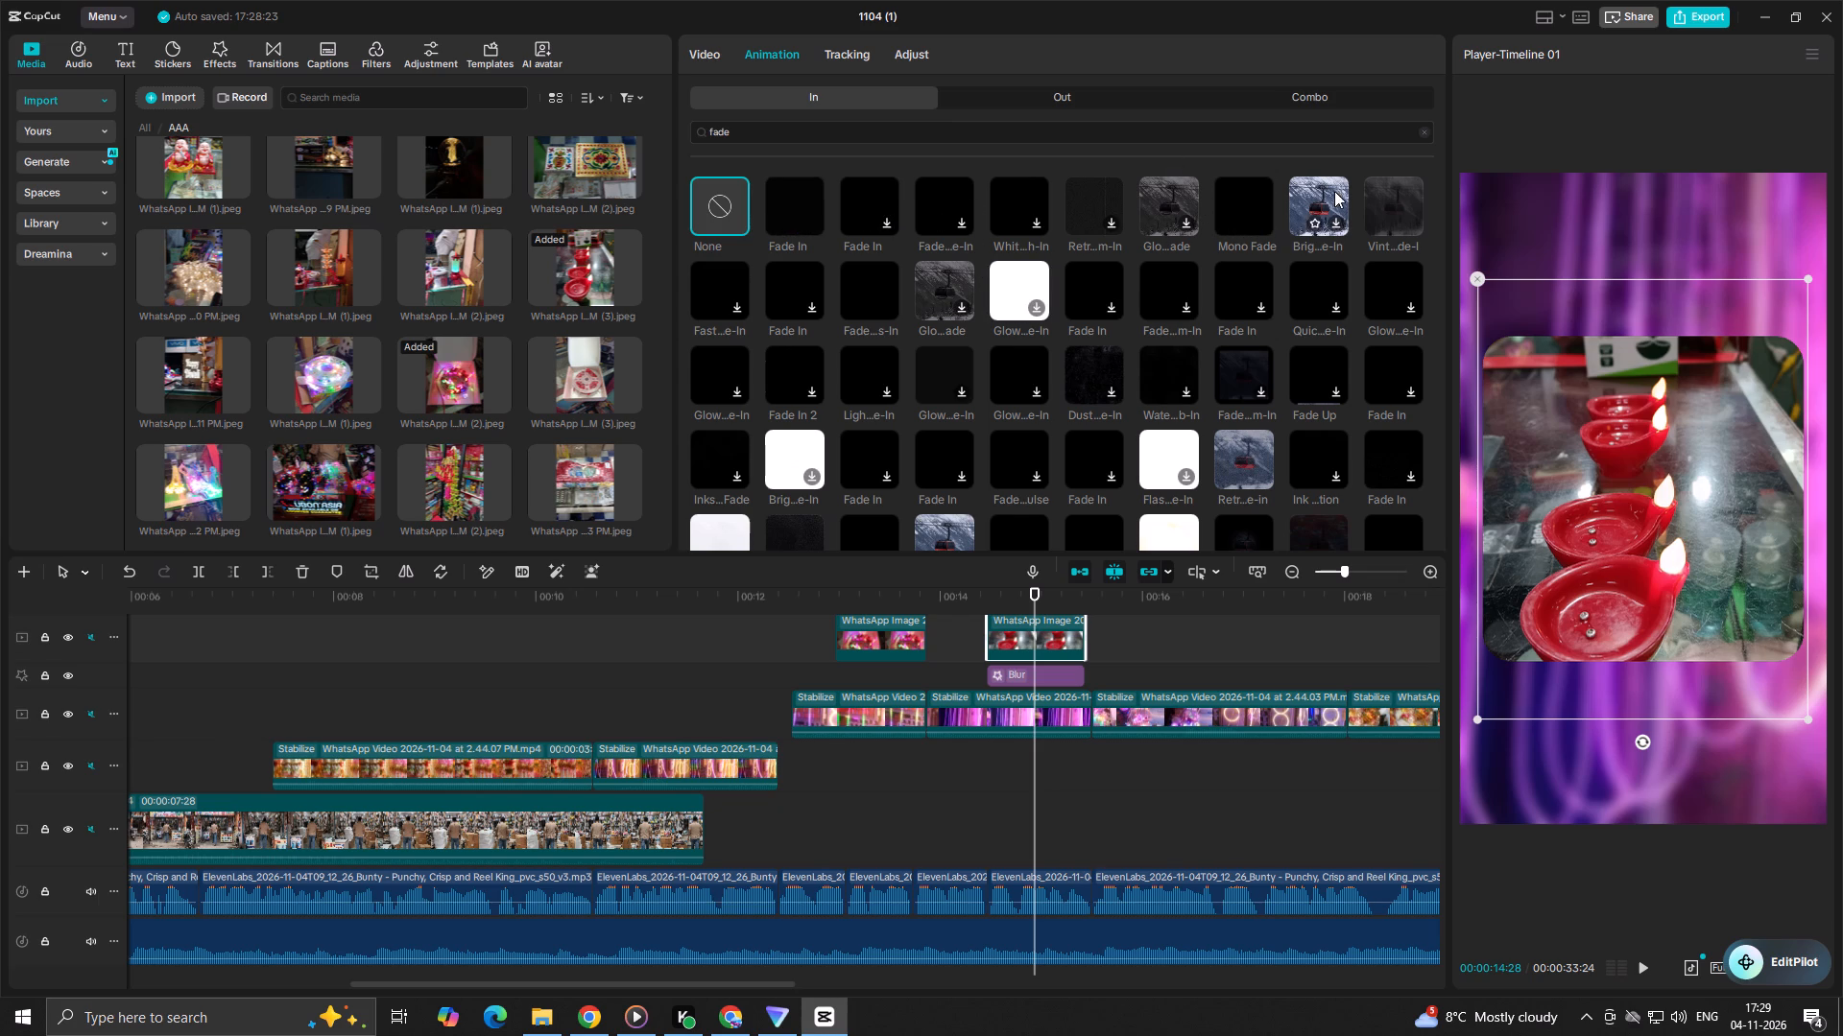
pyautogui.click(1310, 203)
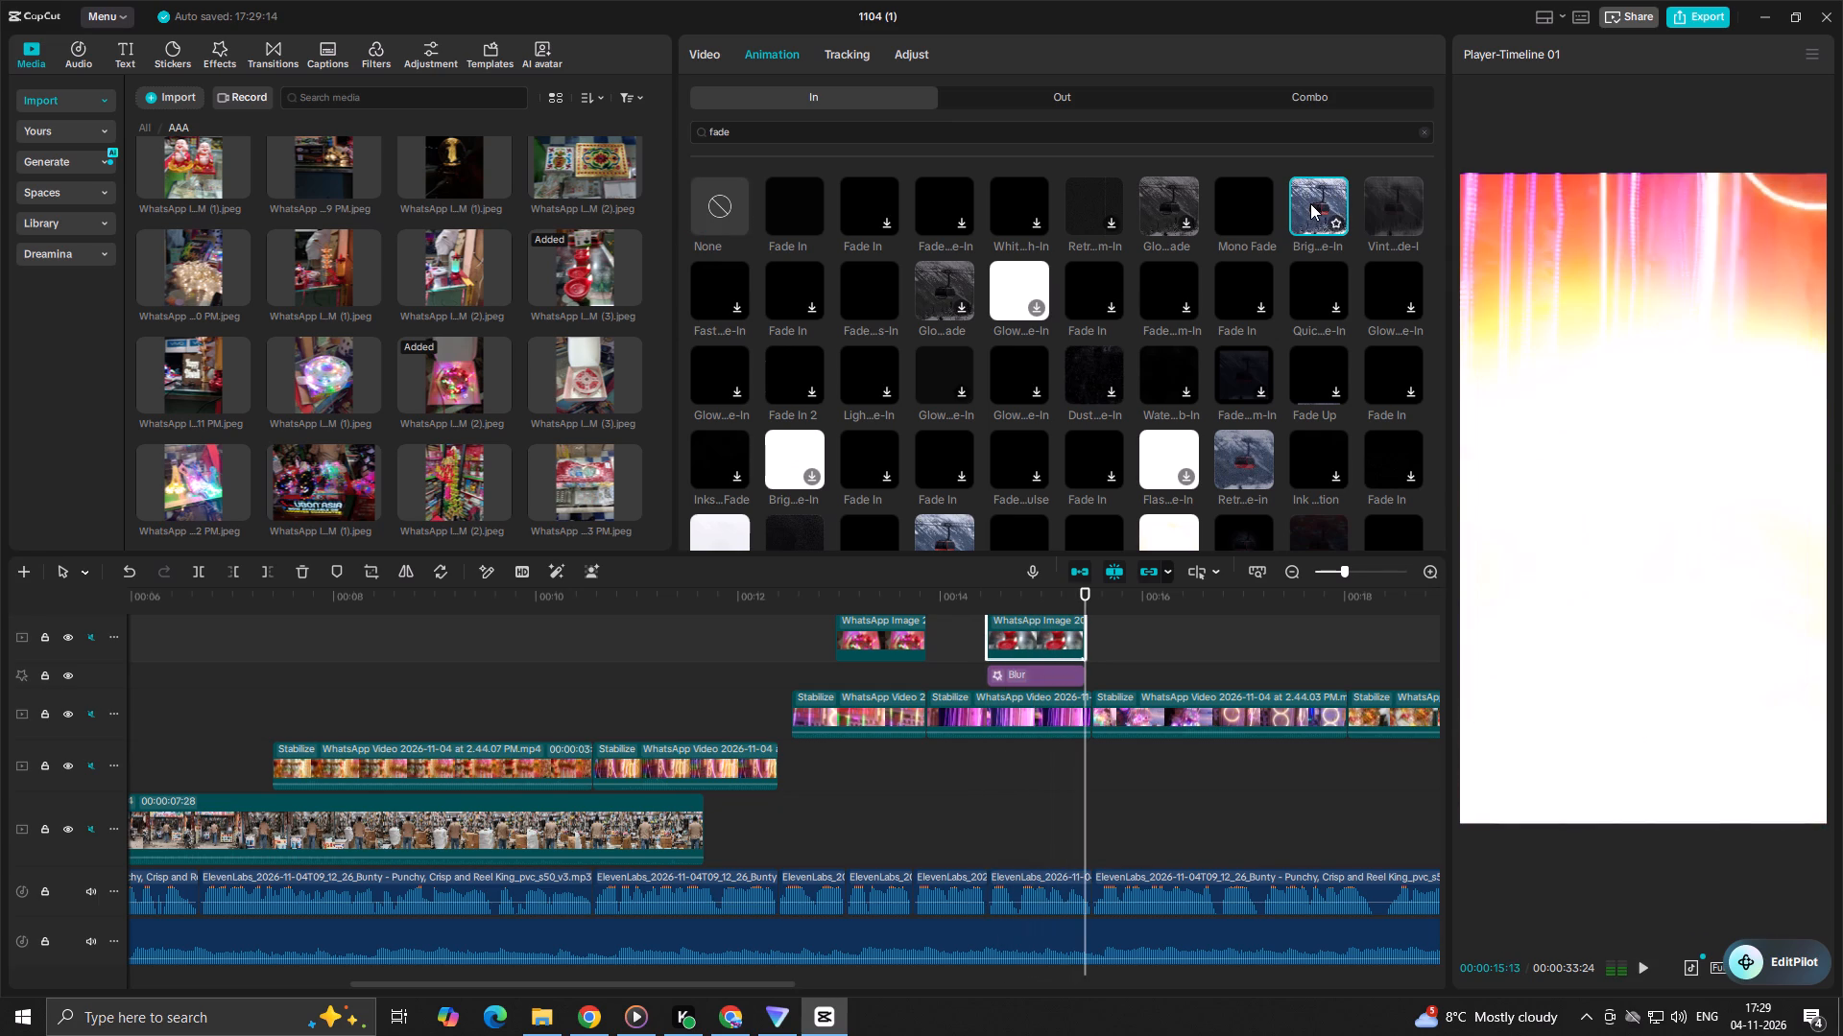
pyautogui.click(1311, 202)
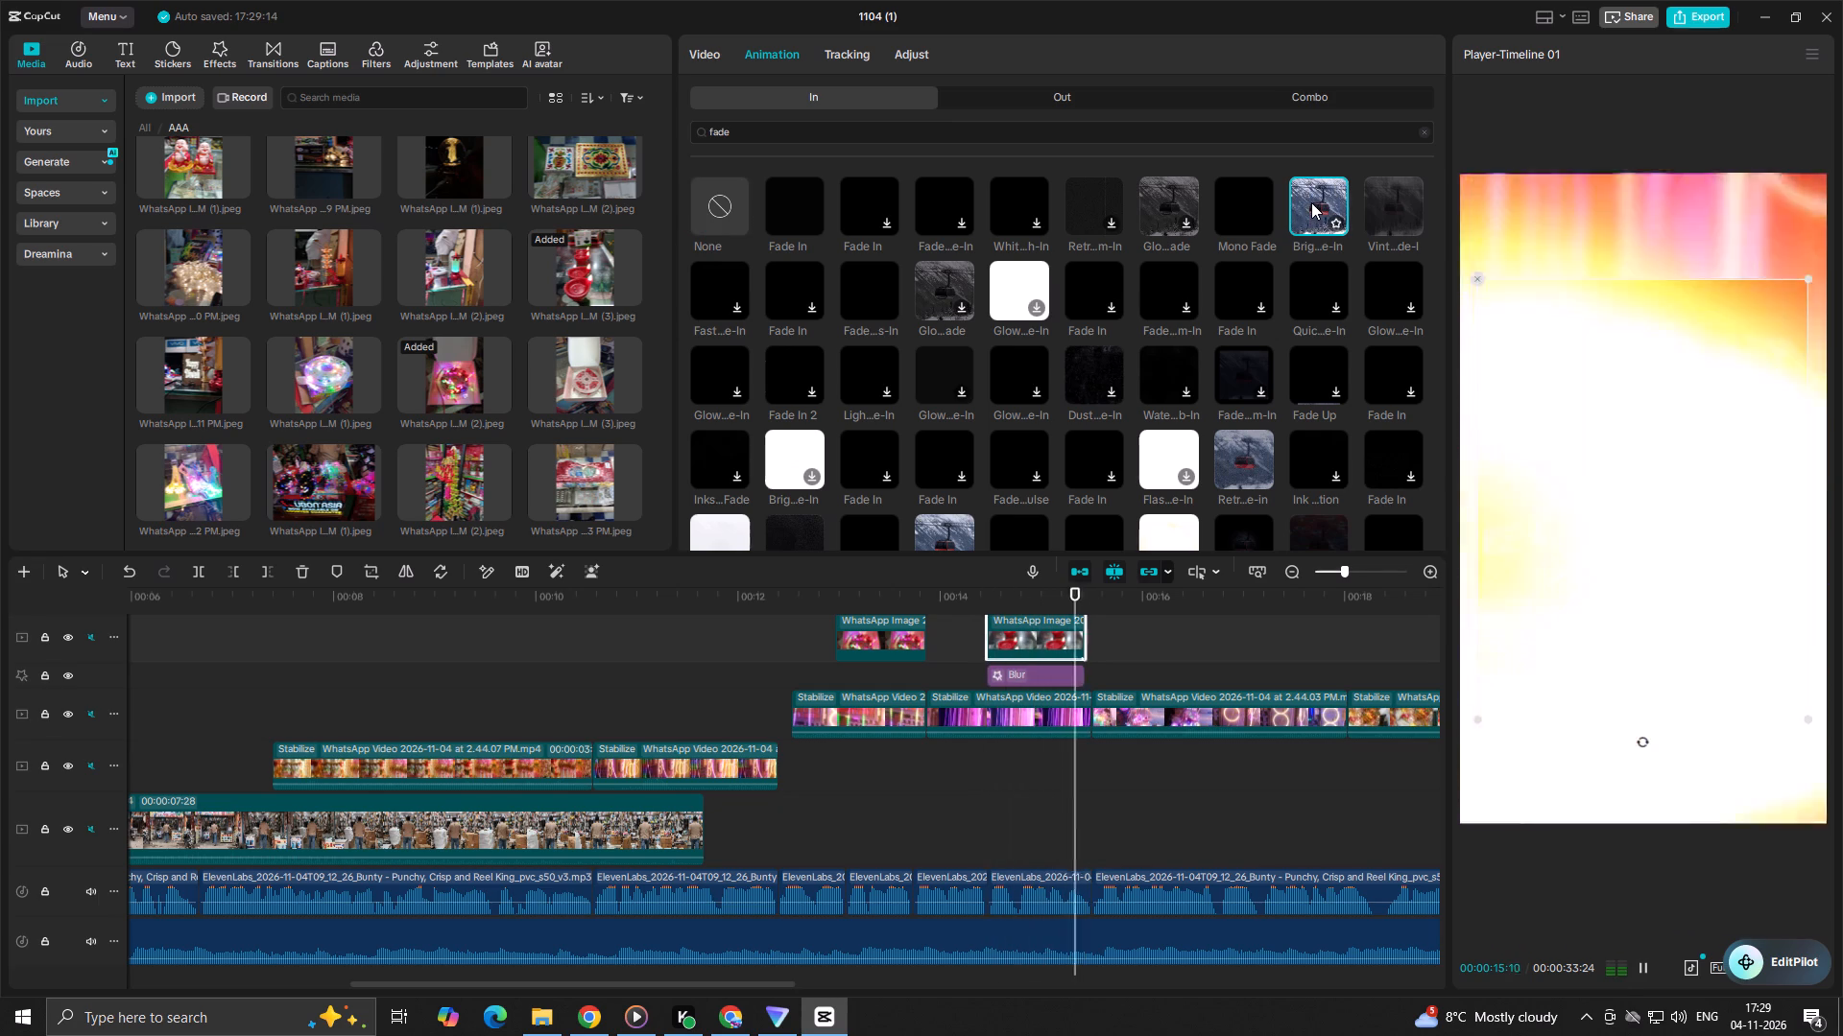
pyautogui.click(970, 644)
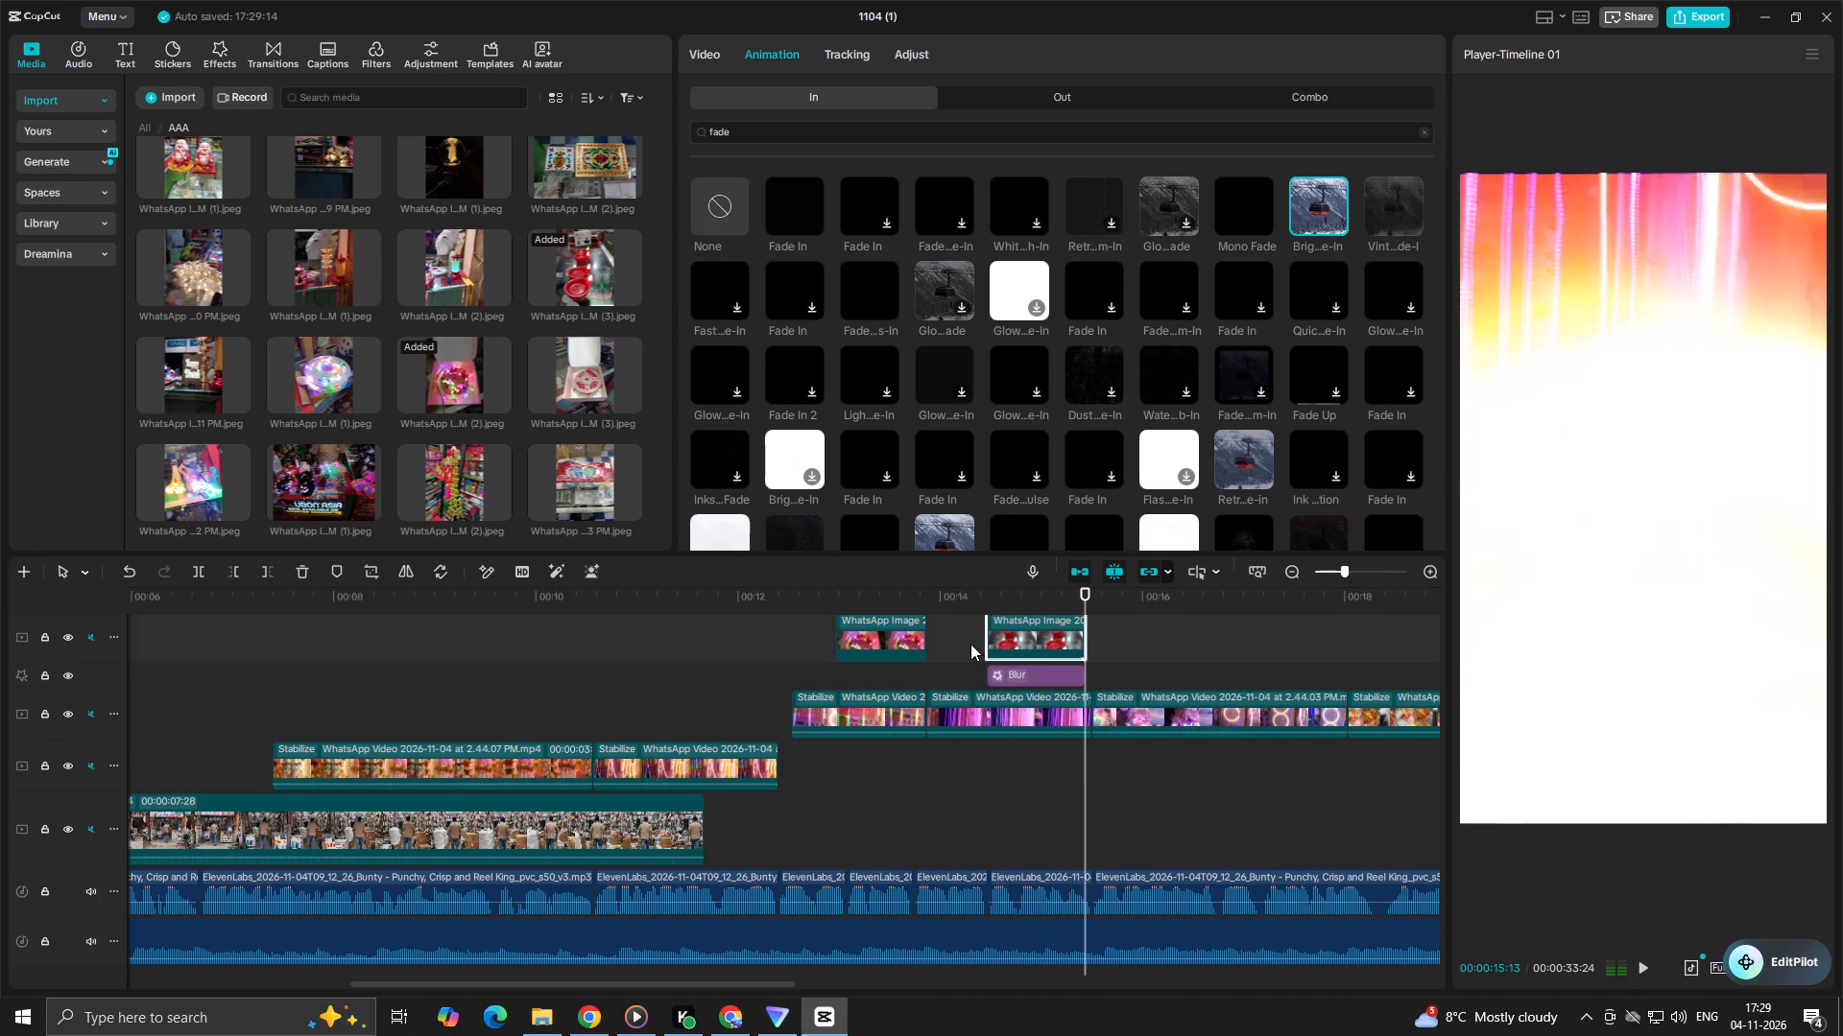
pyautogui.press('space')
pyautogui.press('space')
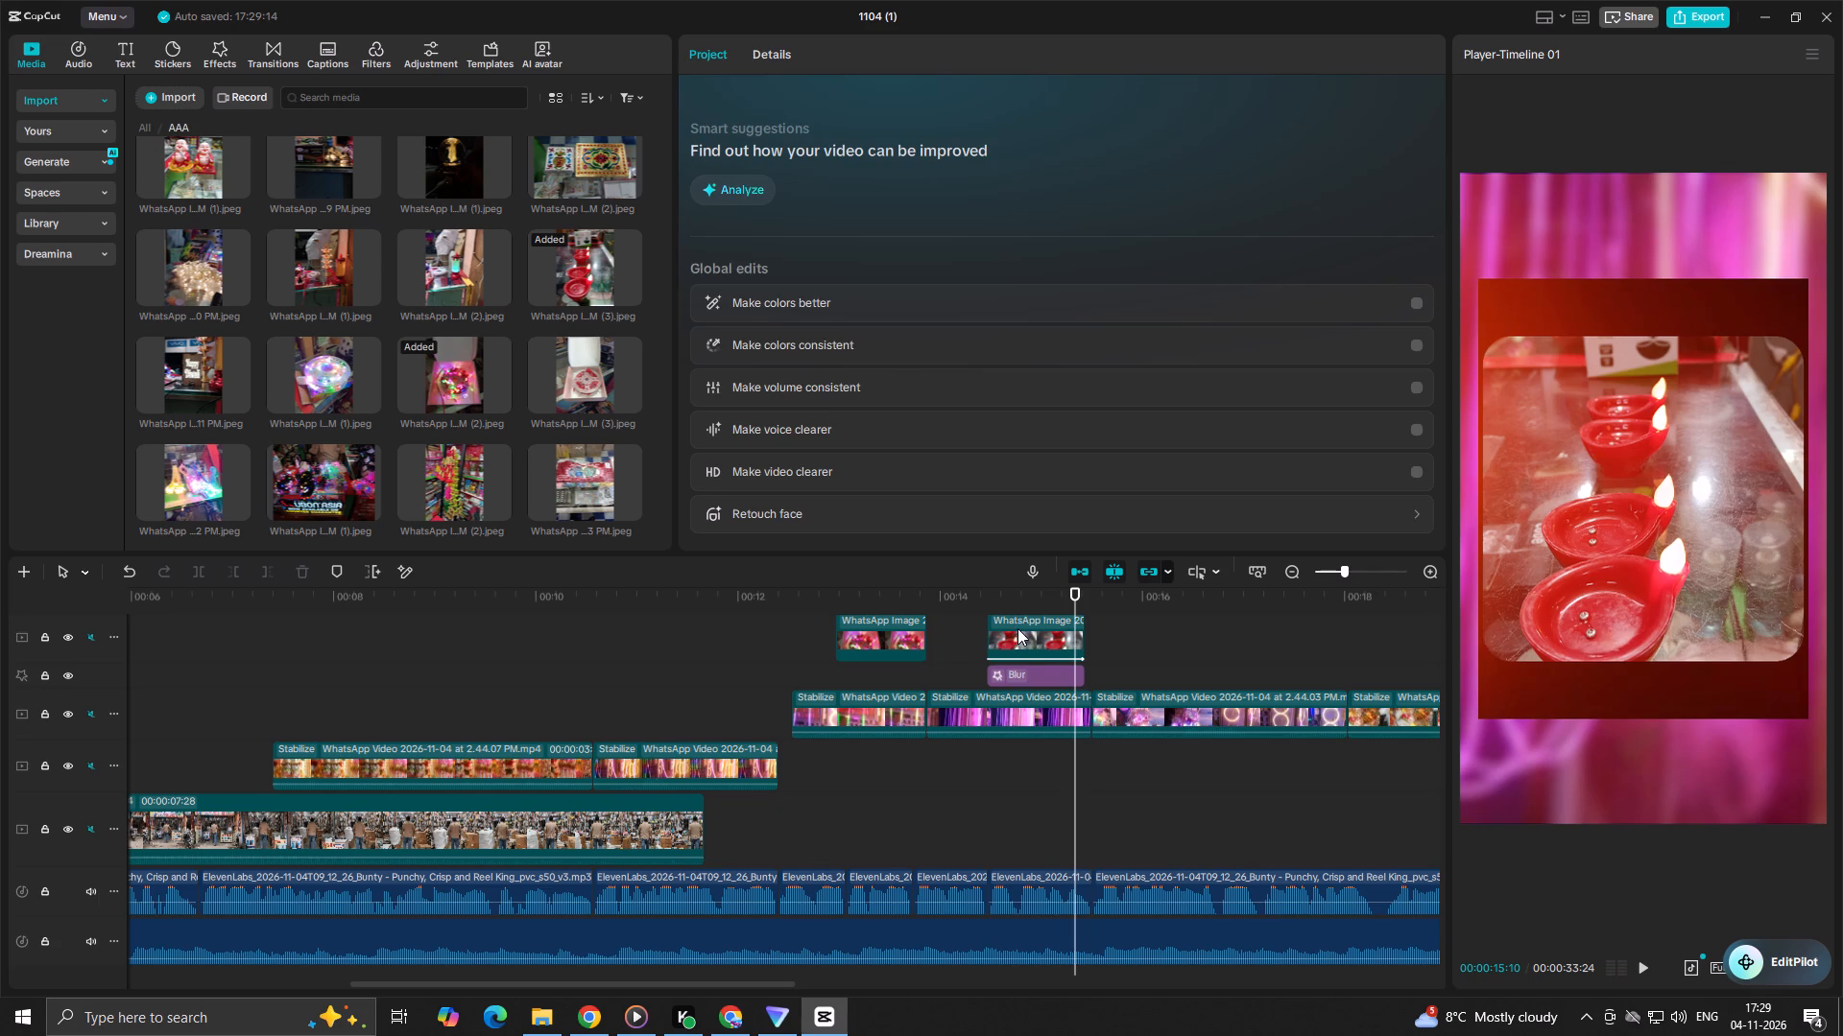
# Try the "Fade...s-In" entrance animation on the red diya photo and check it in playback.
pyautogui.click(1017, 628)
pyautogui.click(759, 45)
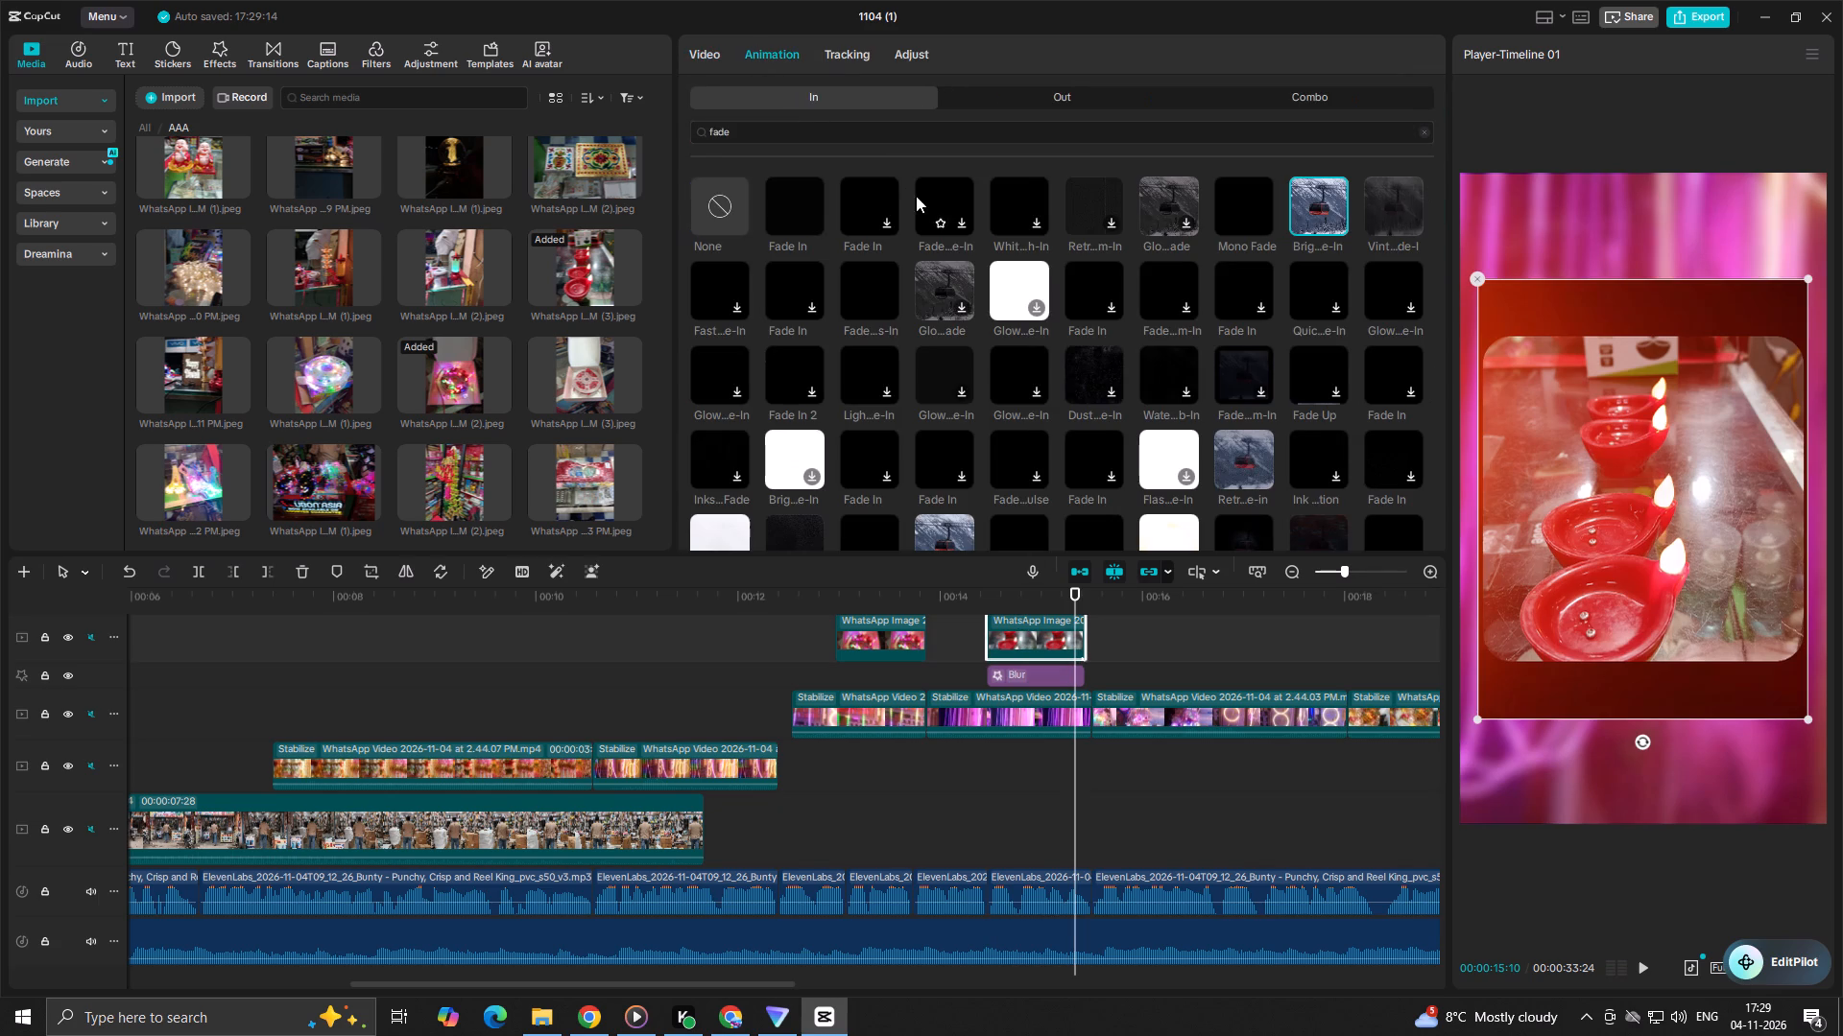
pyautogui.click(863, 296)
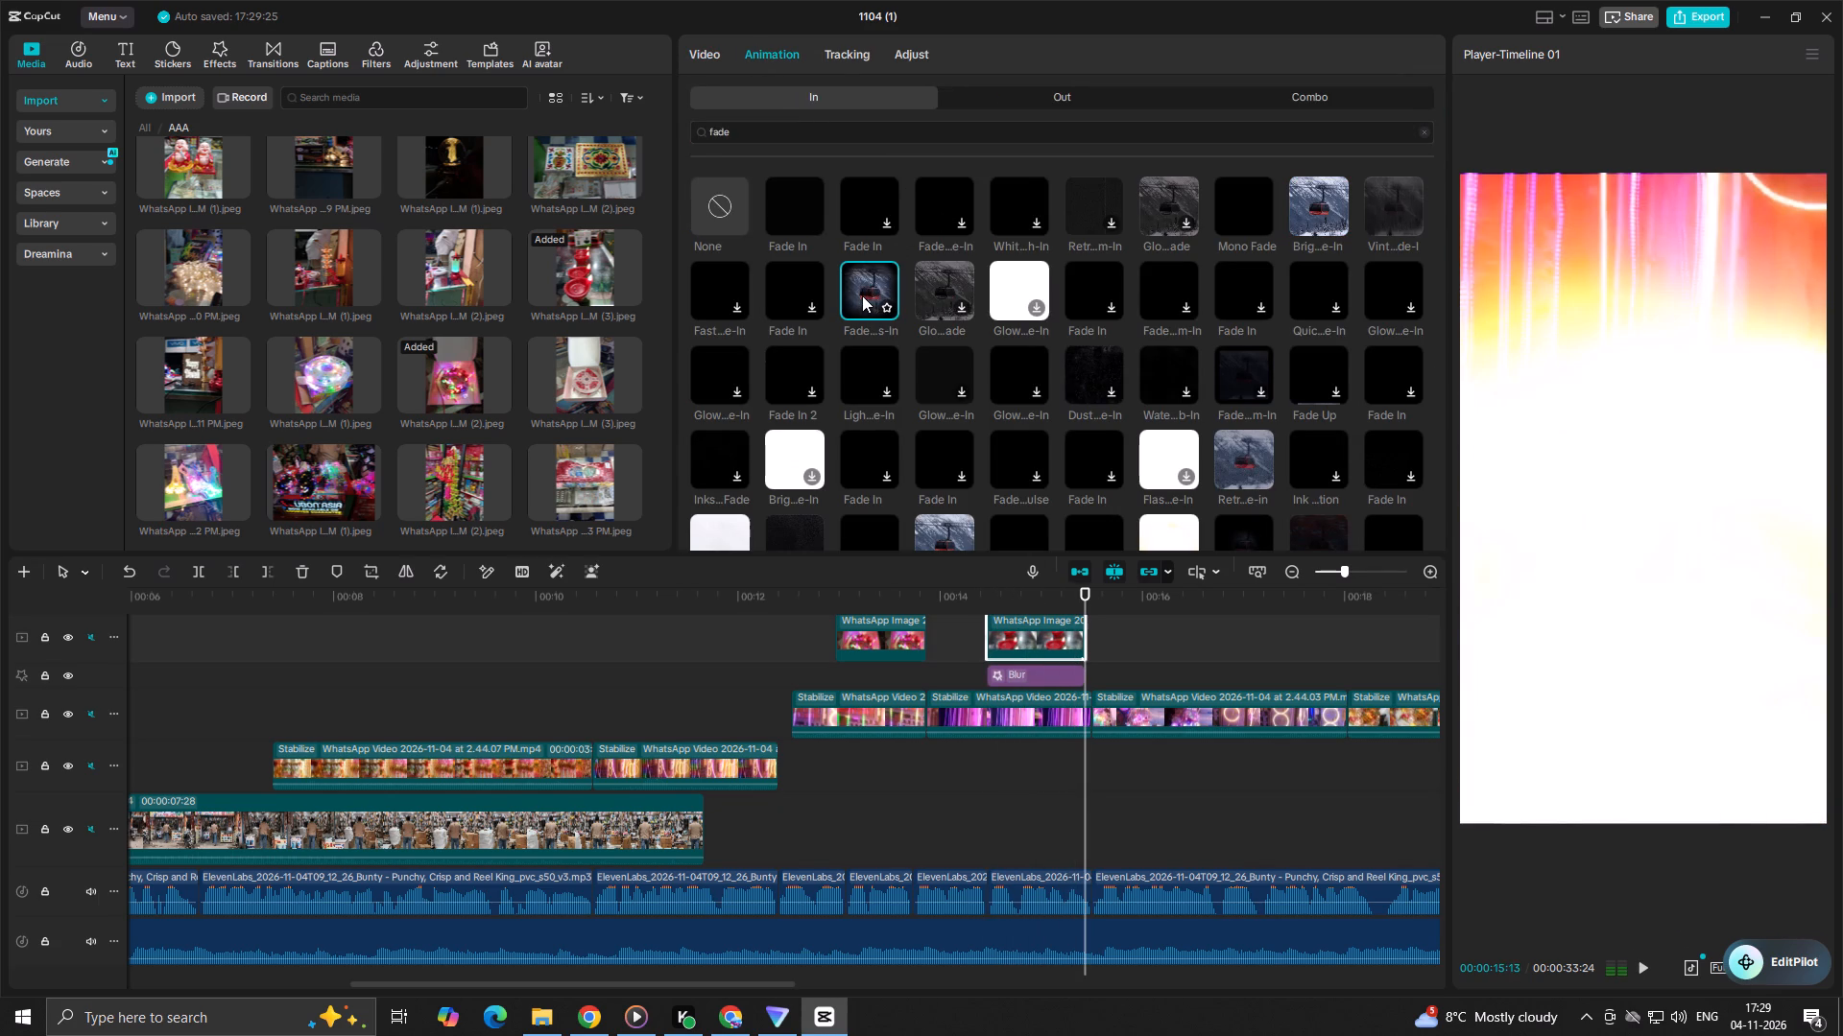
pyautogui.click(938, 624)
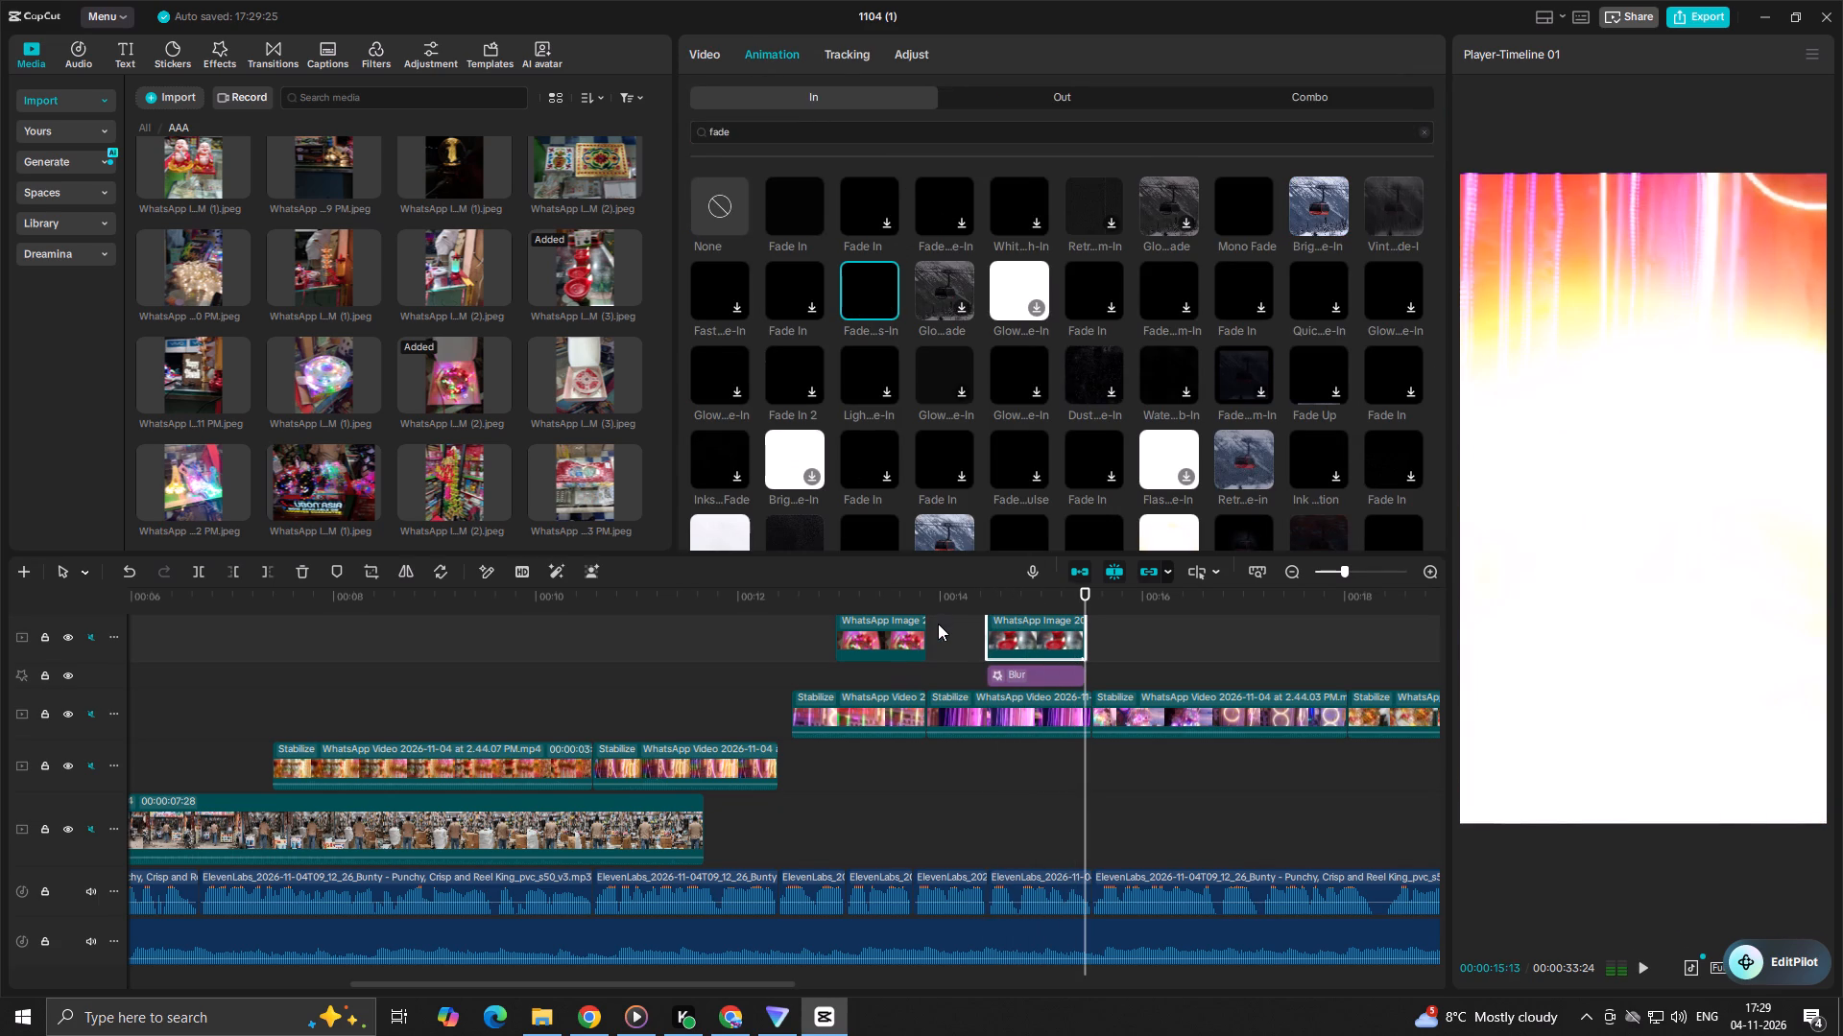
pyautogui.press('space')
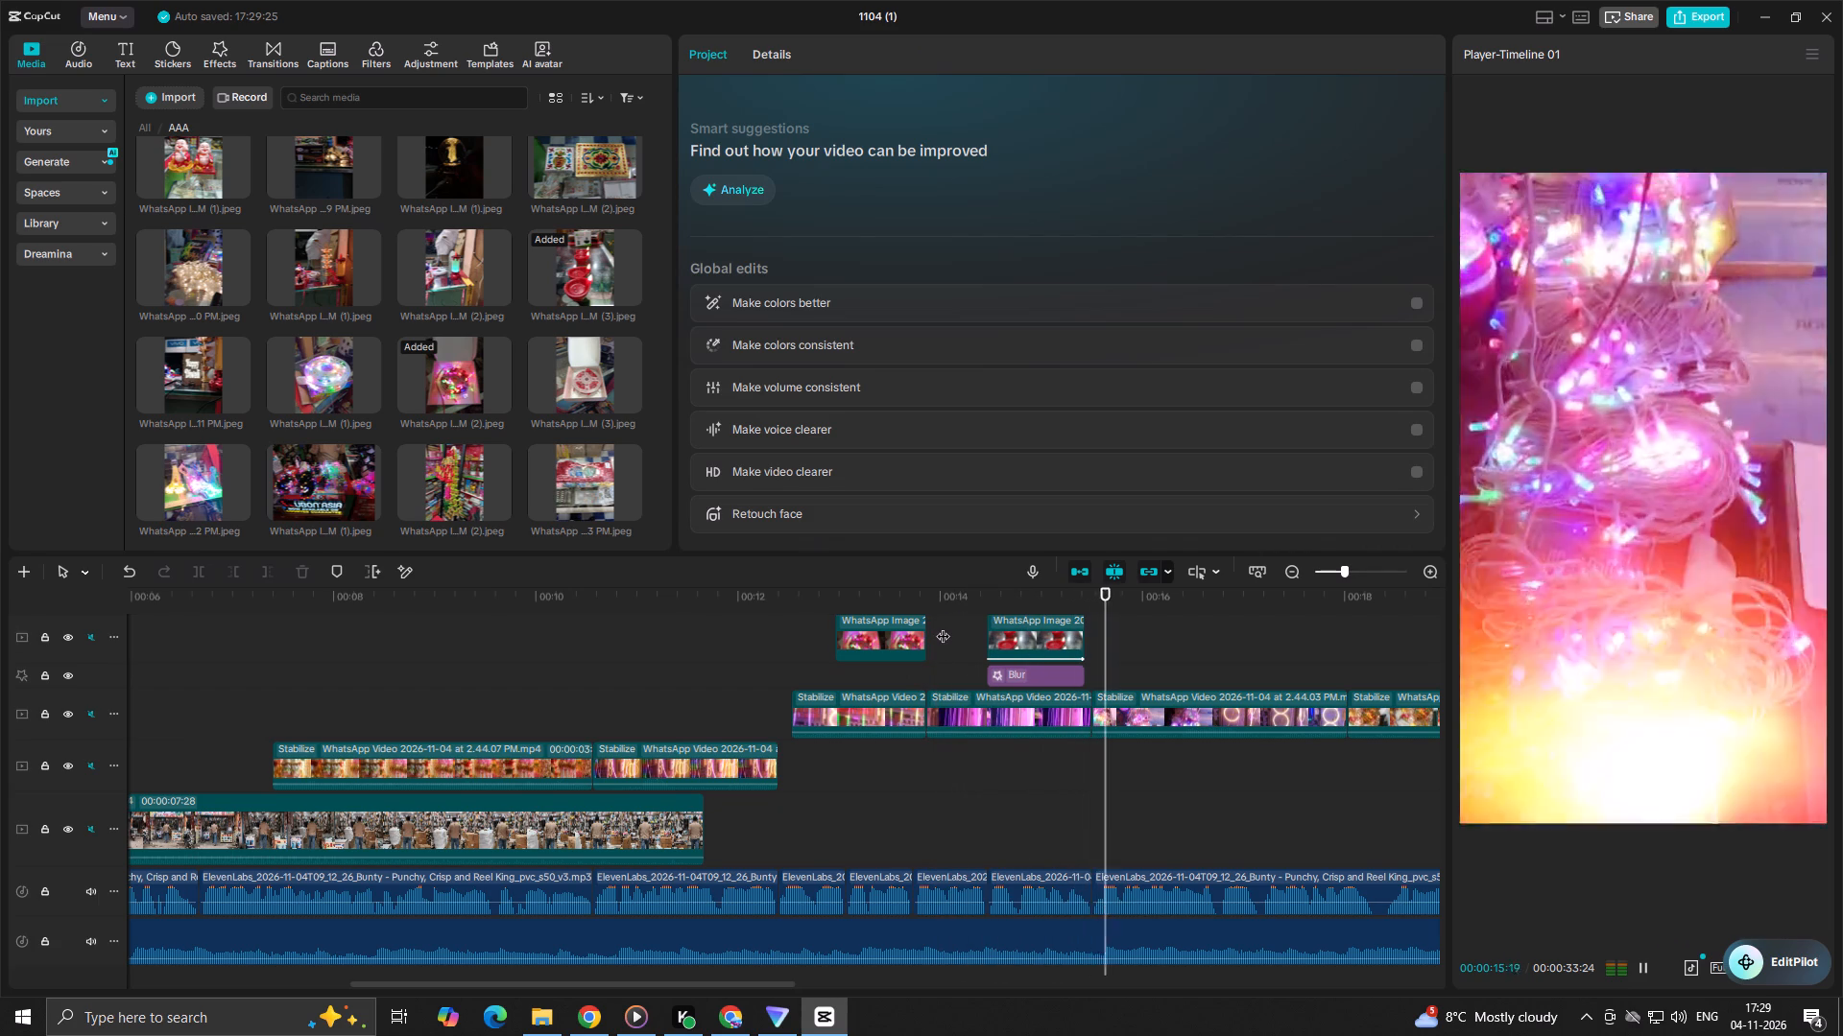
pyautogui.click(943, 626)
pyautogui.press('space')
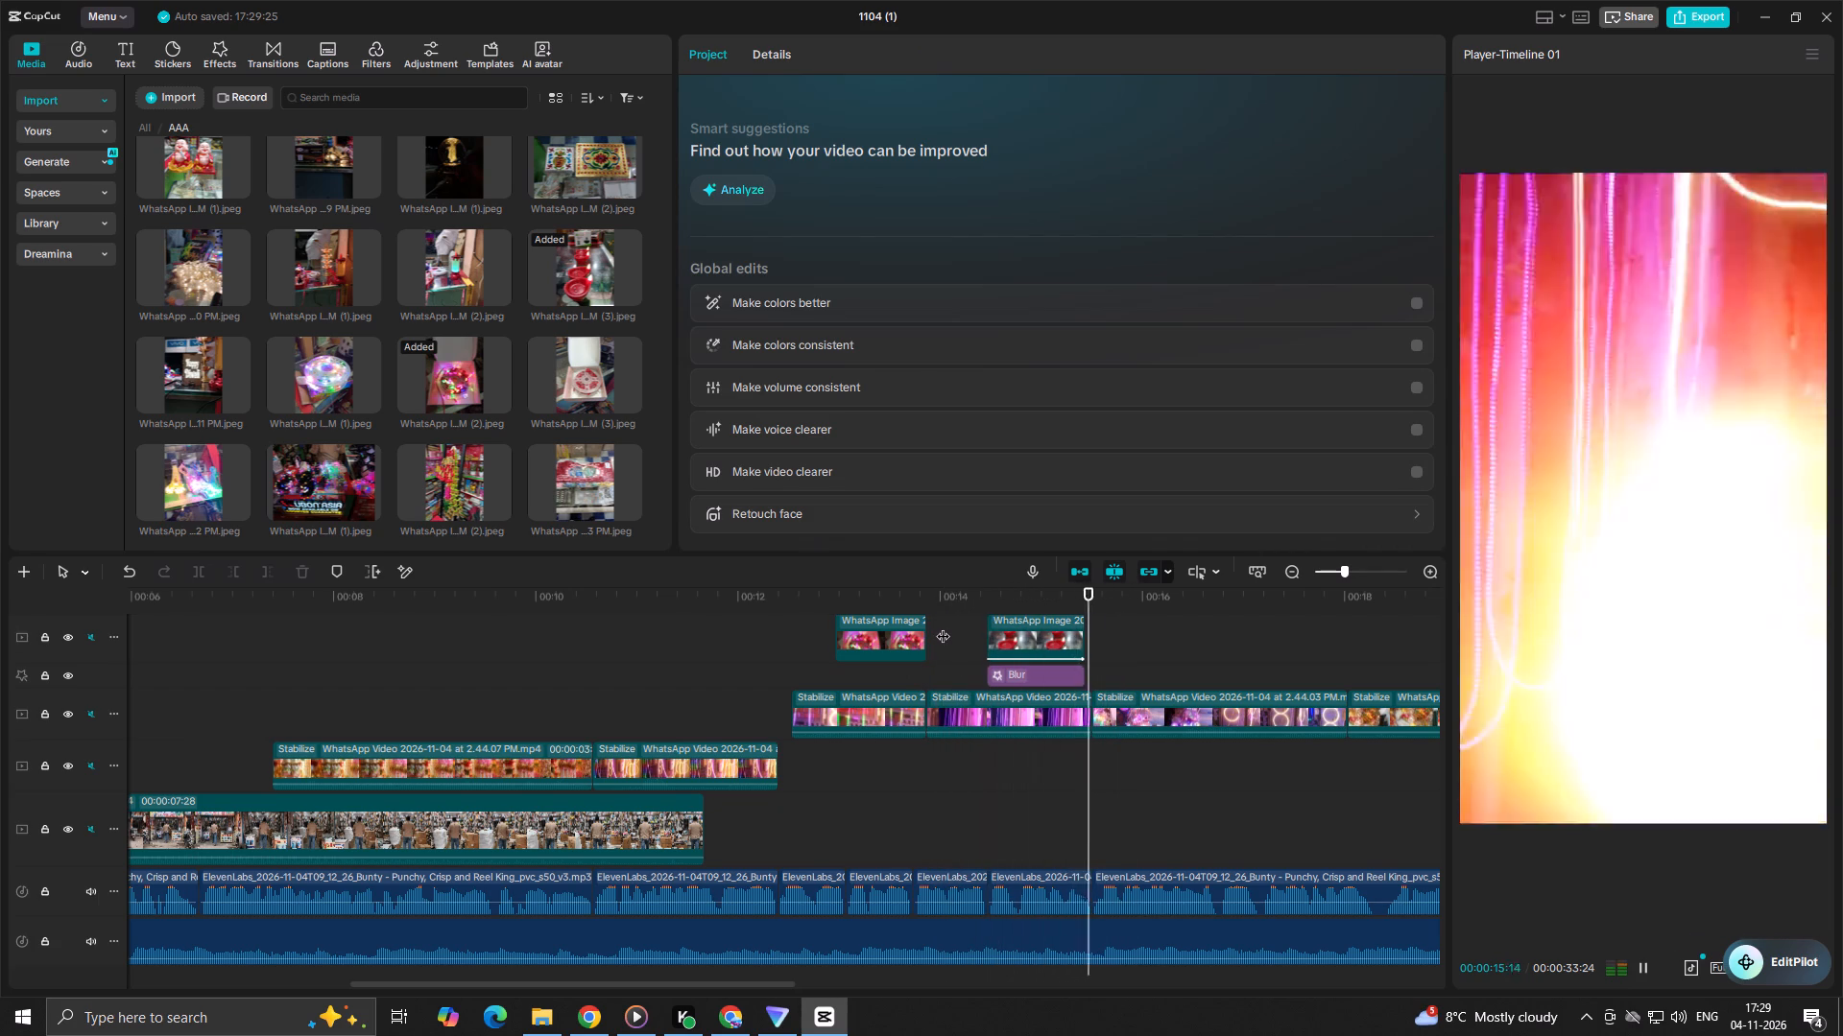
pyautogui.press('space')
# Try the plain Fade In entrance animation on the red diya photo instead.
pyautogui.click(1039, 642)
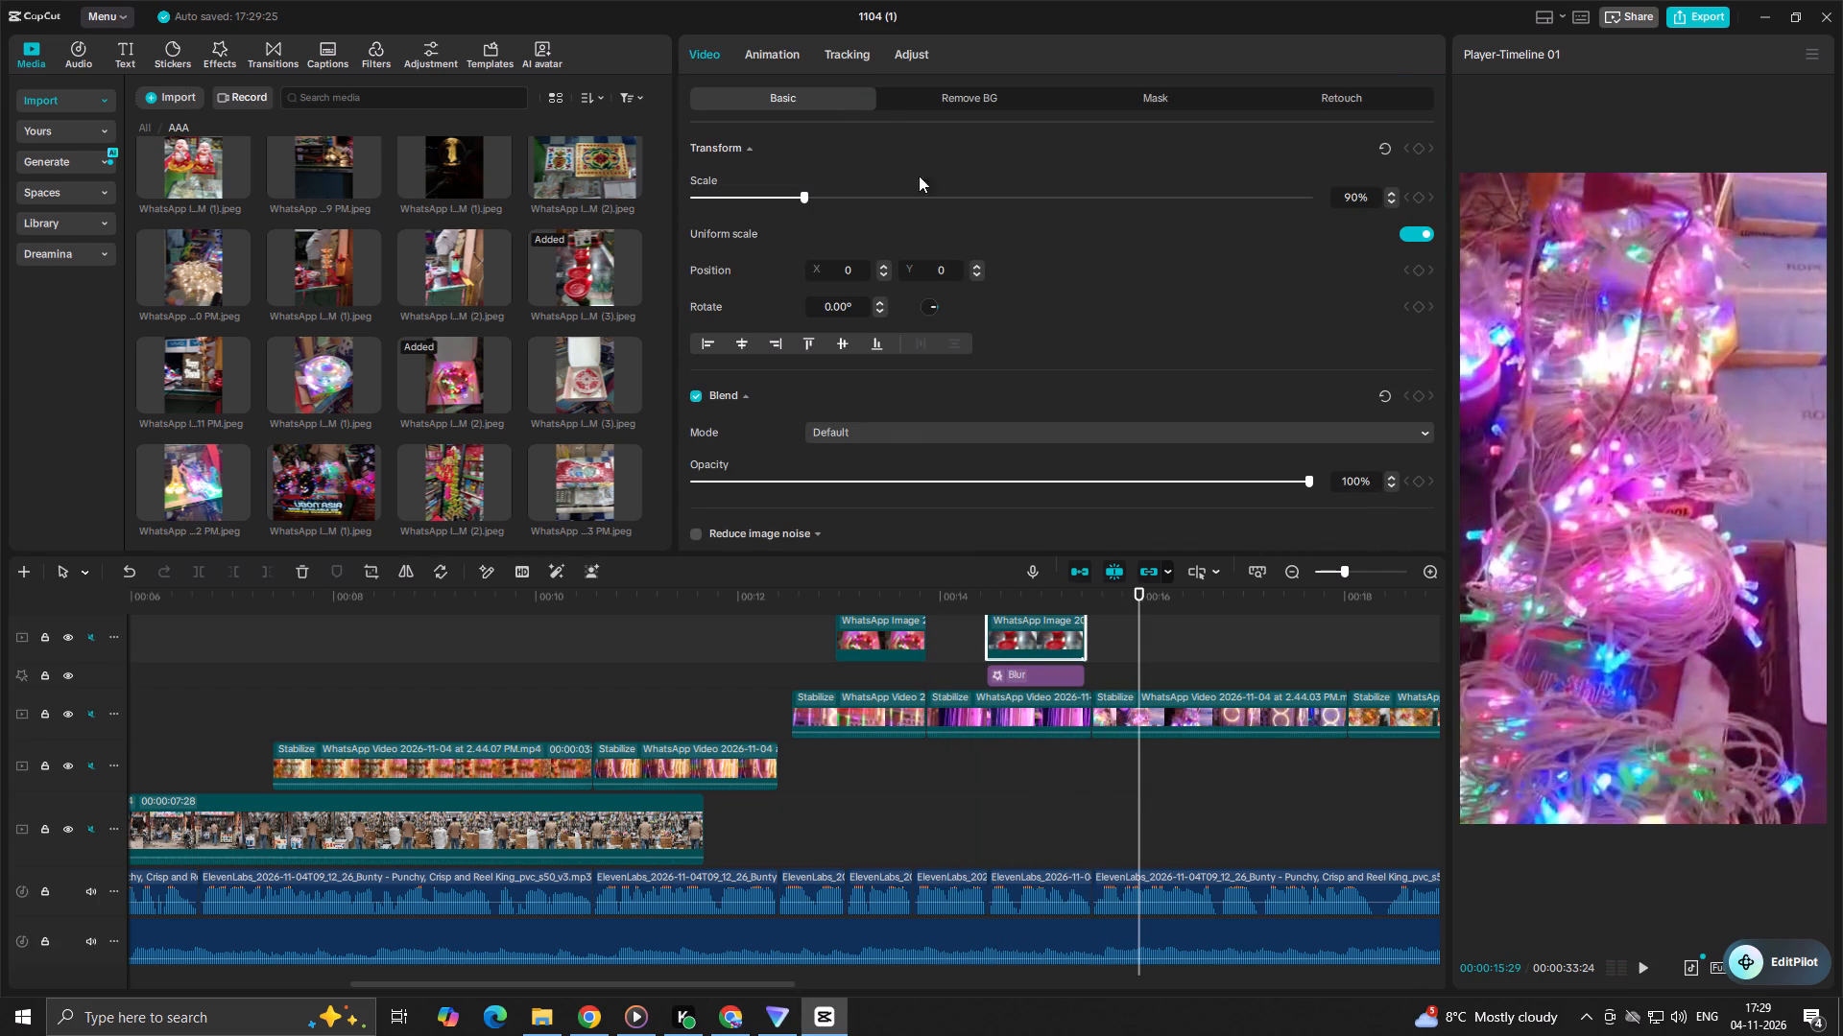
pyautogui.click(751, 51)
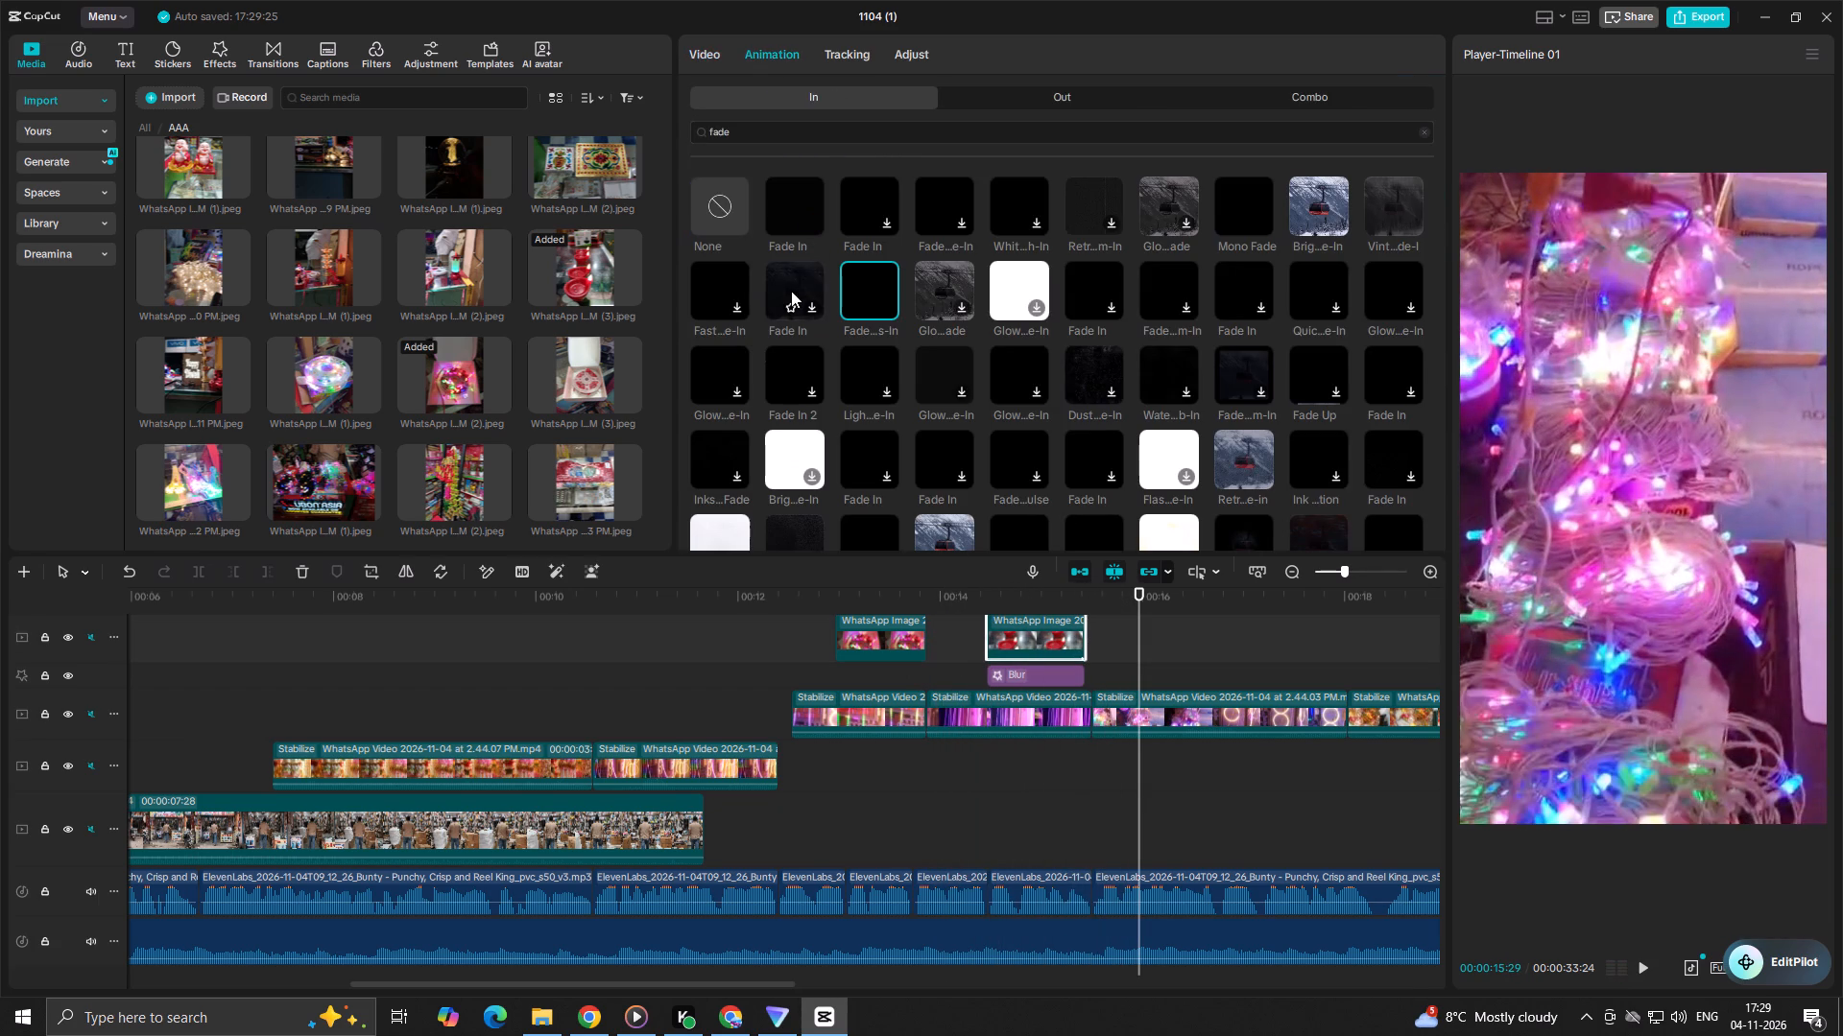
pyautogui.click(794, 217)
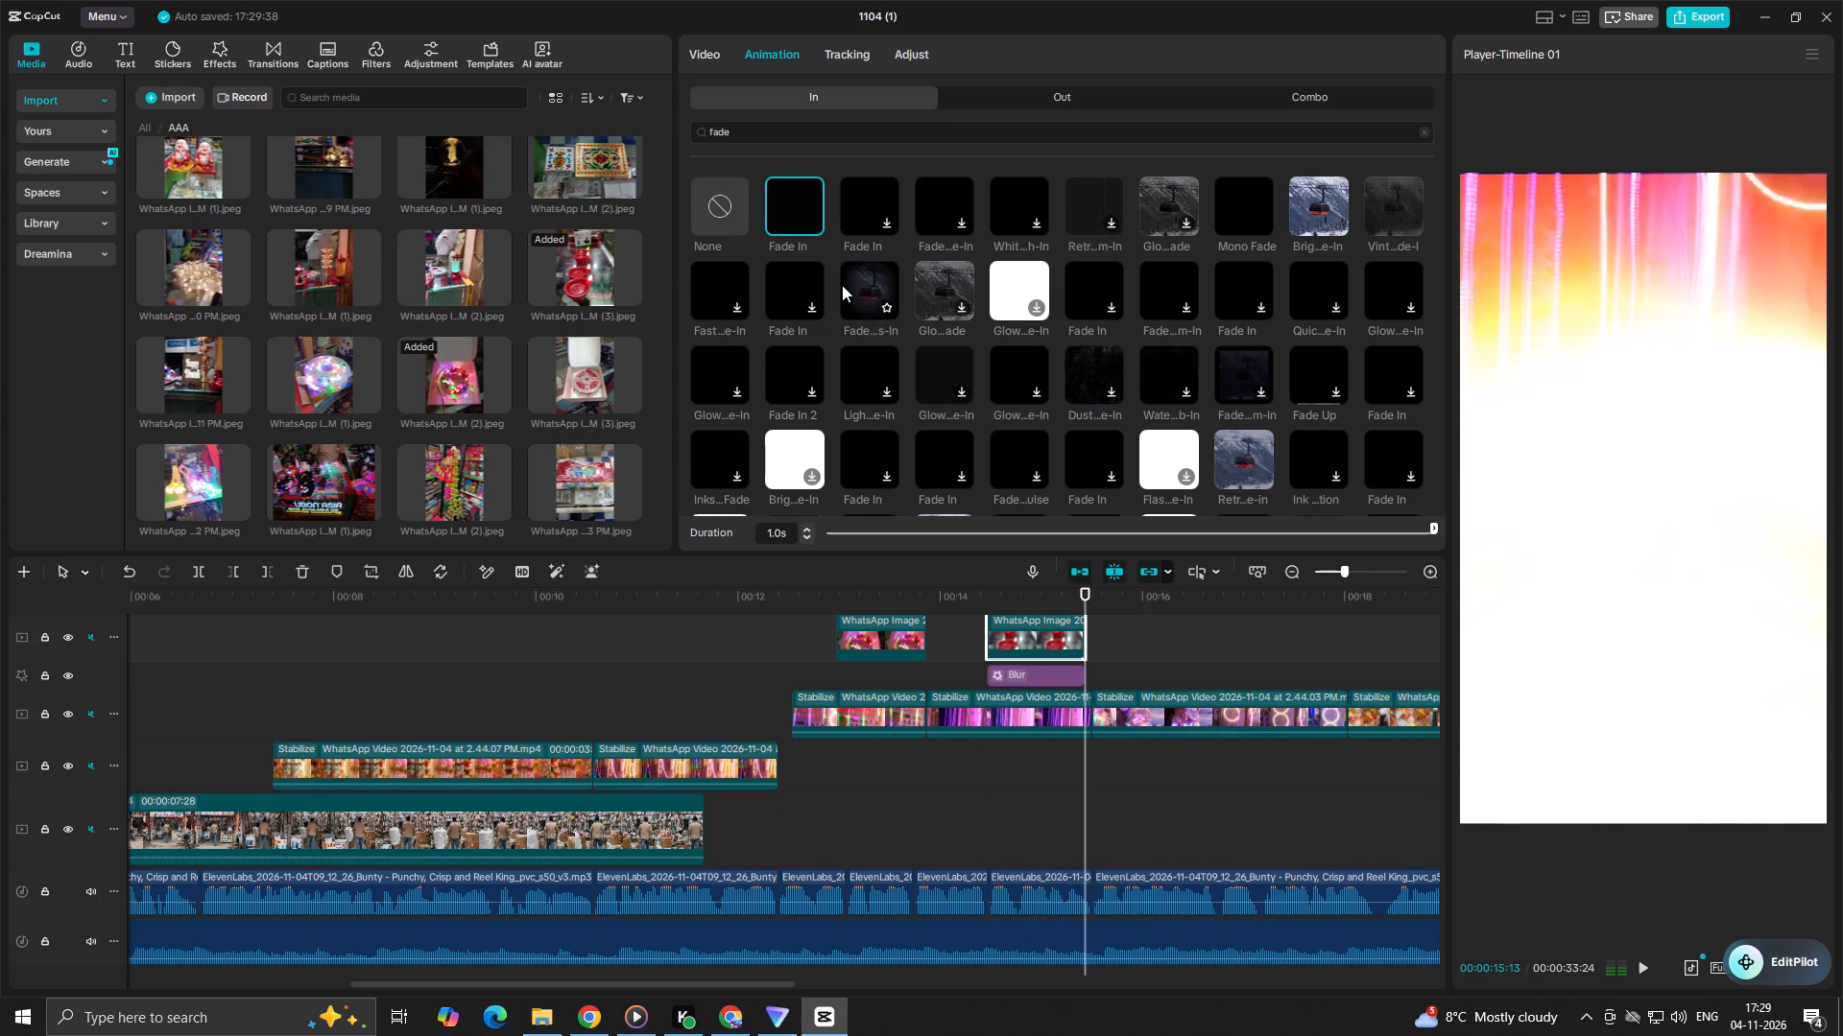
# Search the entrance animations for "flash", apply Flash In to the red diya photo, and play the section through.
pyautogui.click(739, 127)
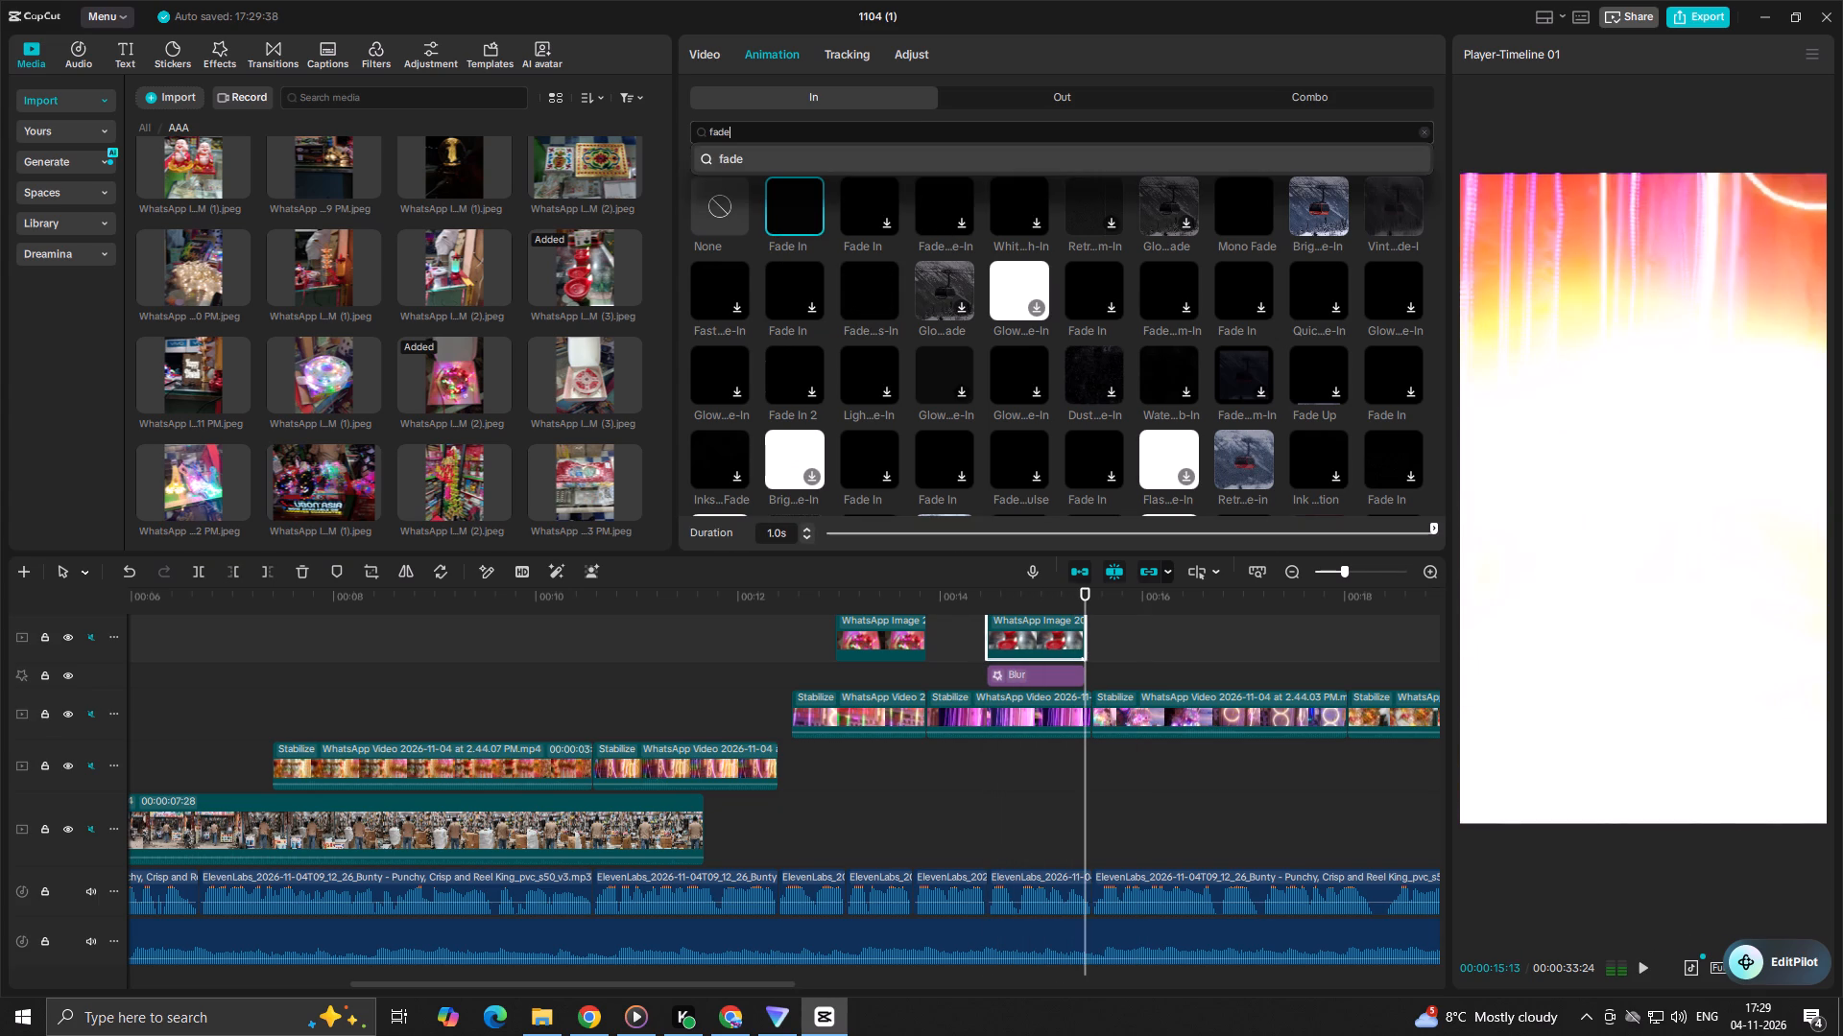
pyautogui.press('BackSpace')
pyautogui.press('BackSpace')
pyautogui.press('BackSpace')
pyautogui.press('BackSpace')
pyautogui.press('BackSpace')
pyautogui.press('BackSpace')
pyautogui.press('BackSpace')
pyautogui.press('BackSpace')
pyautogui.press('BackSpace')
pyautogui.press('BackSpace')
pyautogui.press('BackSpace')
pyautogui.press('BackSpace')
pyautogui.press('BackSpace')
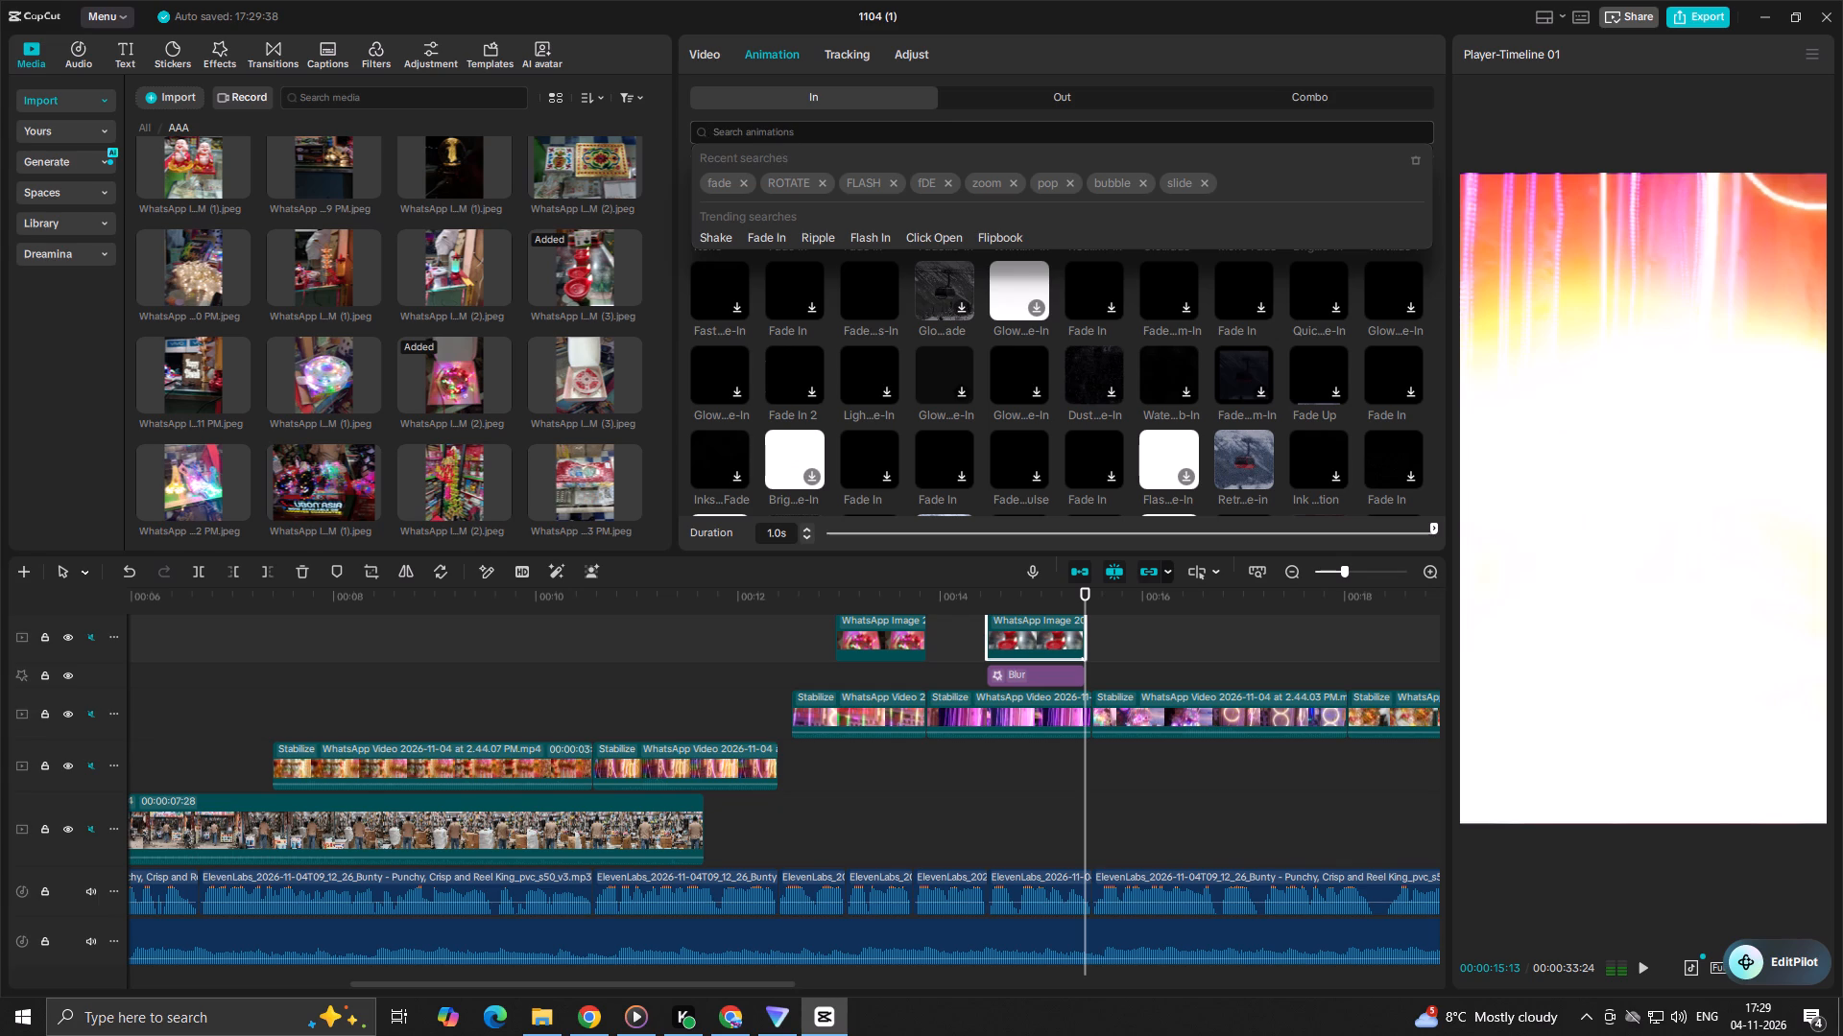
pyautogui.press('f')
pyautogui.write('lash')
pyautogui.press('Return')
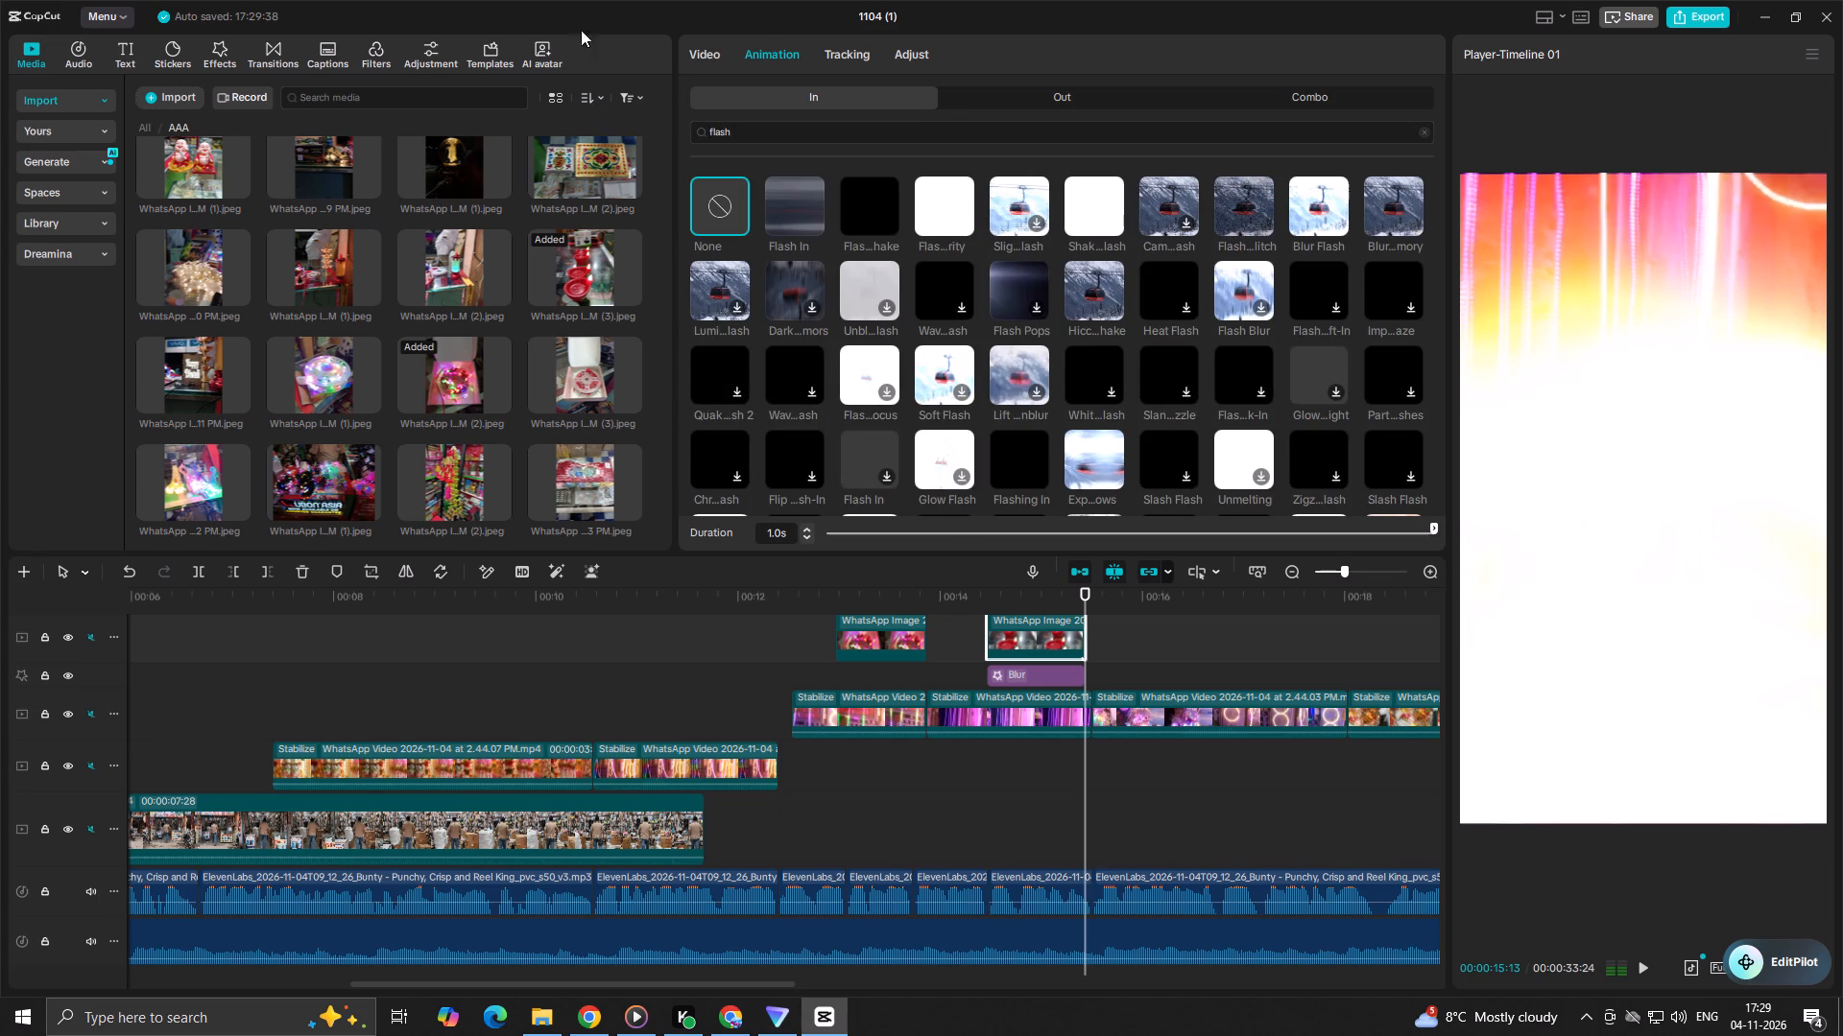
pyautogui.click(799, 208)
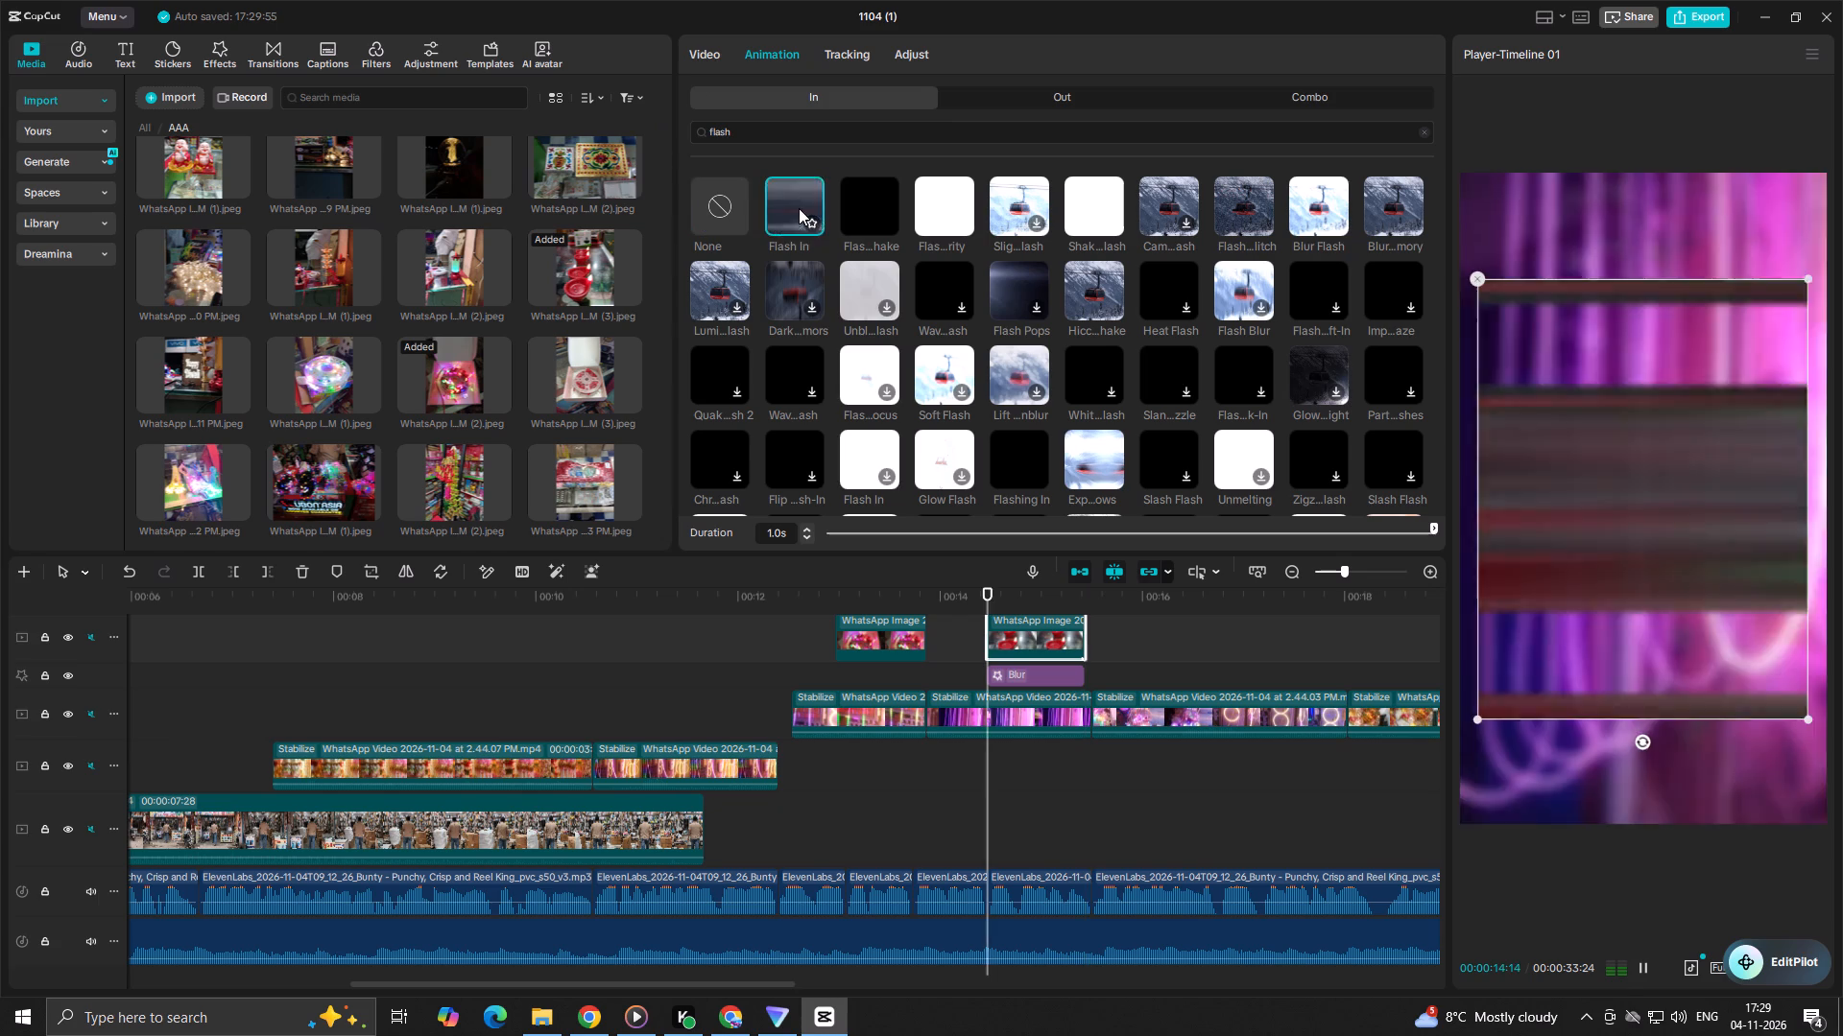
pyautogui.click(949, 657)
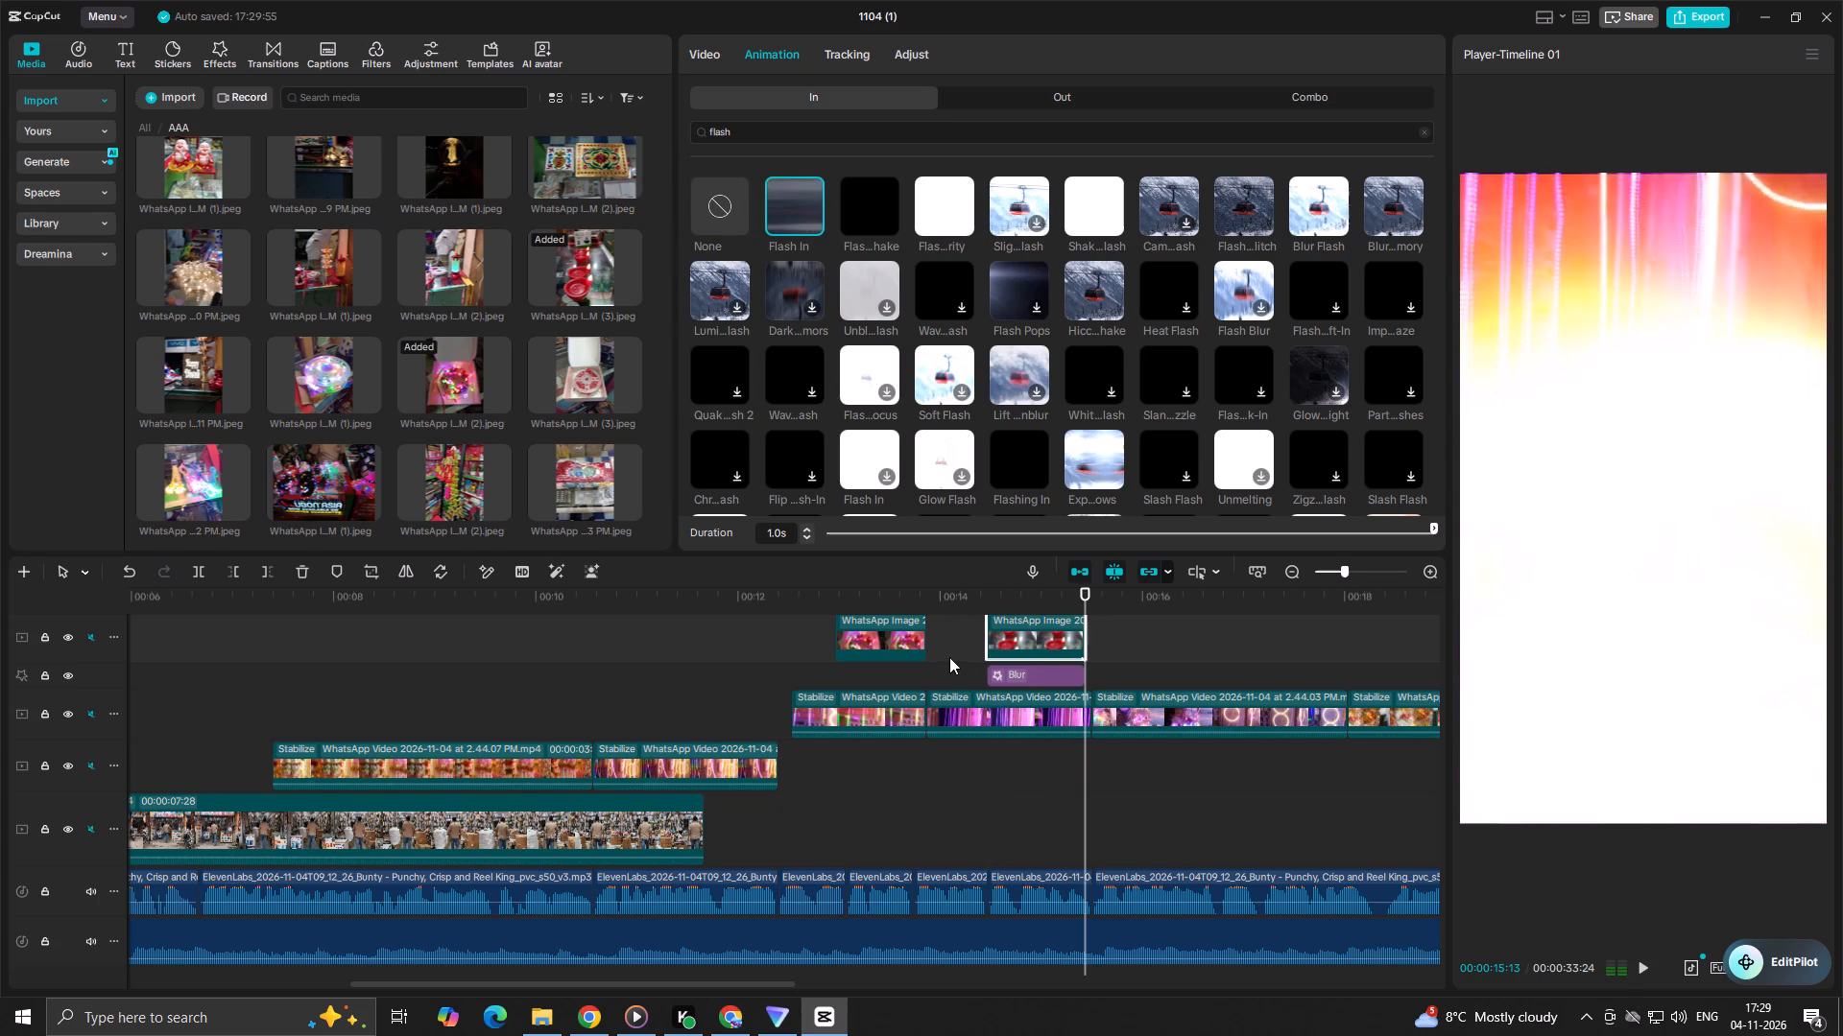
pyautogui.press('space')
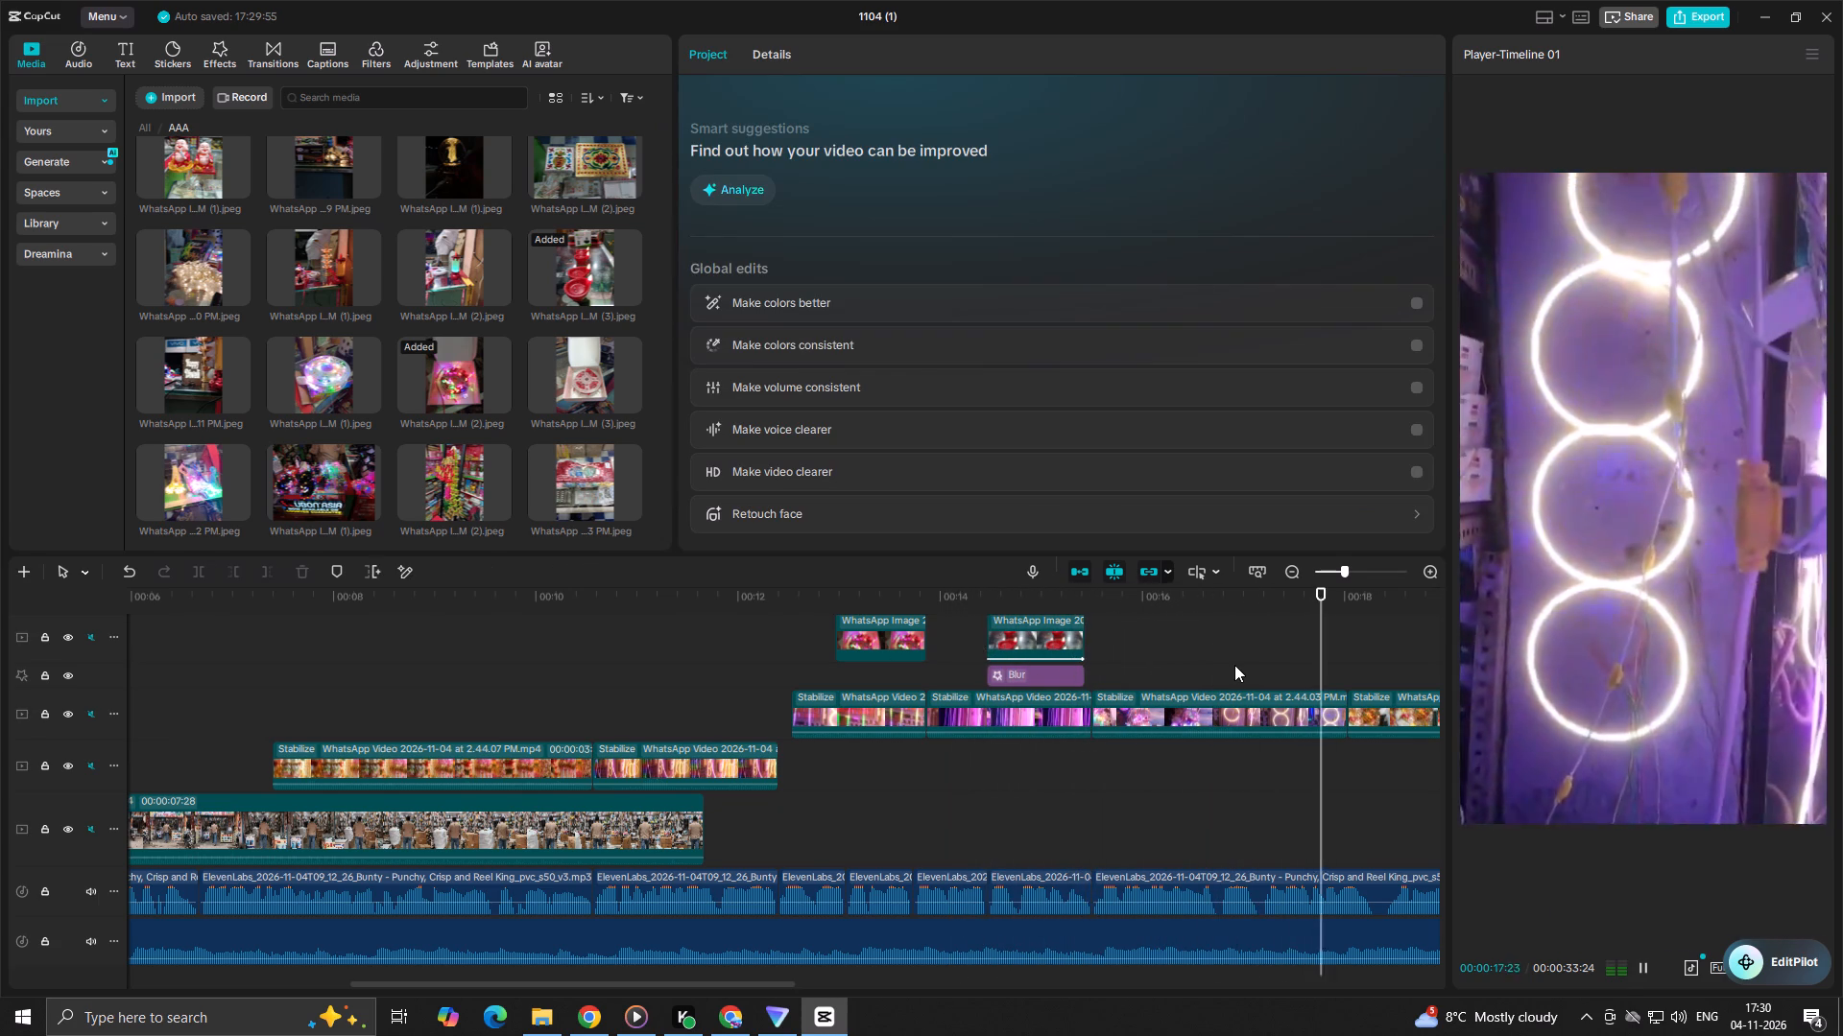
pyautogui.press('space')
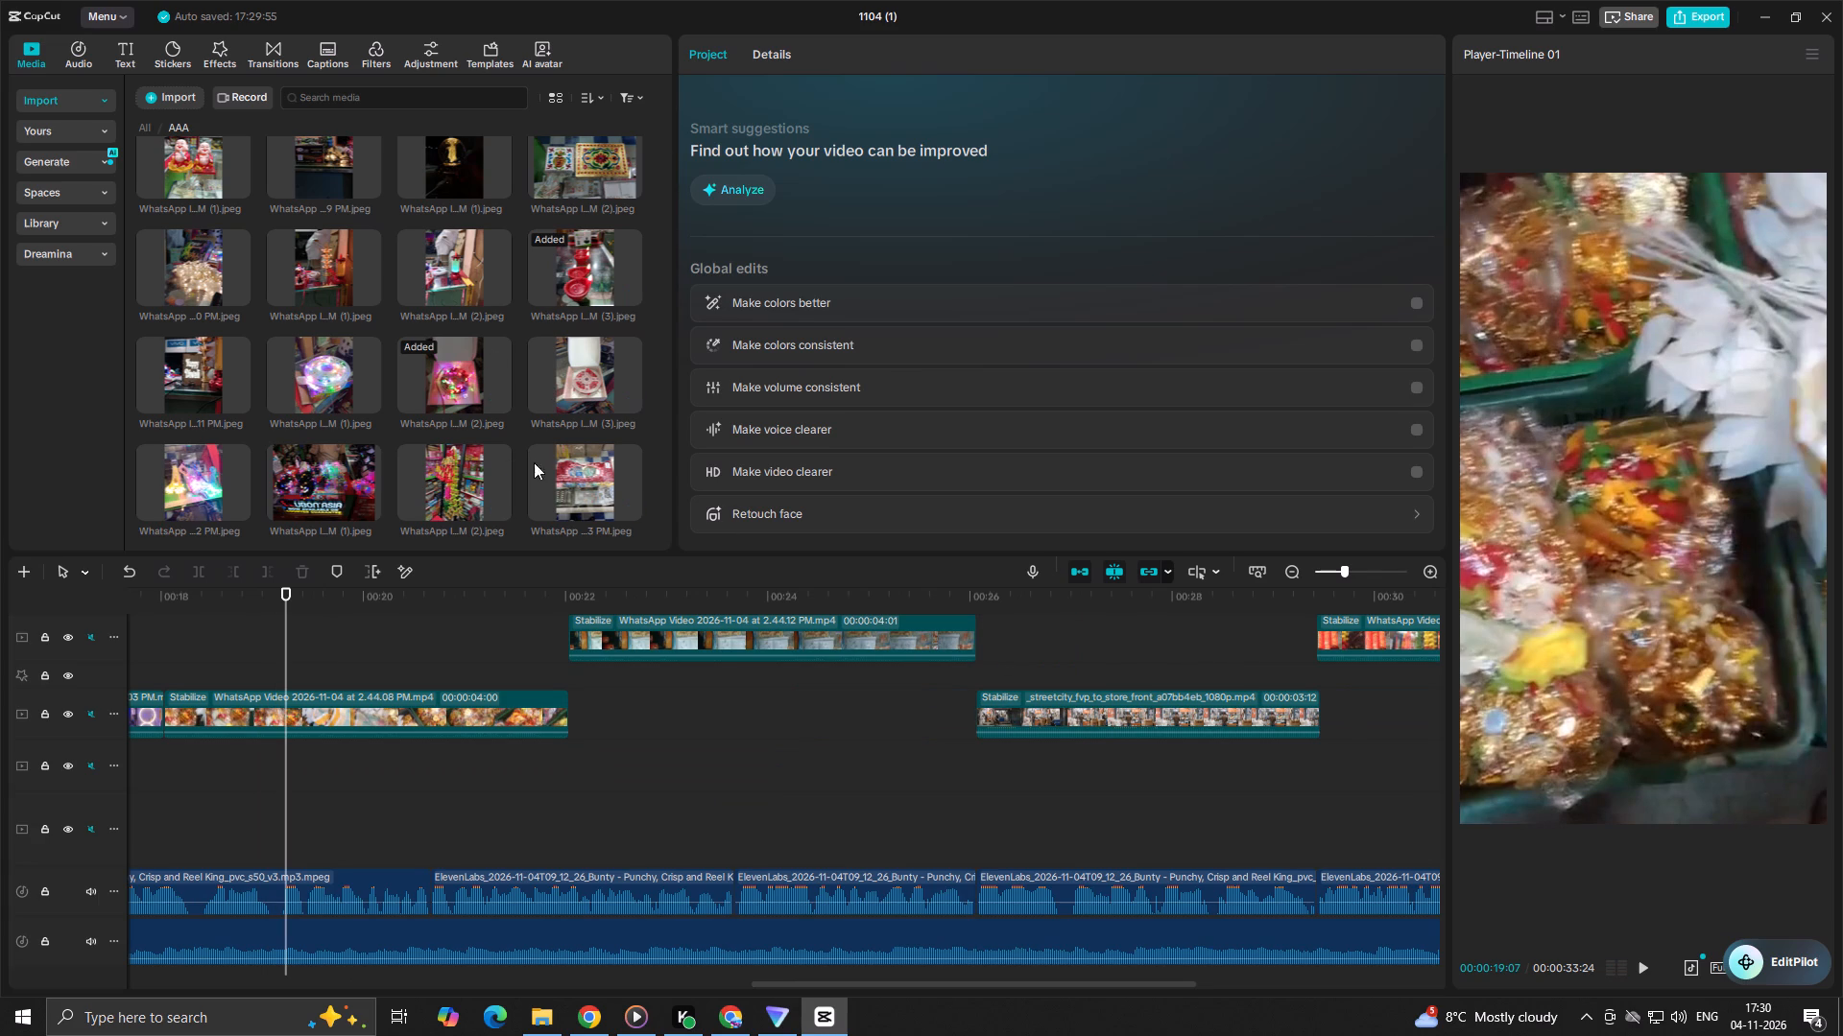
# Preview the packaged wire lights, decorated plaques, LED light box and glowing globe photos among the imported media.
pyautogui.click(584, 473)
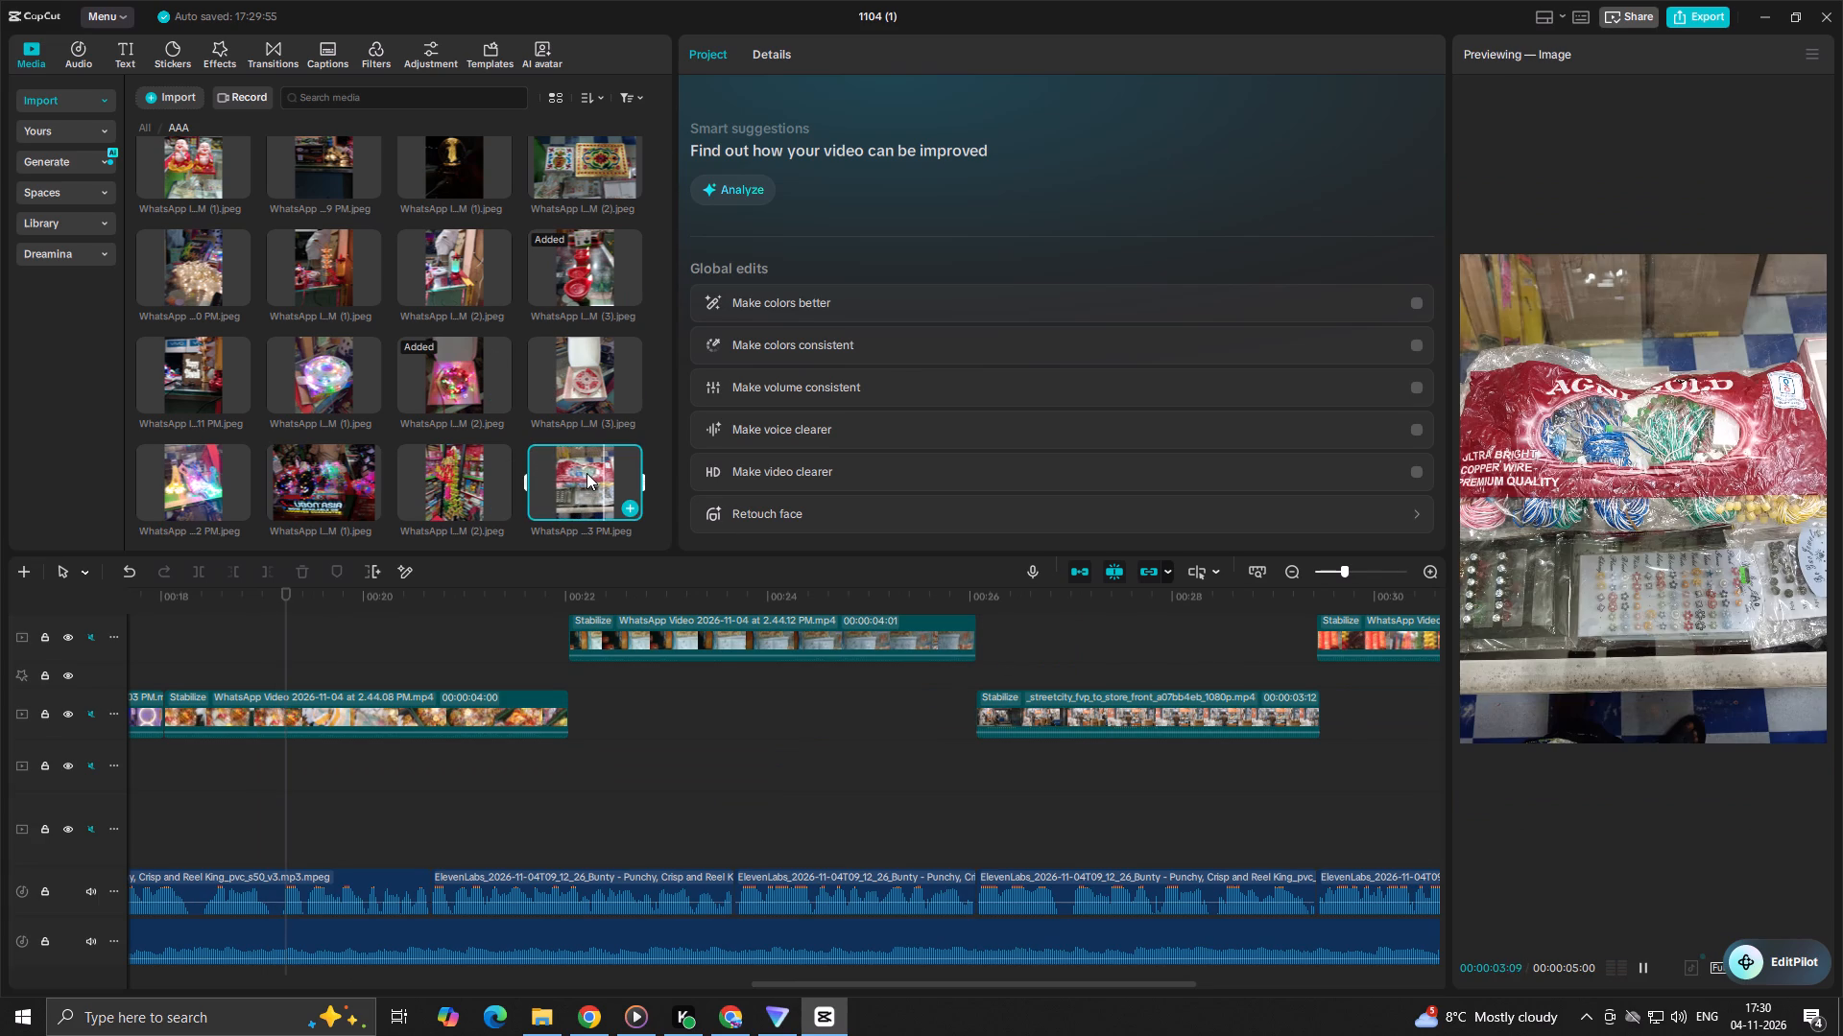
pyautogui.click(568, 167)
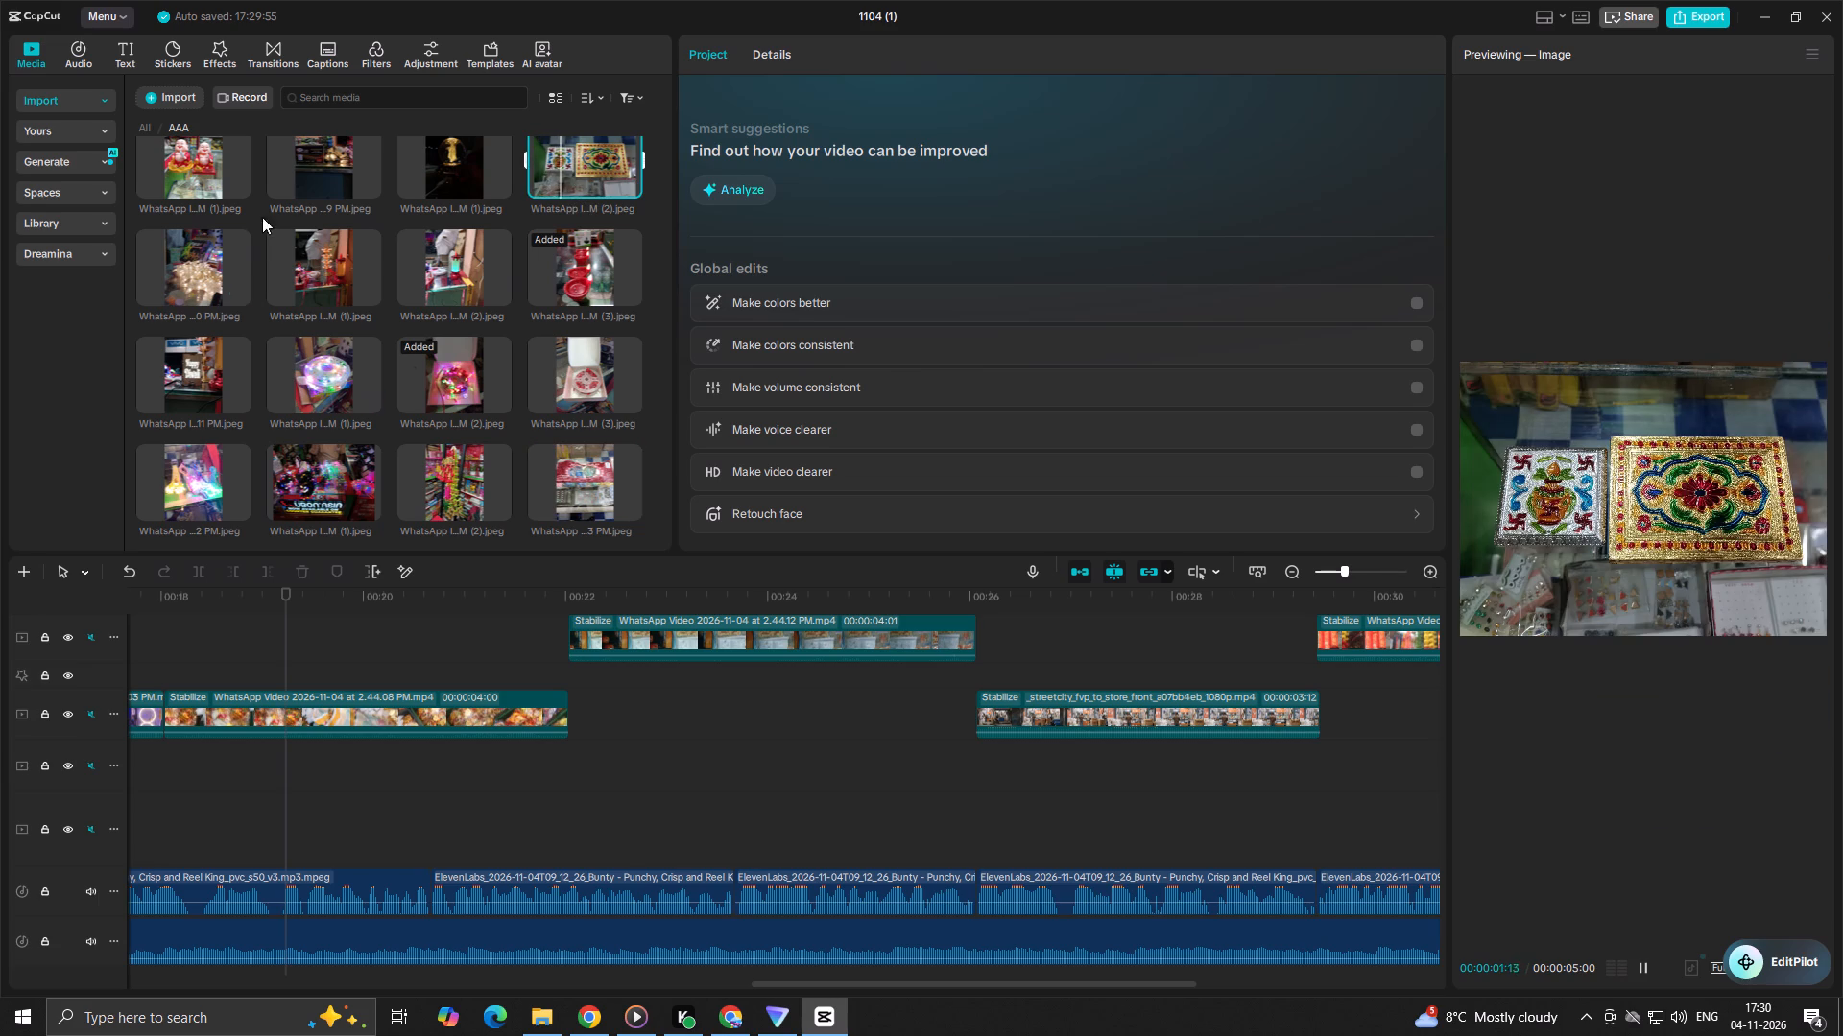
pyautogui.click(346, 165)
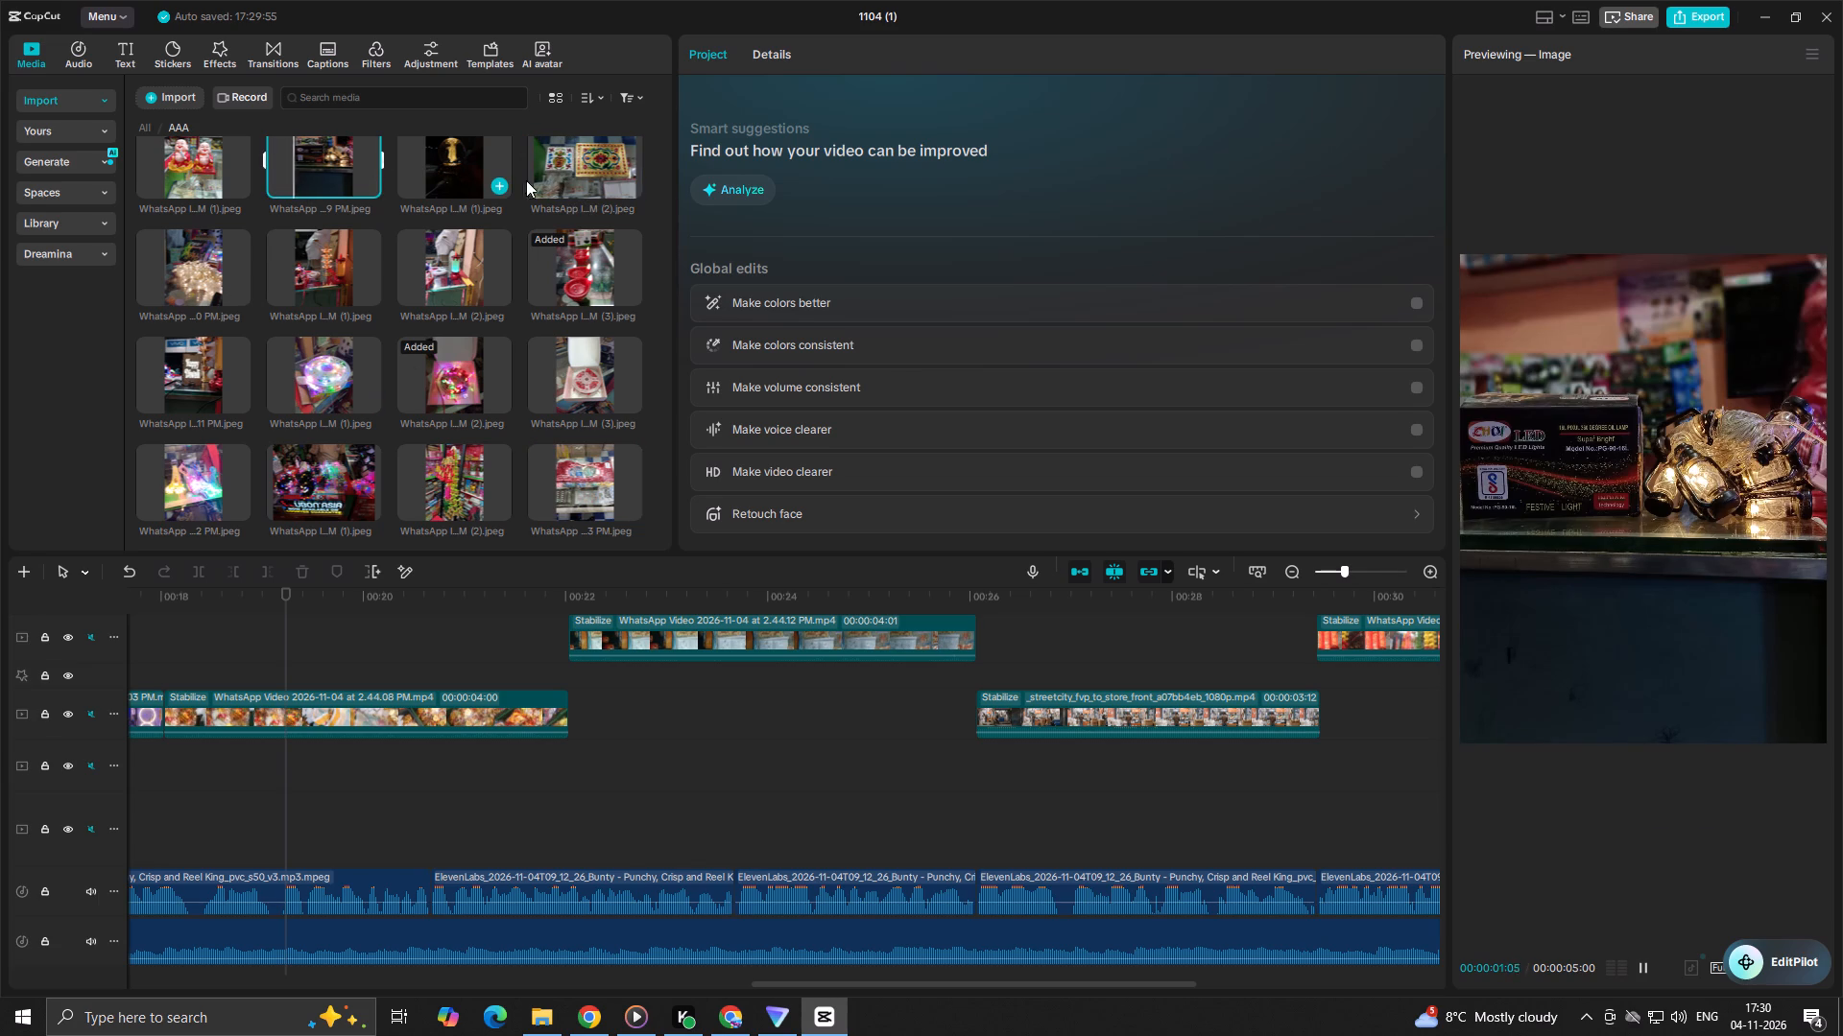
pyautogui.click(475, 174)
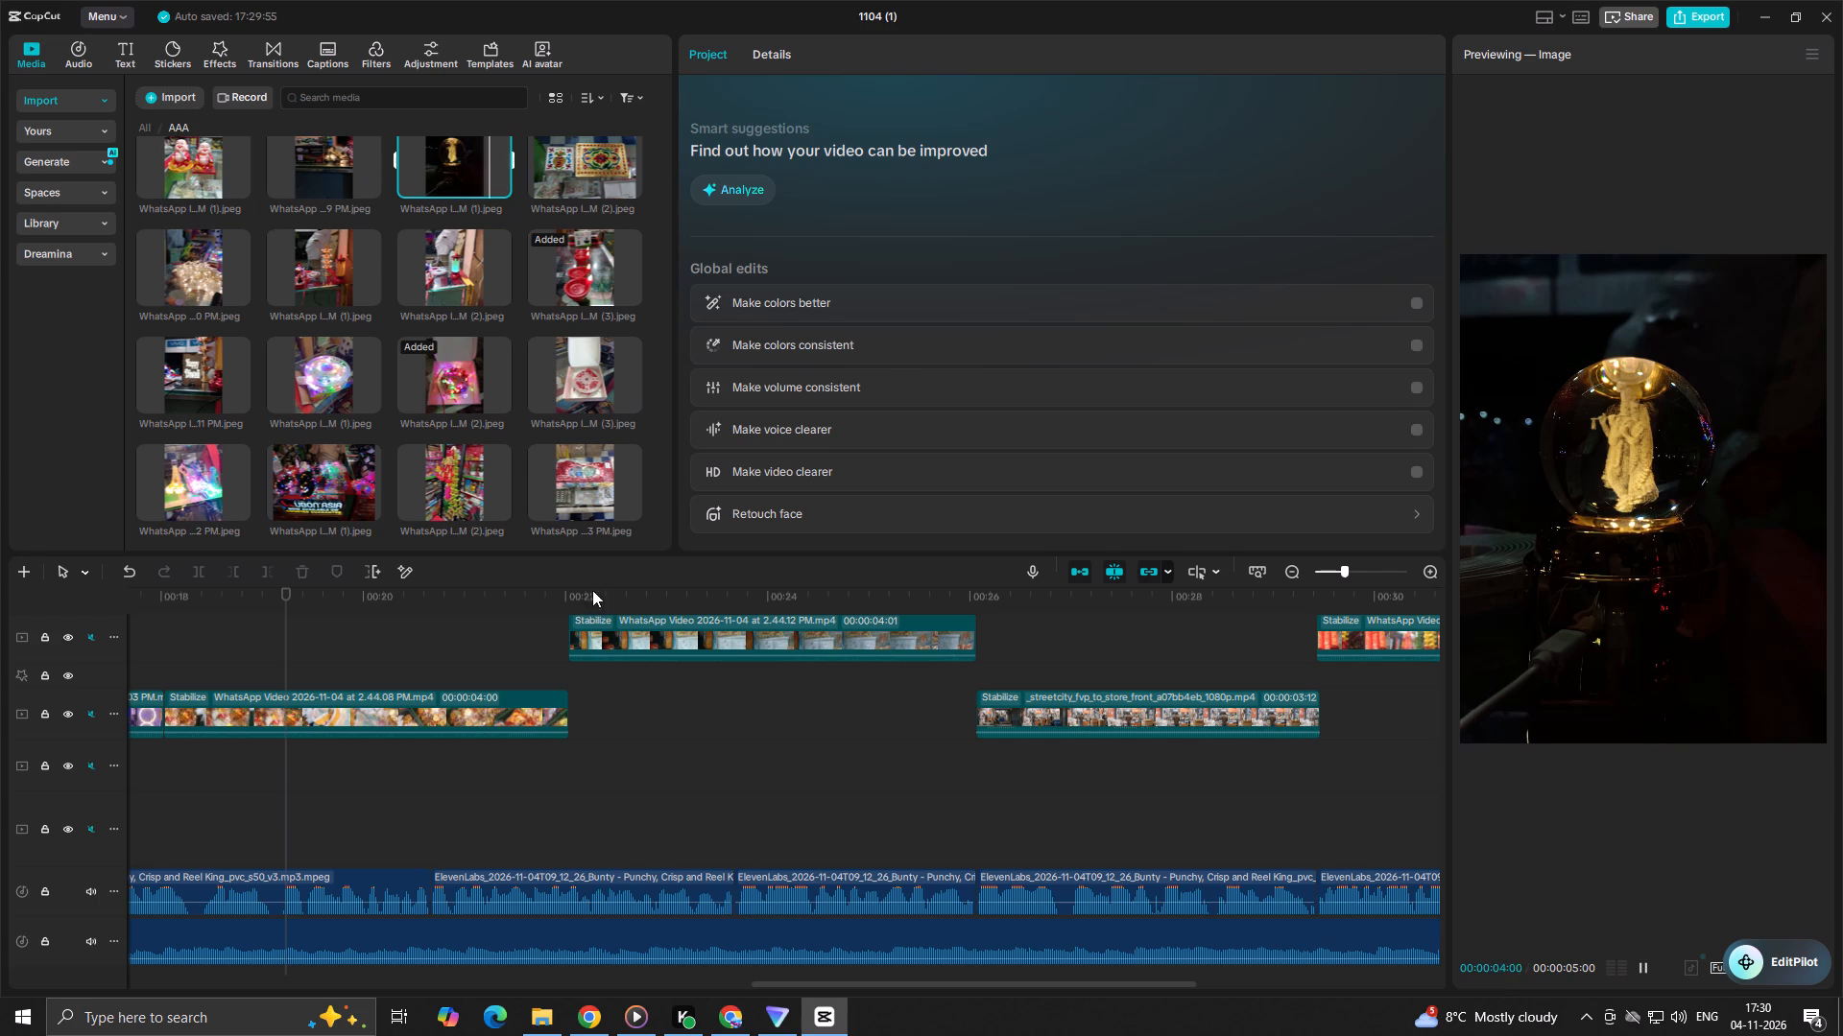
# Add a rectangle mask to the boxed LED coil photo at about 13 s, enlarge it to about 1172 by 1187, and round its corners to 38.
pyautogui.click(517, 642)
pyautogui.moveTo(517, 642); pyautogui.dragTo(1368, 760)
pyautogui.press('space')
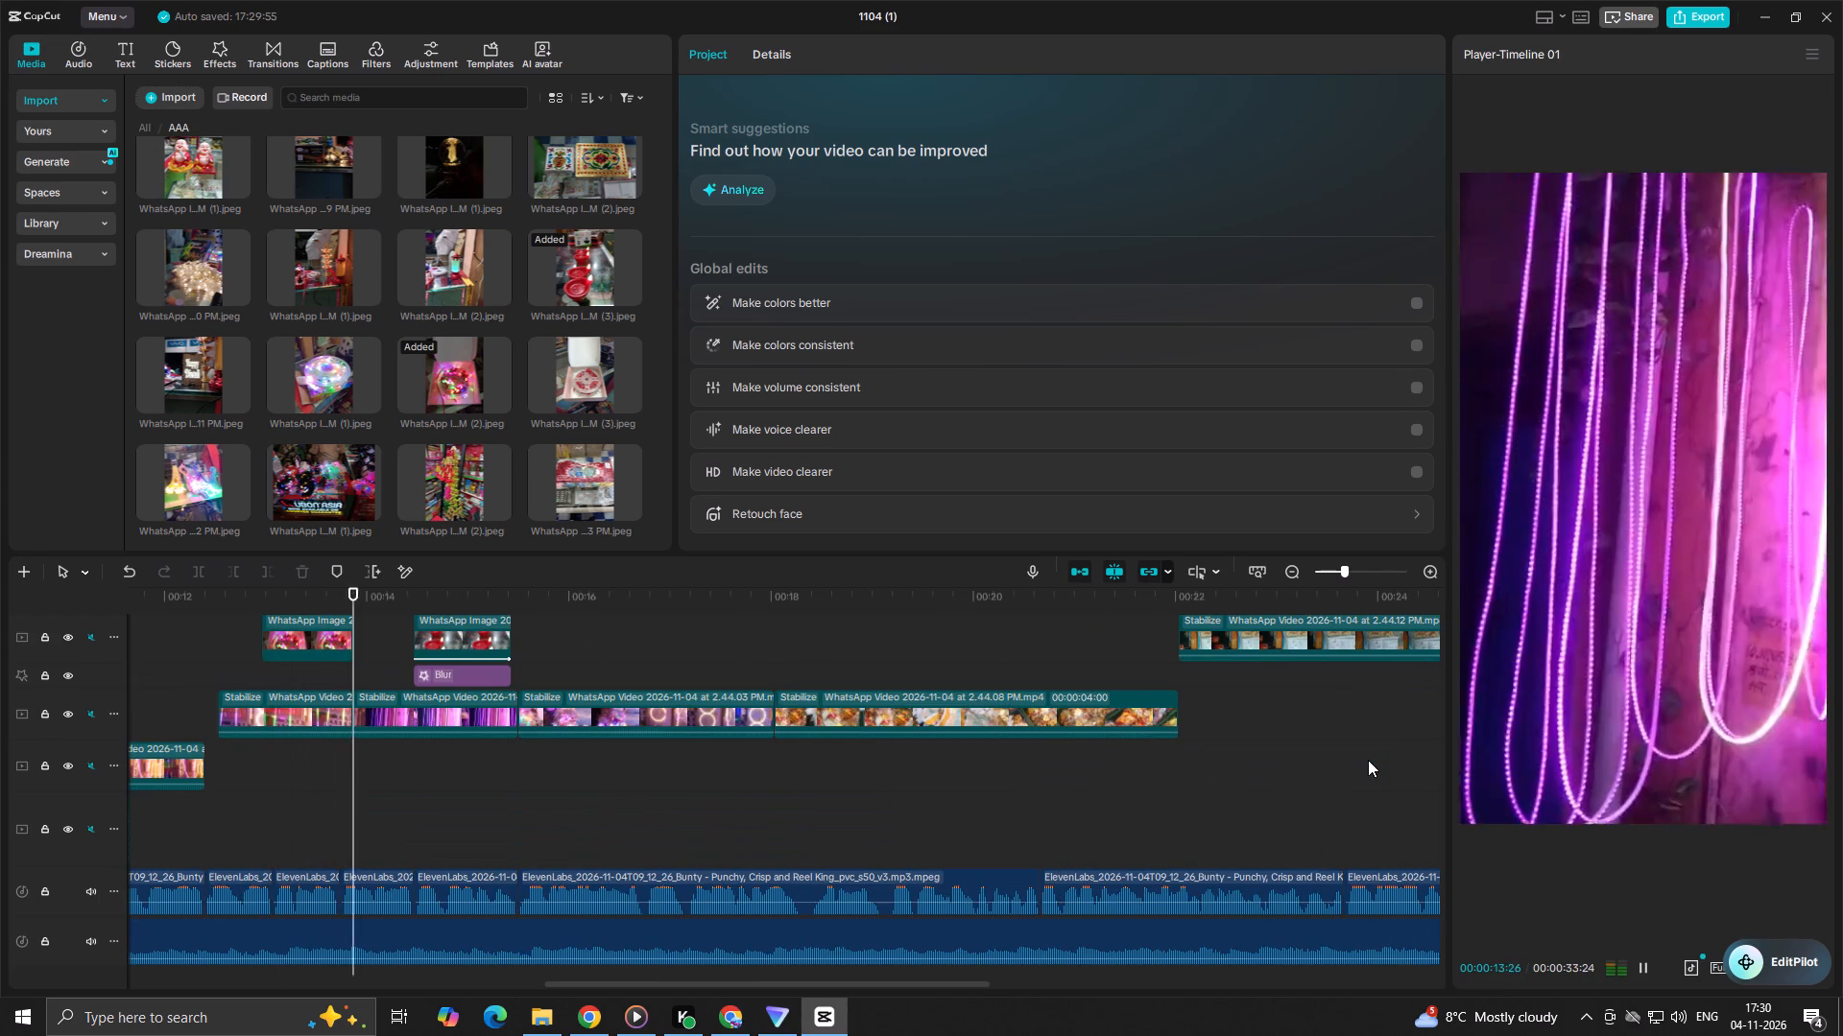
pyautogui.press('space')
pyautogui.click(281, 607)
pyautogui.click(303, 647)
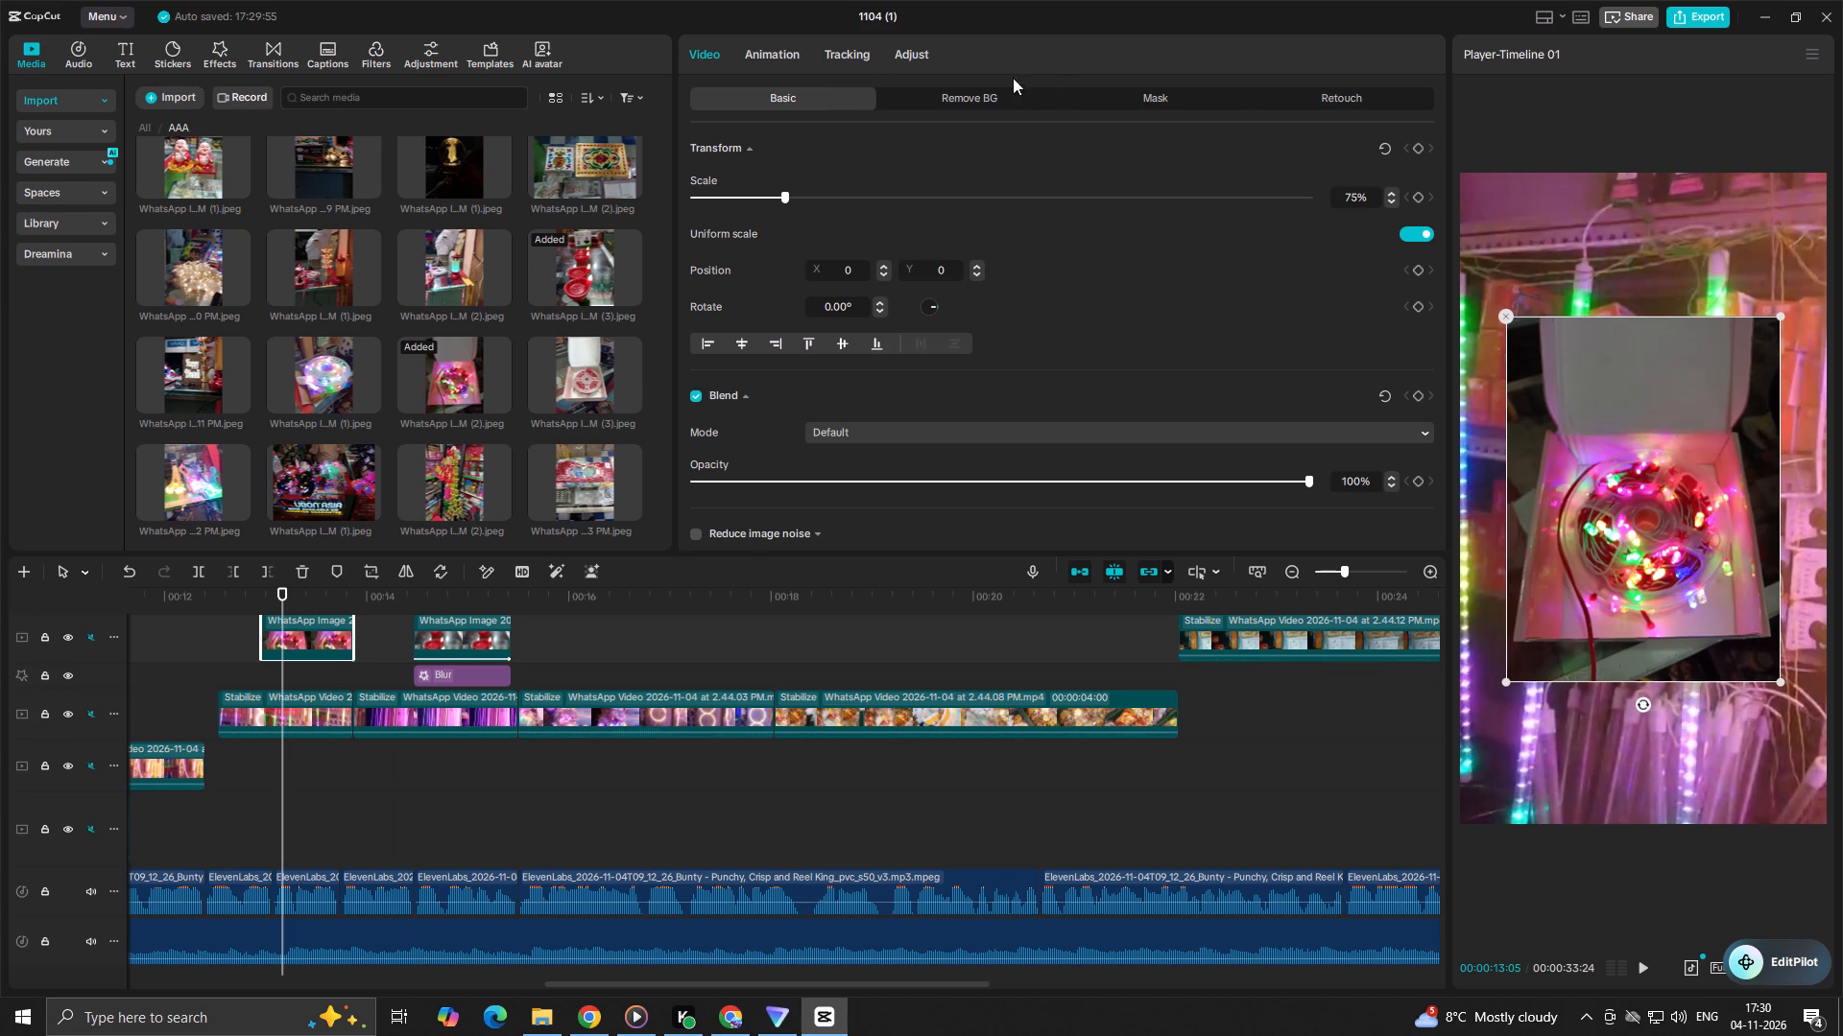
pyautogui.click(1165, 97)
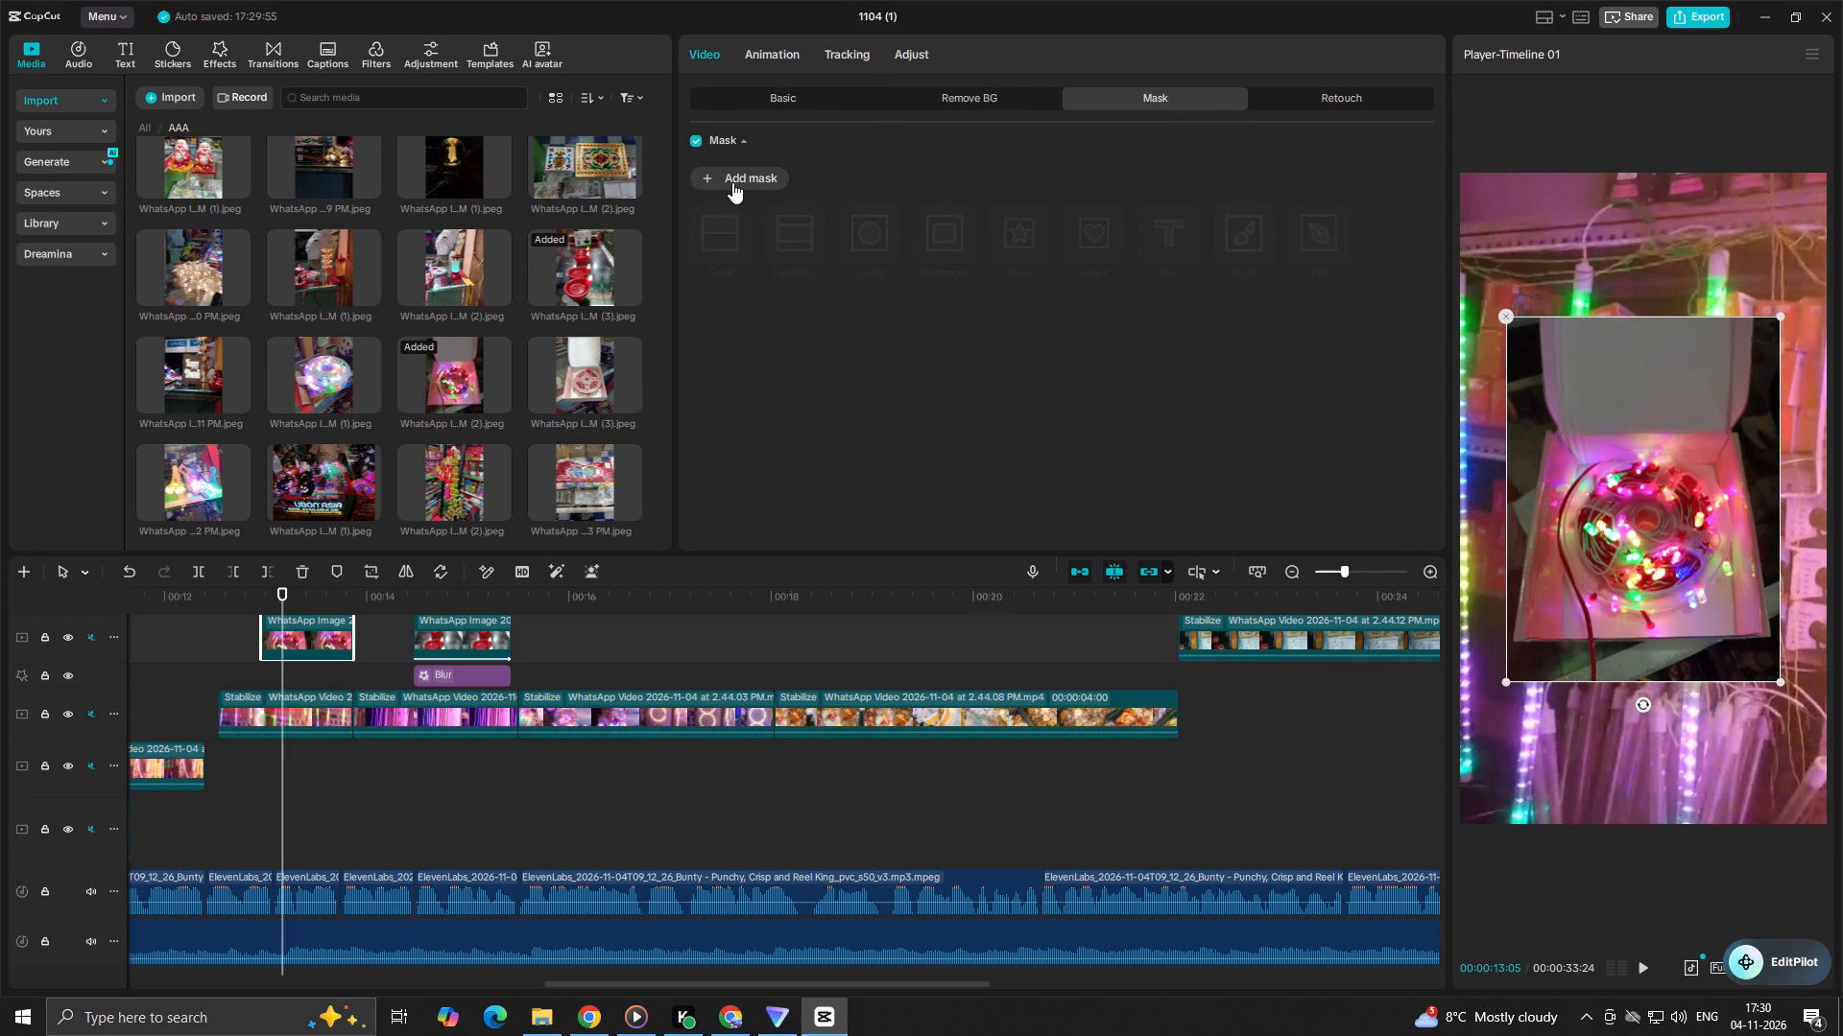
pyautogui.click(733, 180)
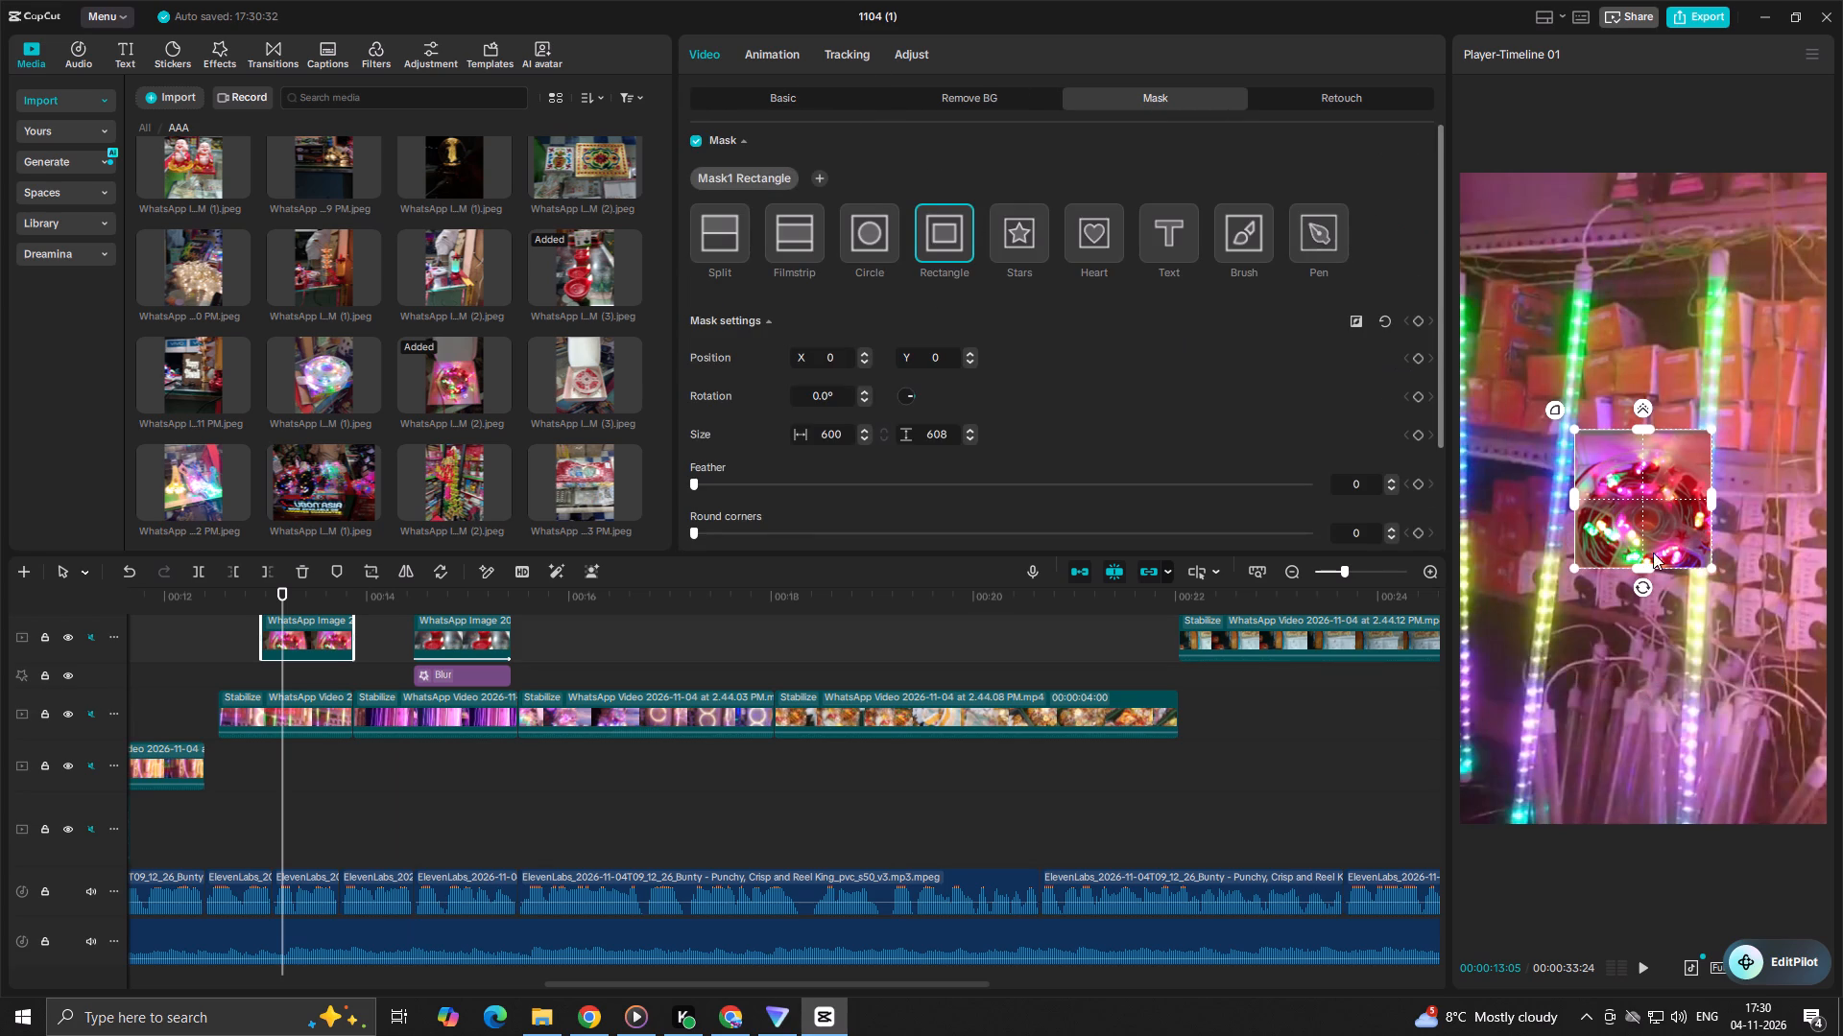
pyautogui.click(1575, 562)
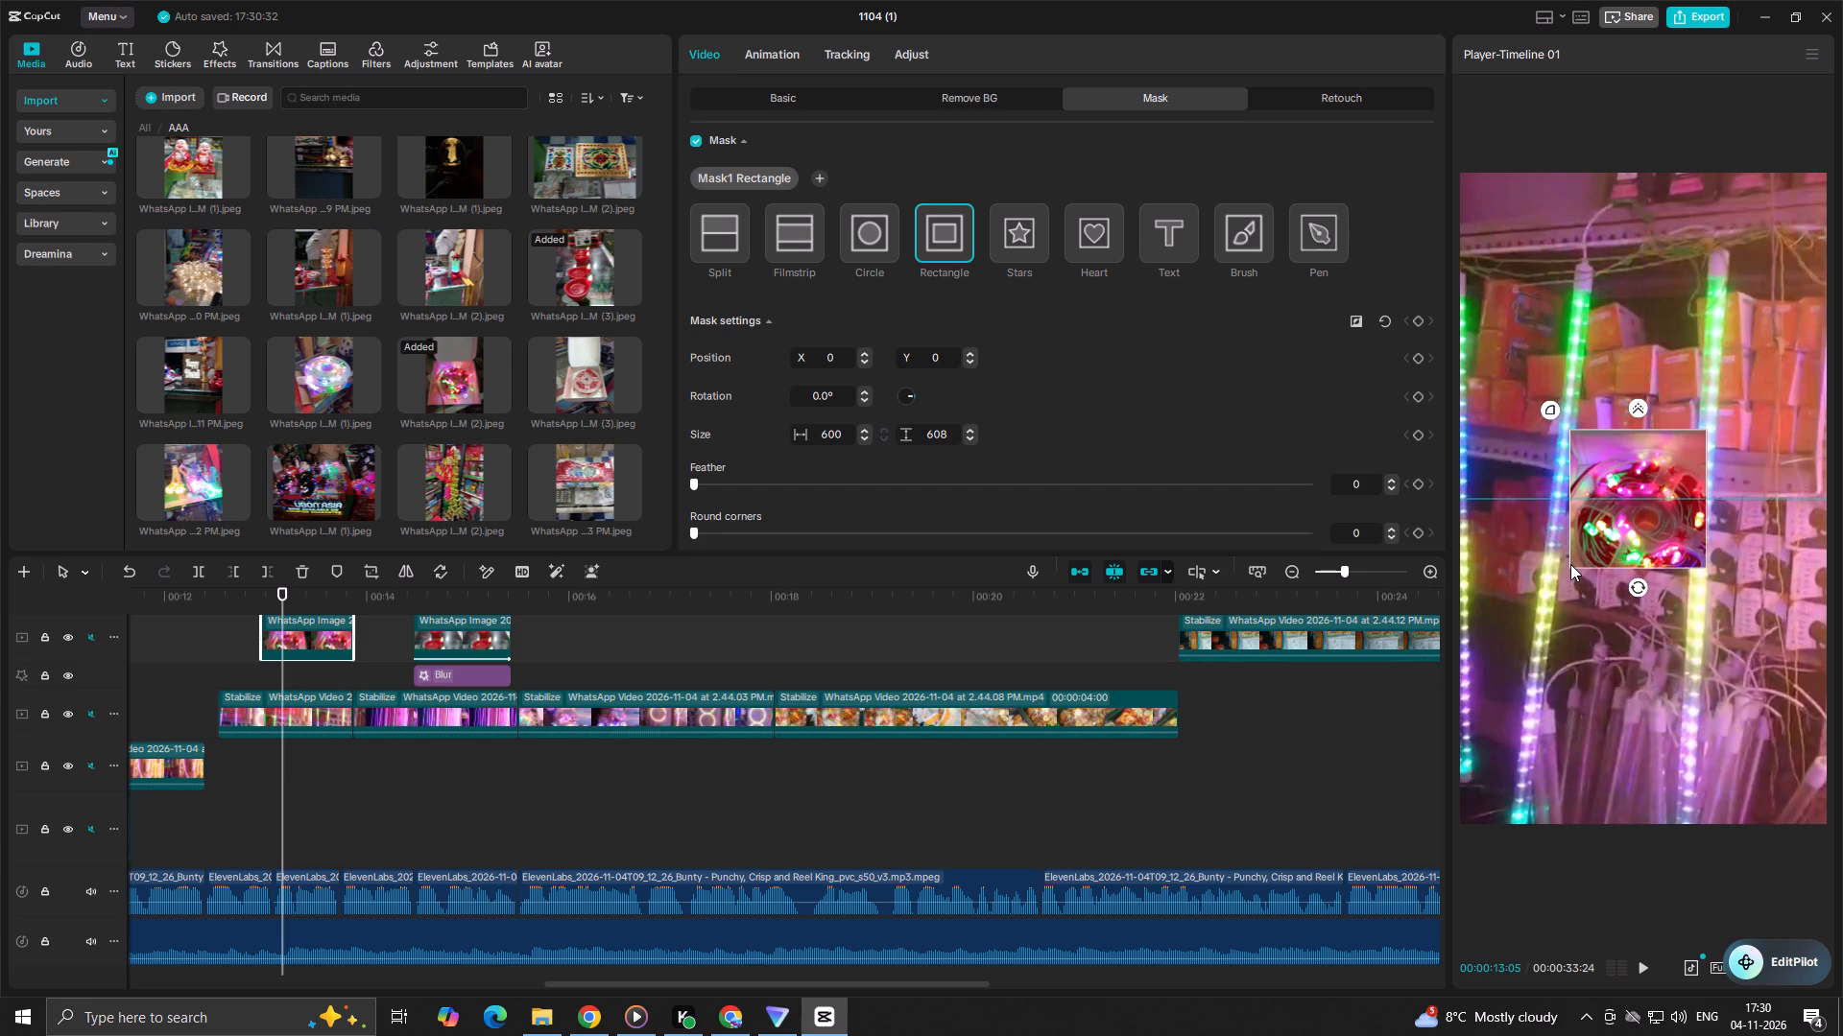
pyautogui.moveTo(1568, 569); pyautogui.dragTo(1520, 631)
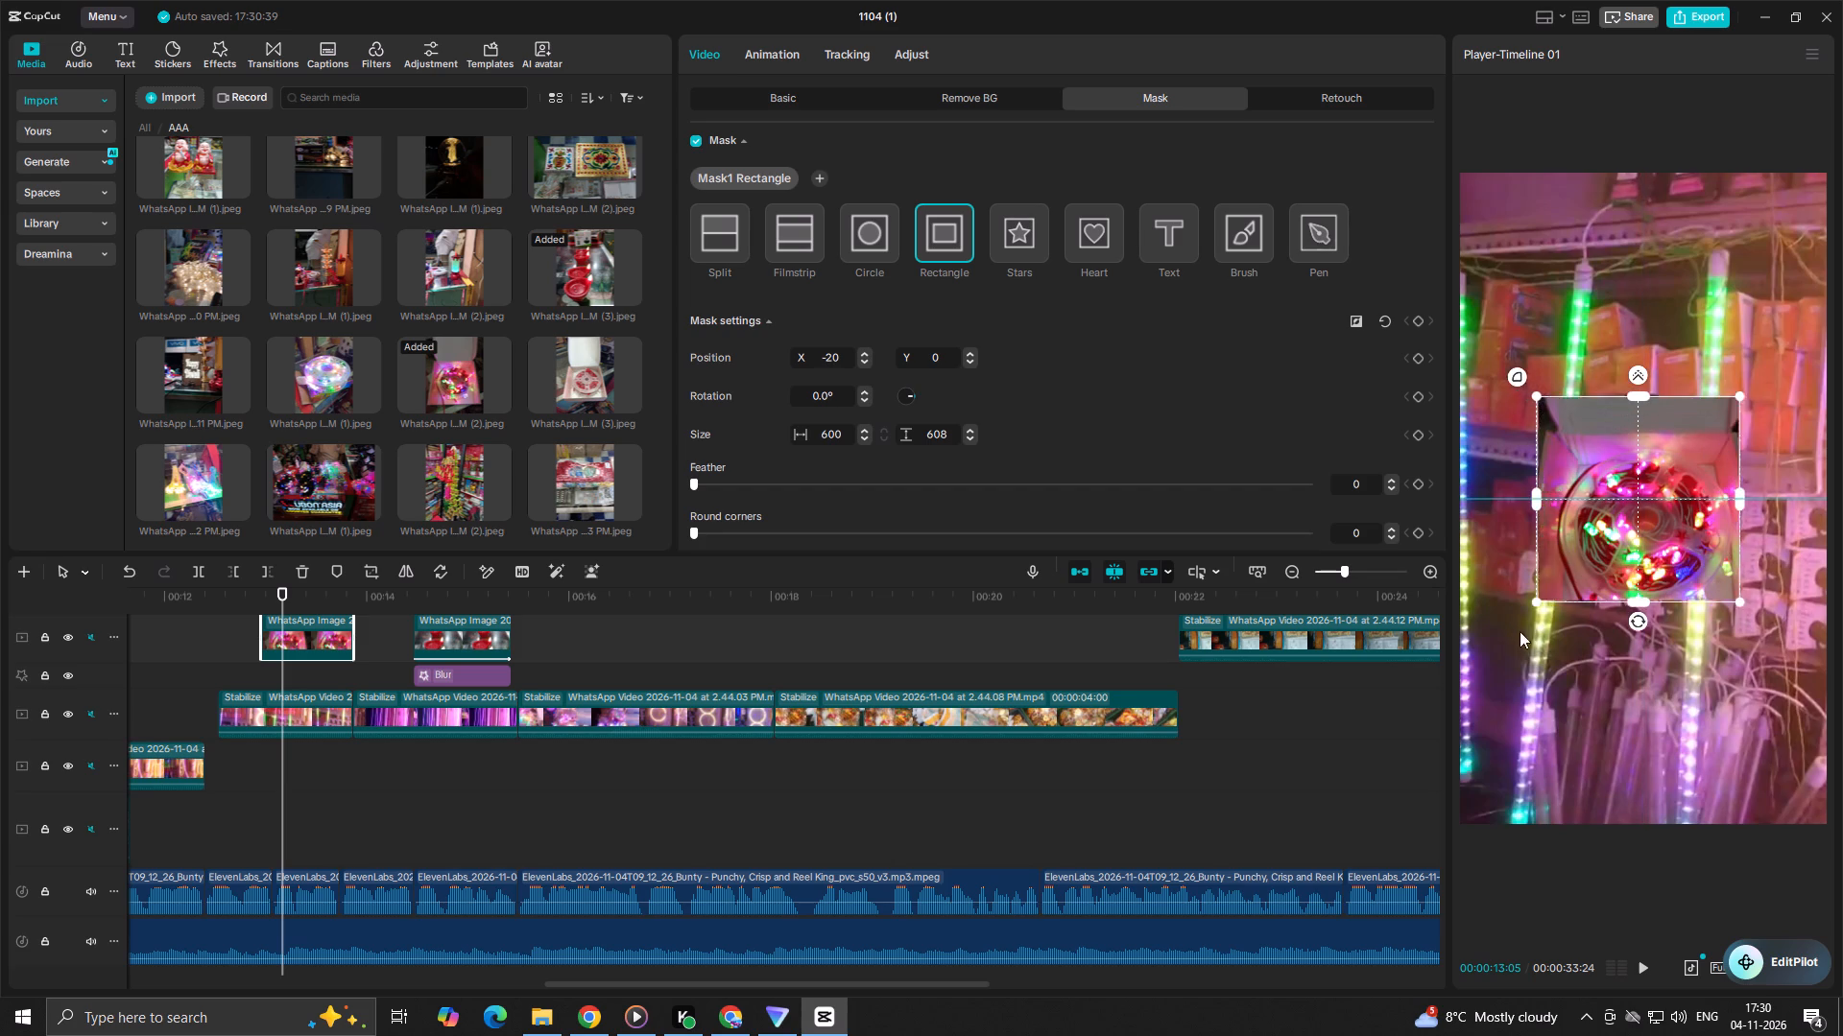
pyautogui.moveTo(1520, 631); pyautogui.dragTo(1472, 721)
pyautogui.moveTo(1500, 643); pyautogui.dragTo(1505, 638)
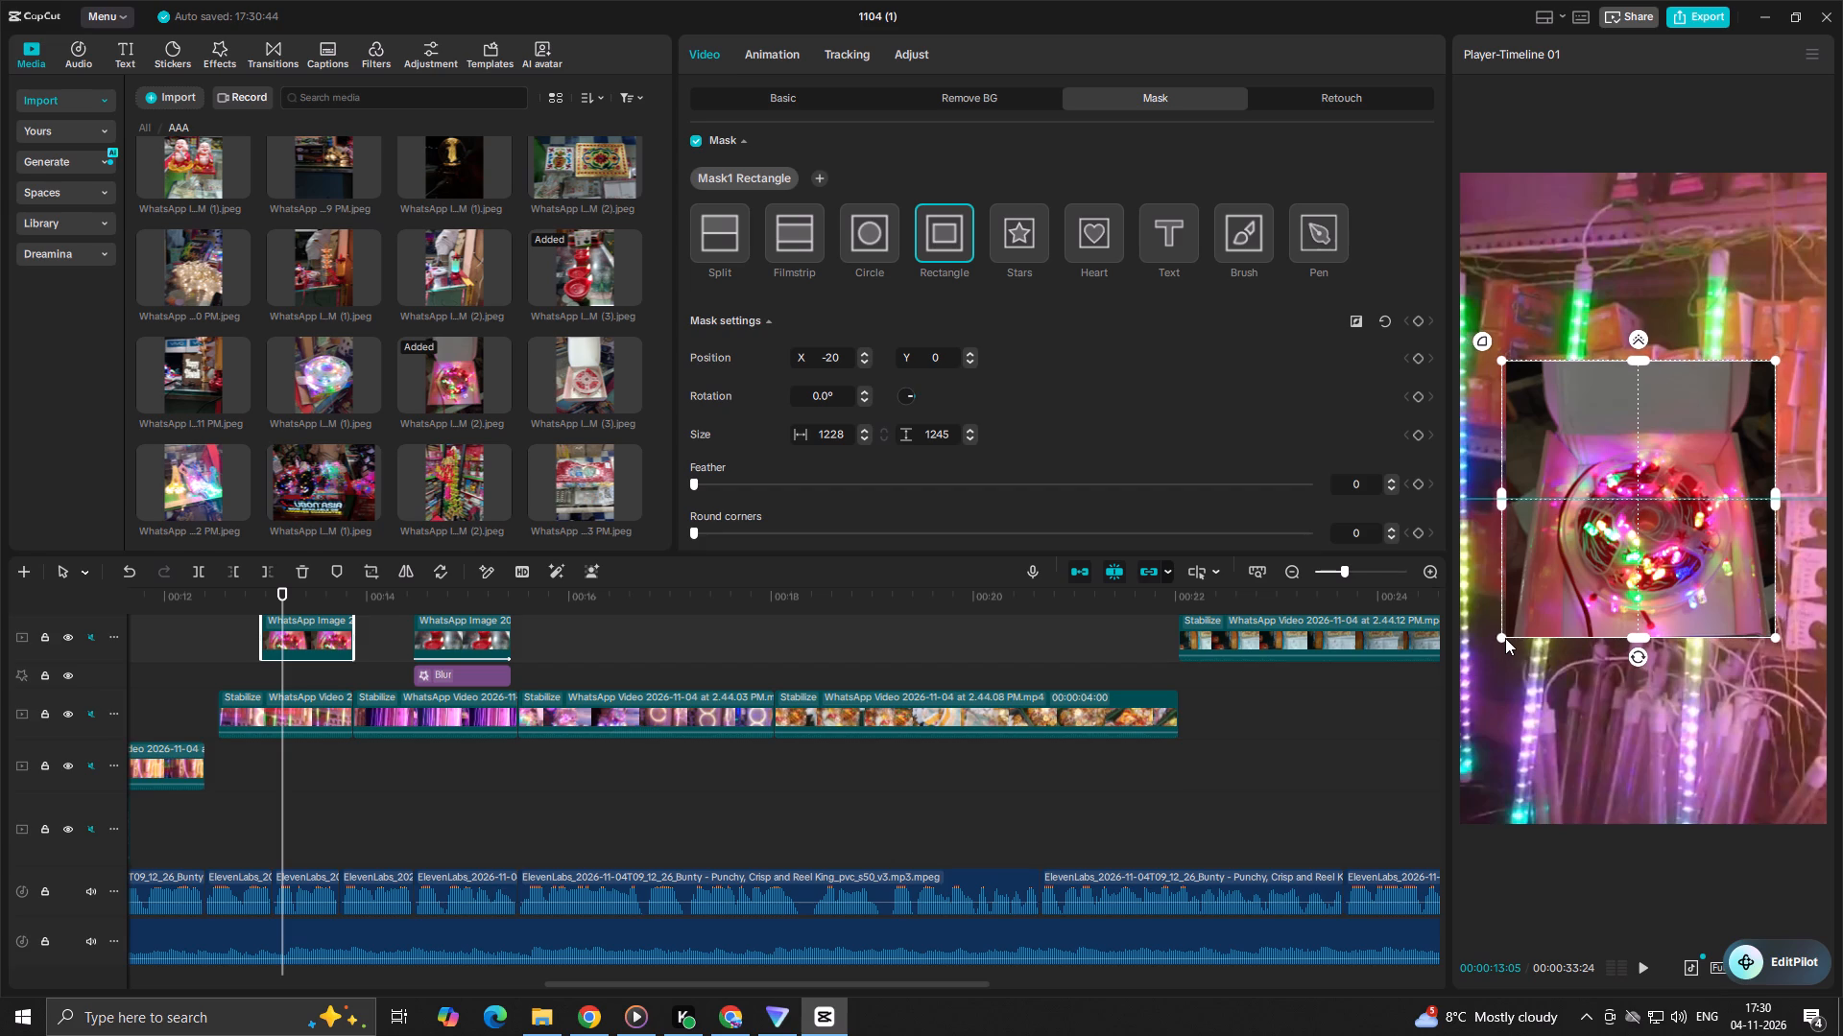
pyautogui.moveTo(1505, 638); pyautogui.dragTo(1509, 633)
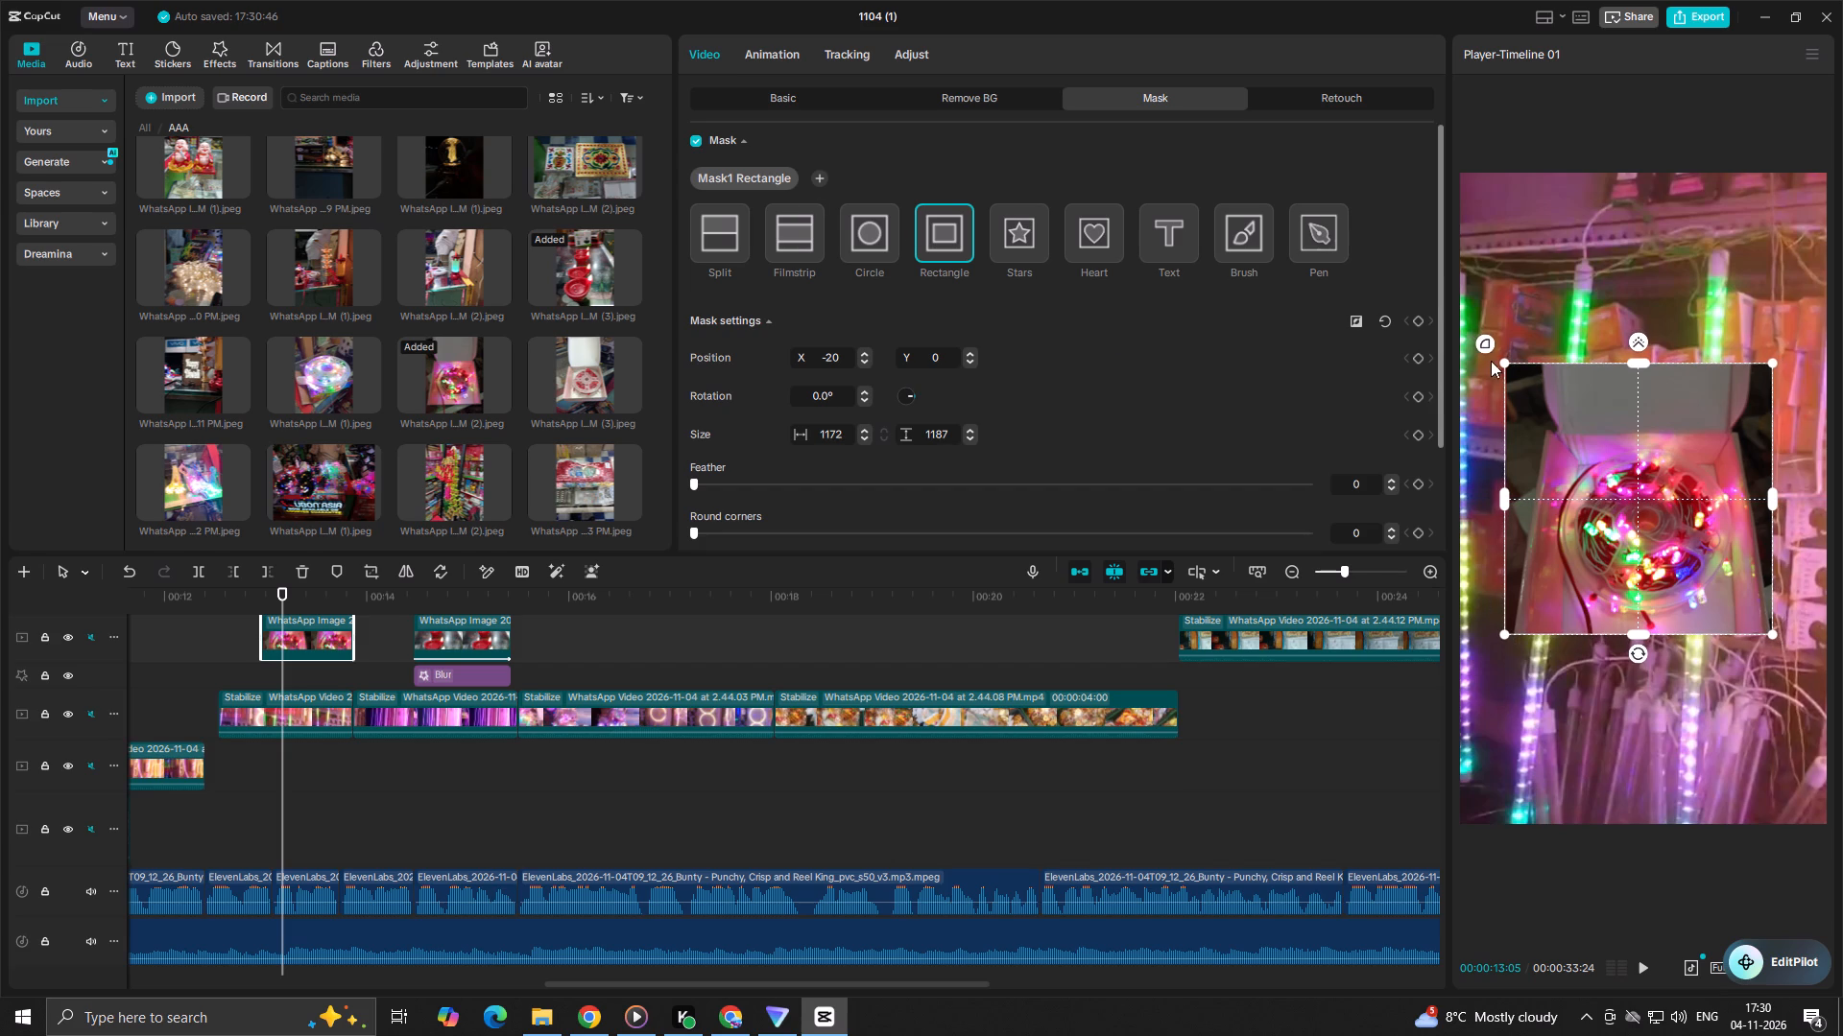
pyautogui.moveTo(1482, 337); pyautogui.dragTo(1464, 339)
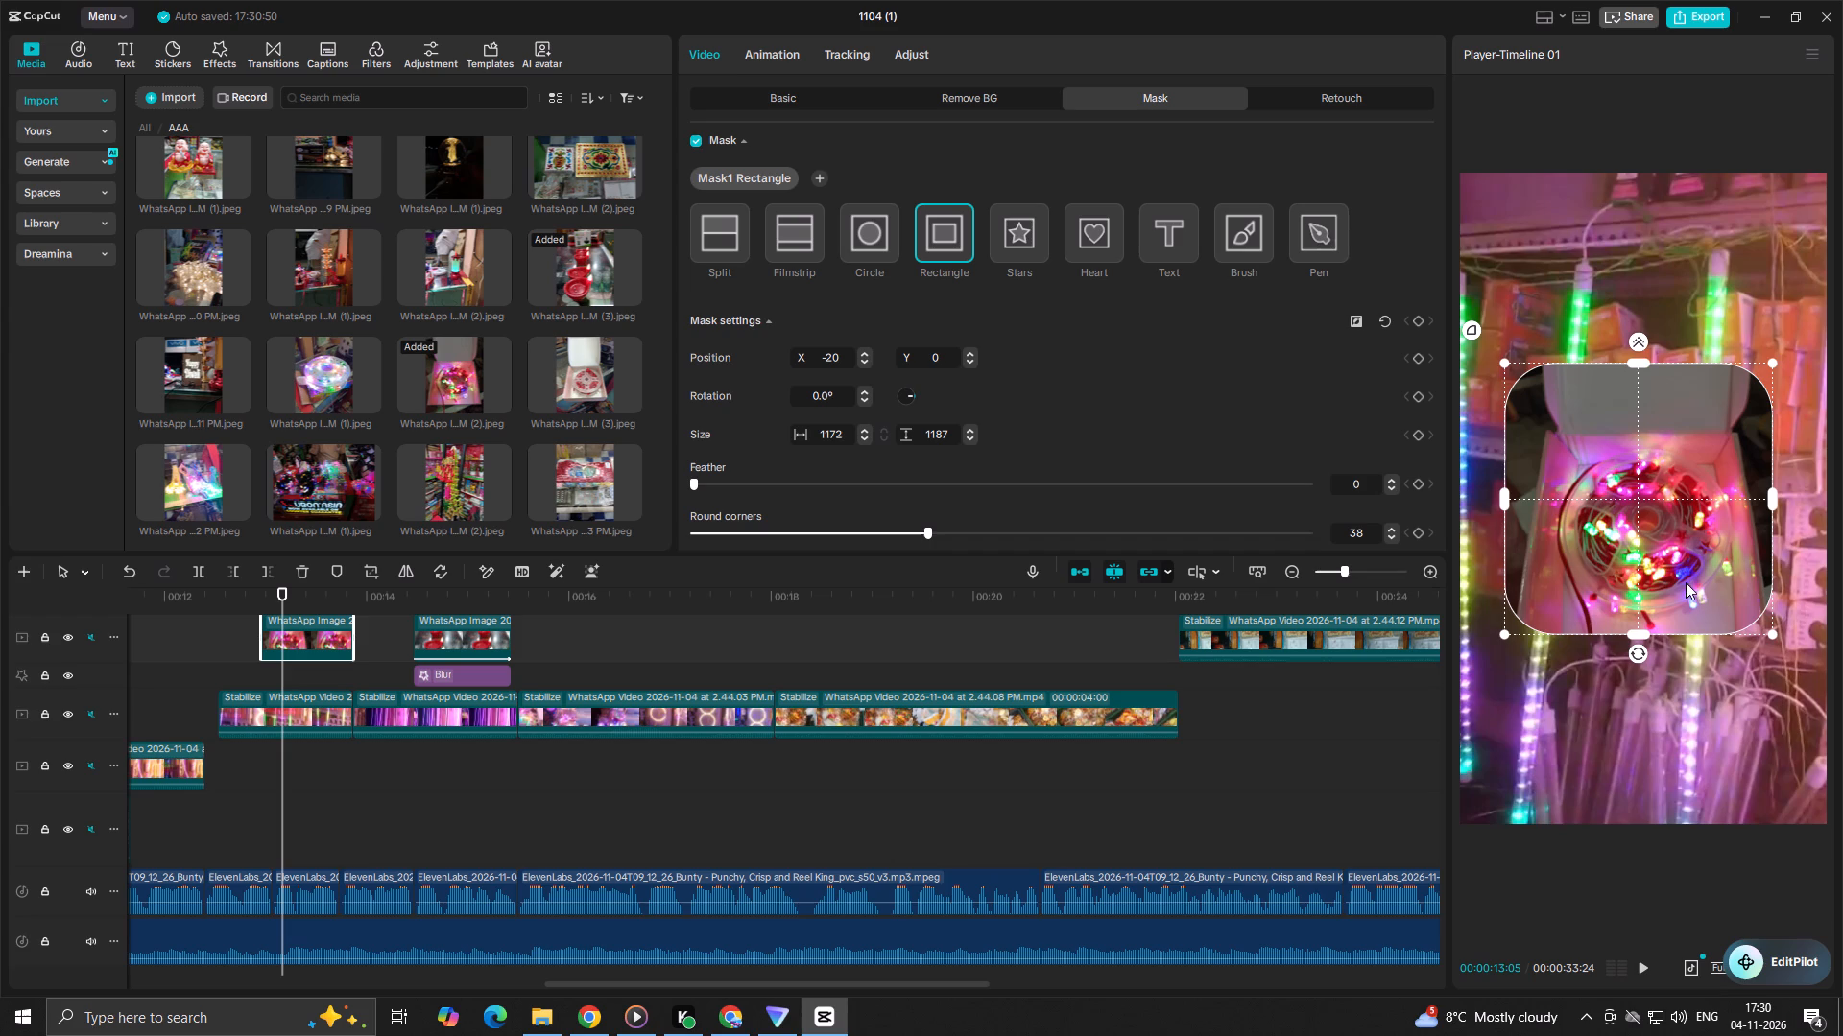
# Shift the LED coil photo's mask to about X -54, Y -92, narrow it to about 1065 wide, and check it in playback.
pyautogui.moveTo(1683, 582); pyautogui.dragTo(1683, 597)
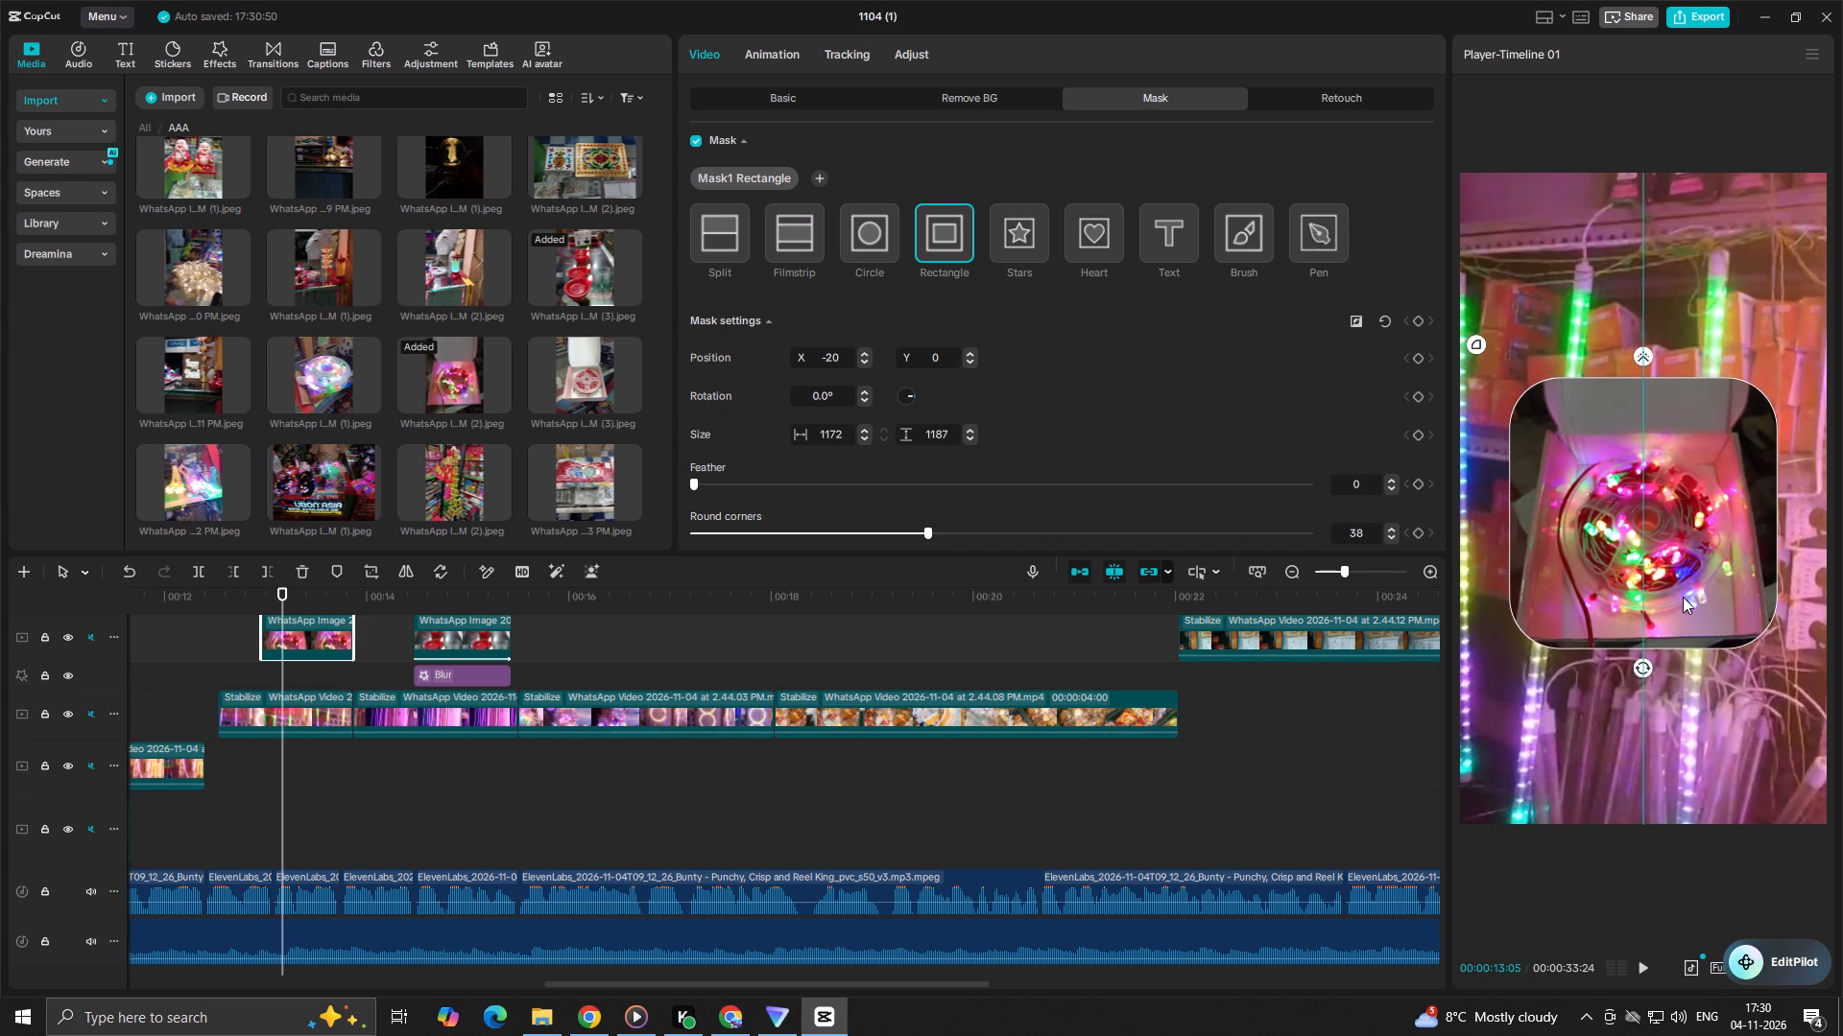
pyautogui.moveTo(1683, 597); pyautogui.dragTo(1676, 601)
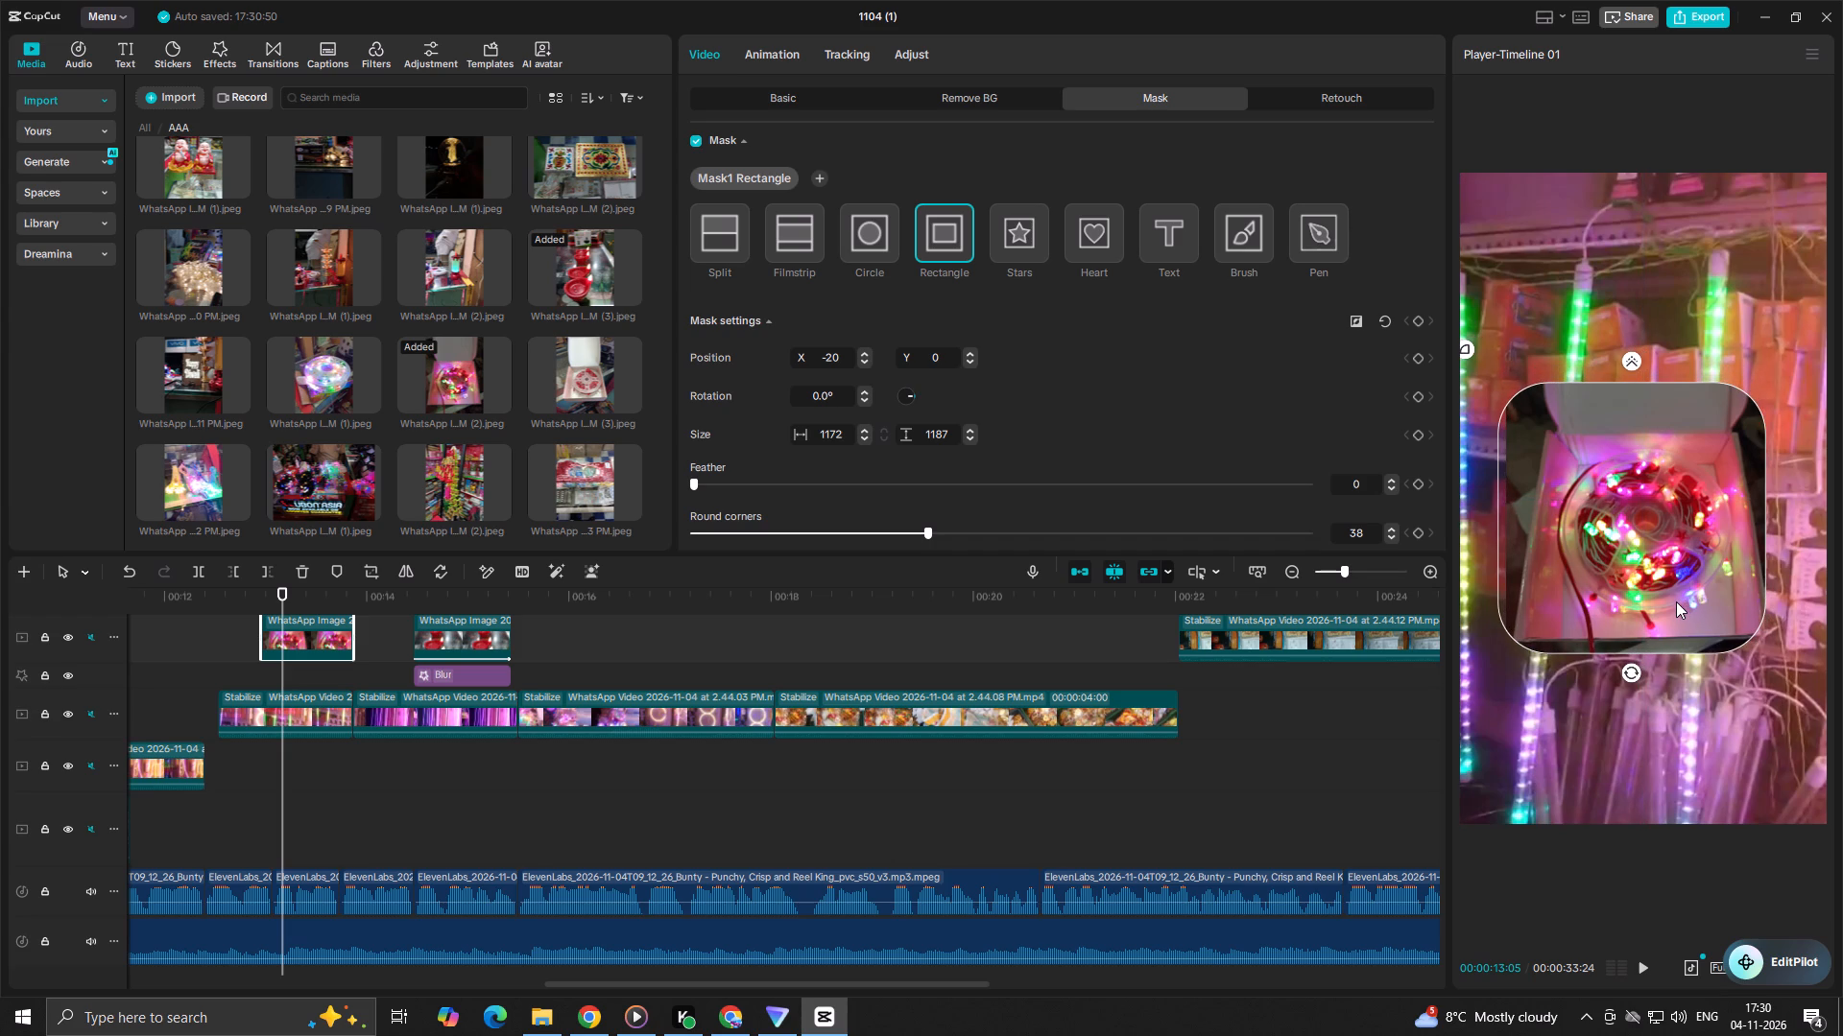
pyautogui.moveTo(1676, 601); pyautogui.dragTo(1675, 603)
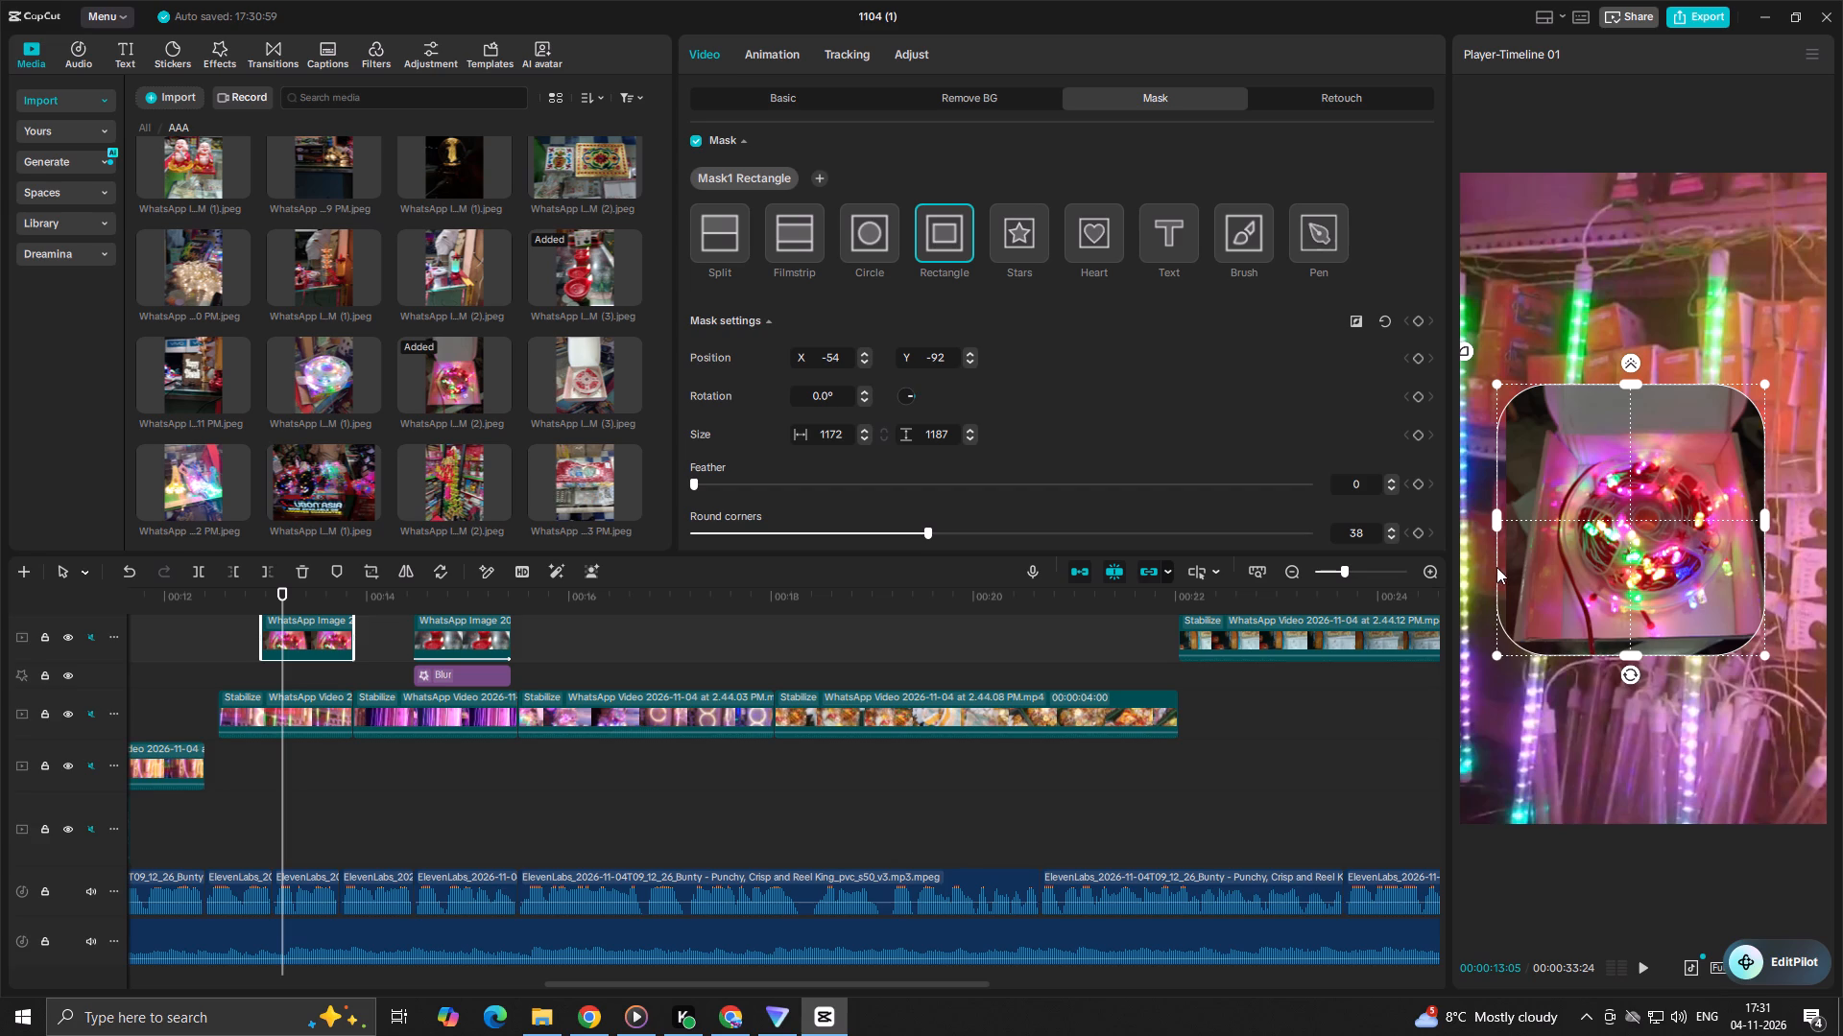
pyautogui.moveTo(1493, 516); pyautogui.dragTo(1508, 521)
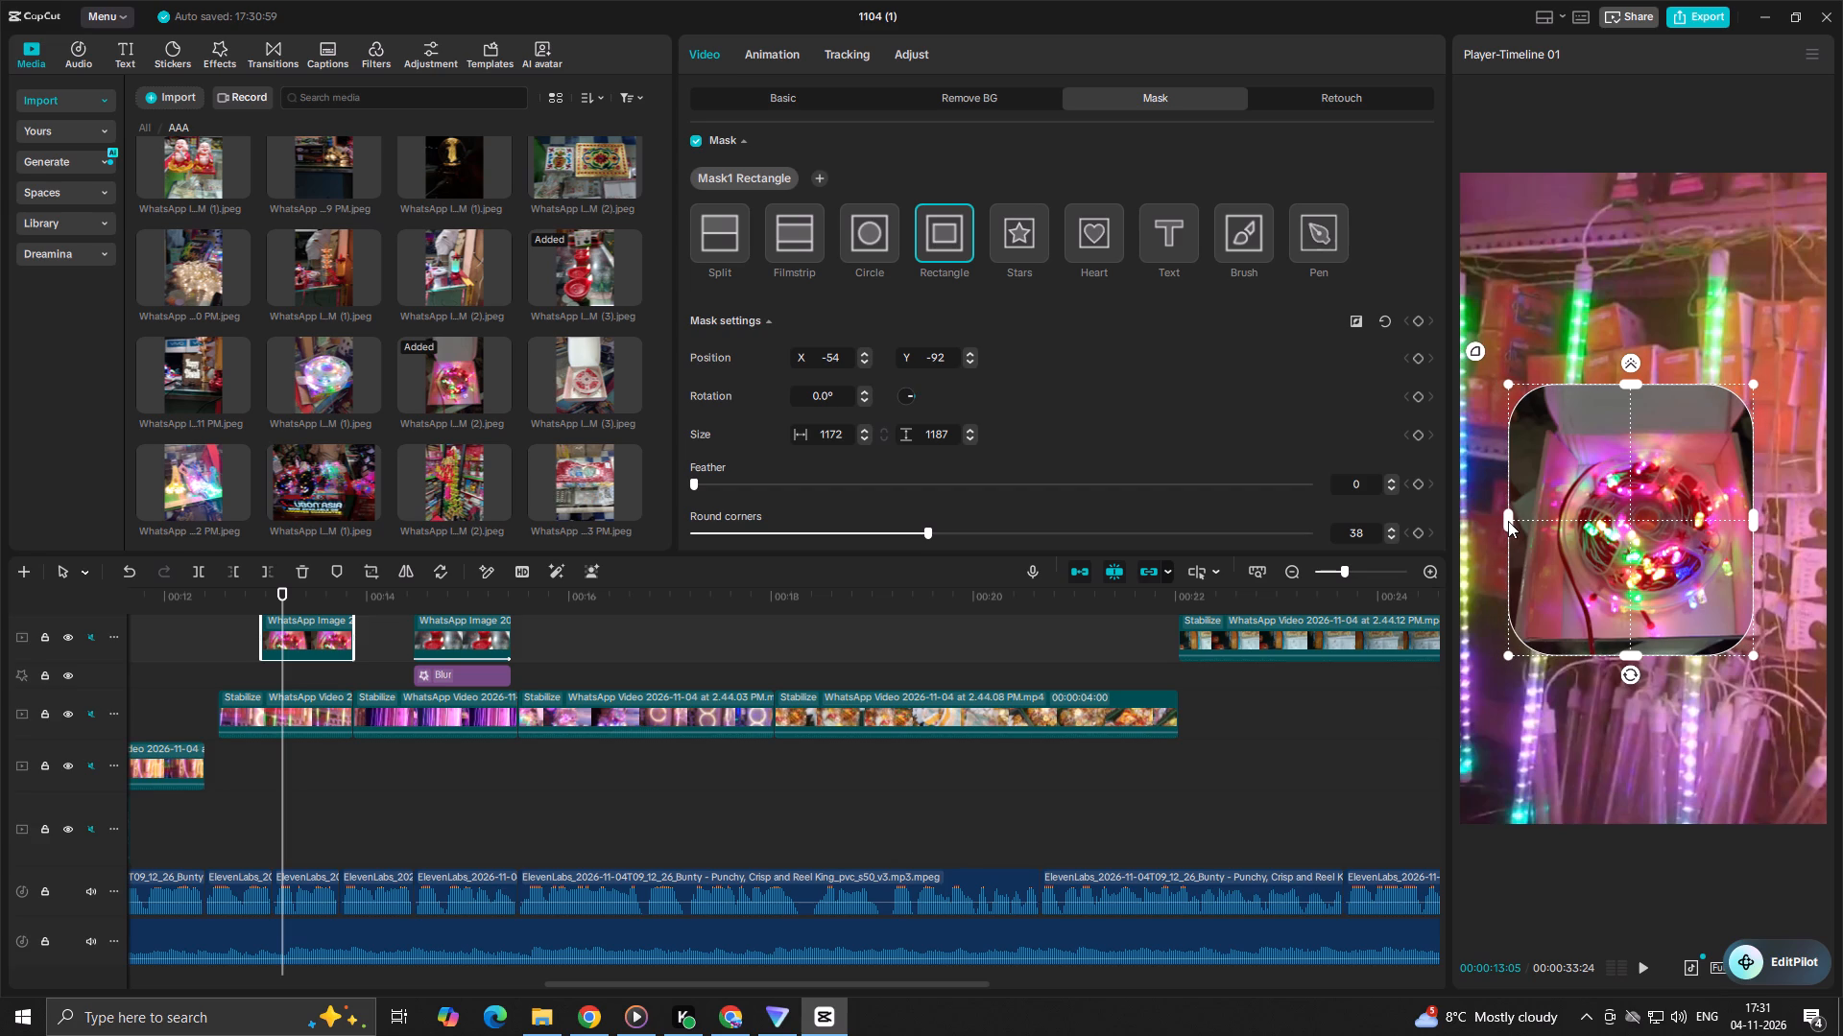
pyautogui.moveTo(1508, 521); pyautogui.dragTo(1509, 521)
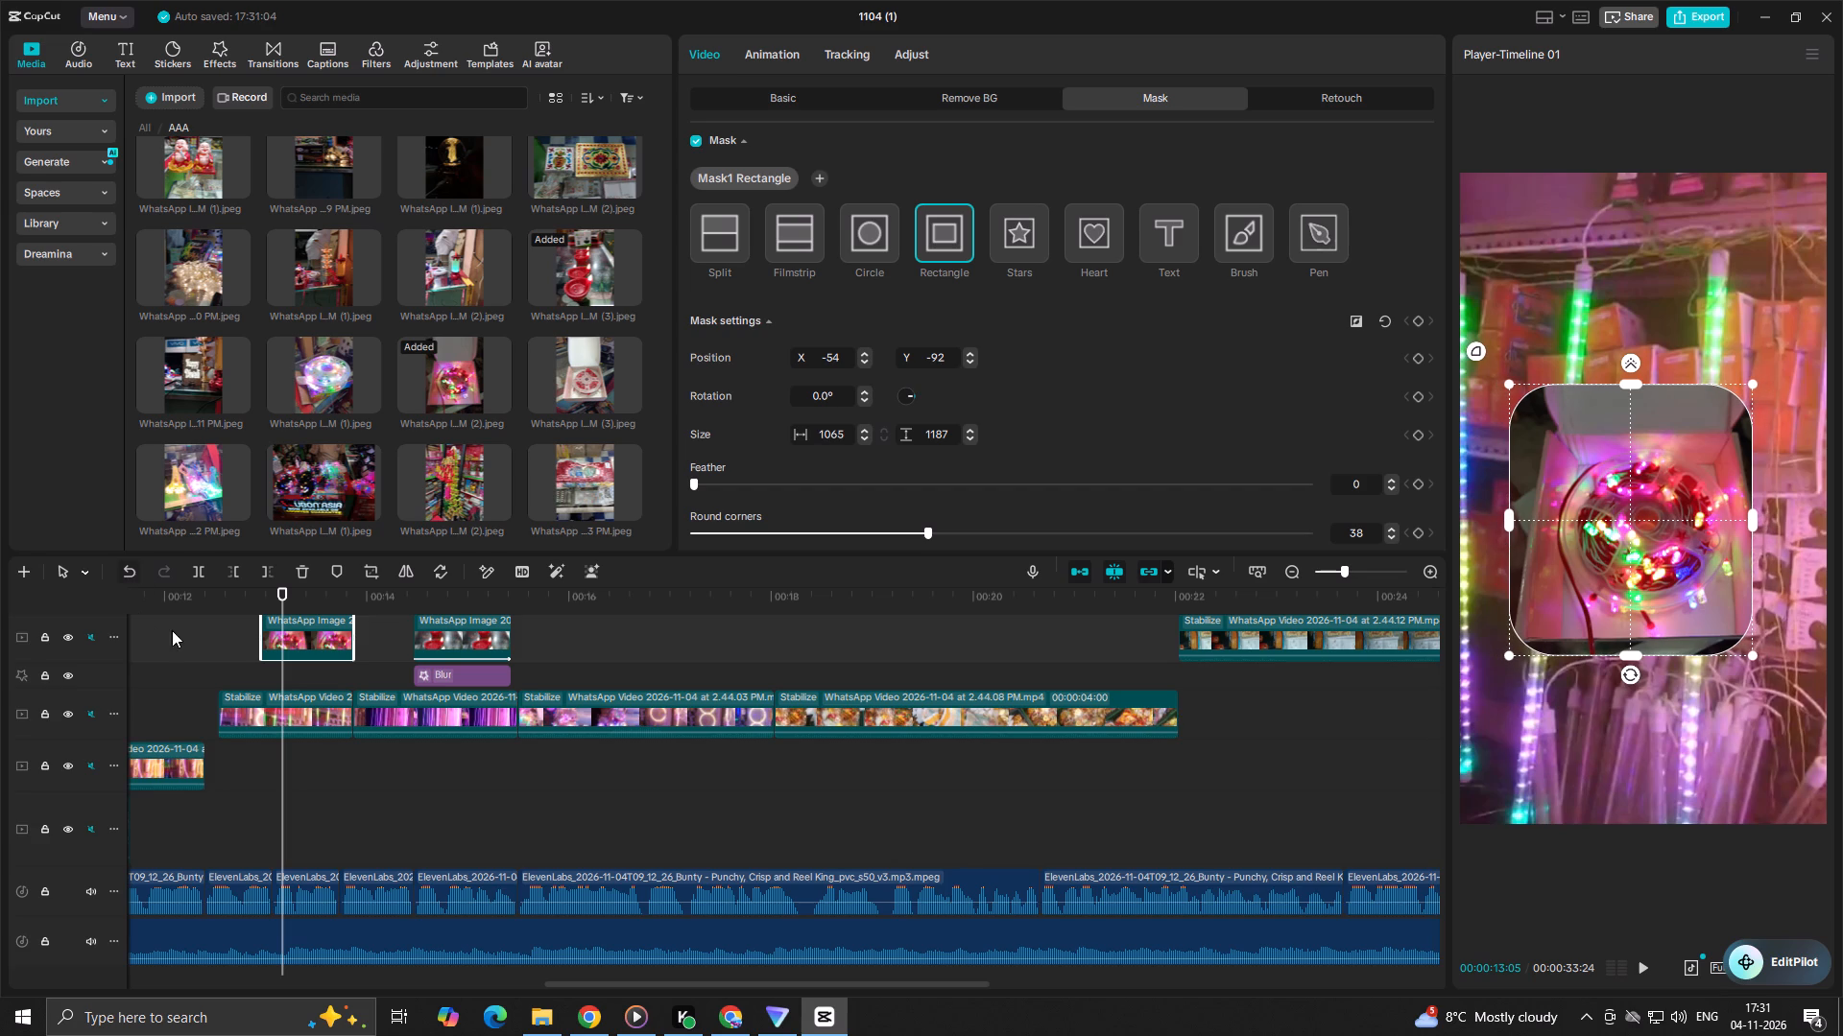
pyautogui.click(226, 635)
pyautogui.press('space')
pyautogui.press('space')
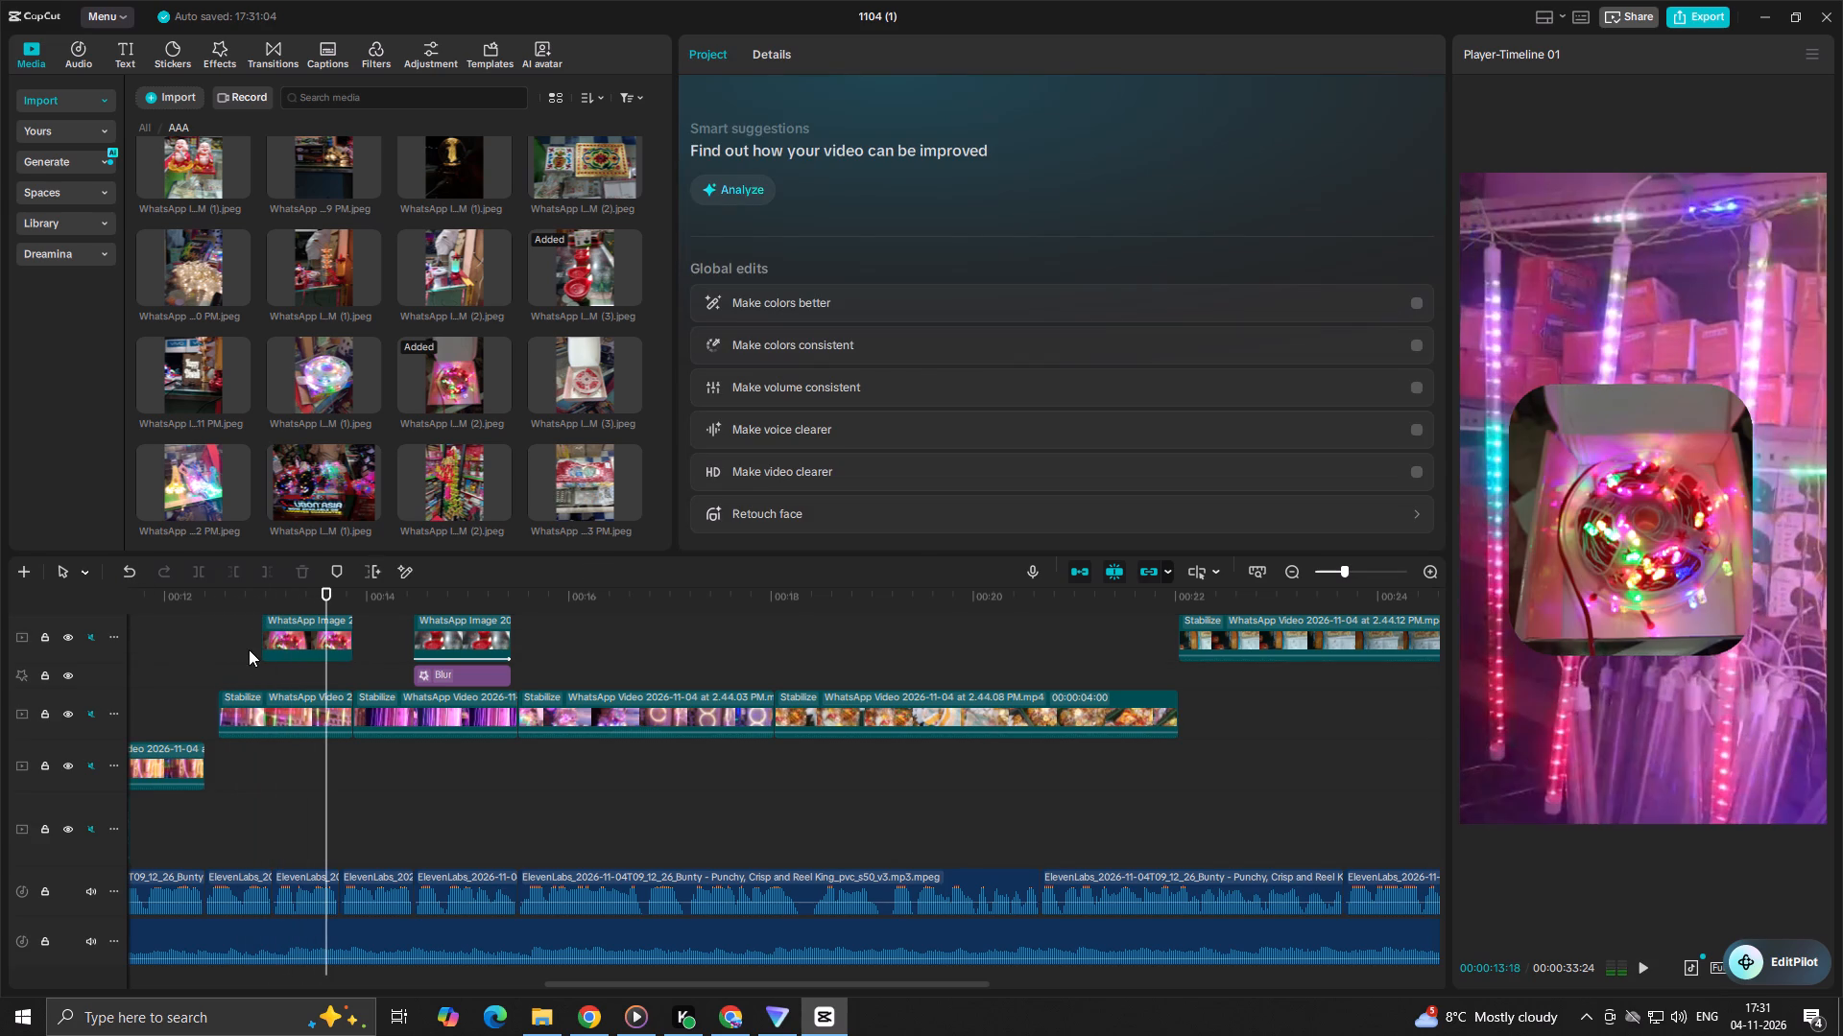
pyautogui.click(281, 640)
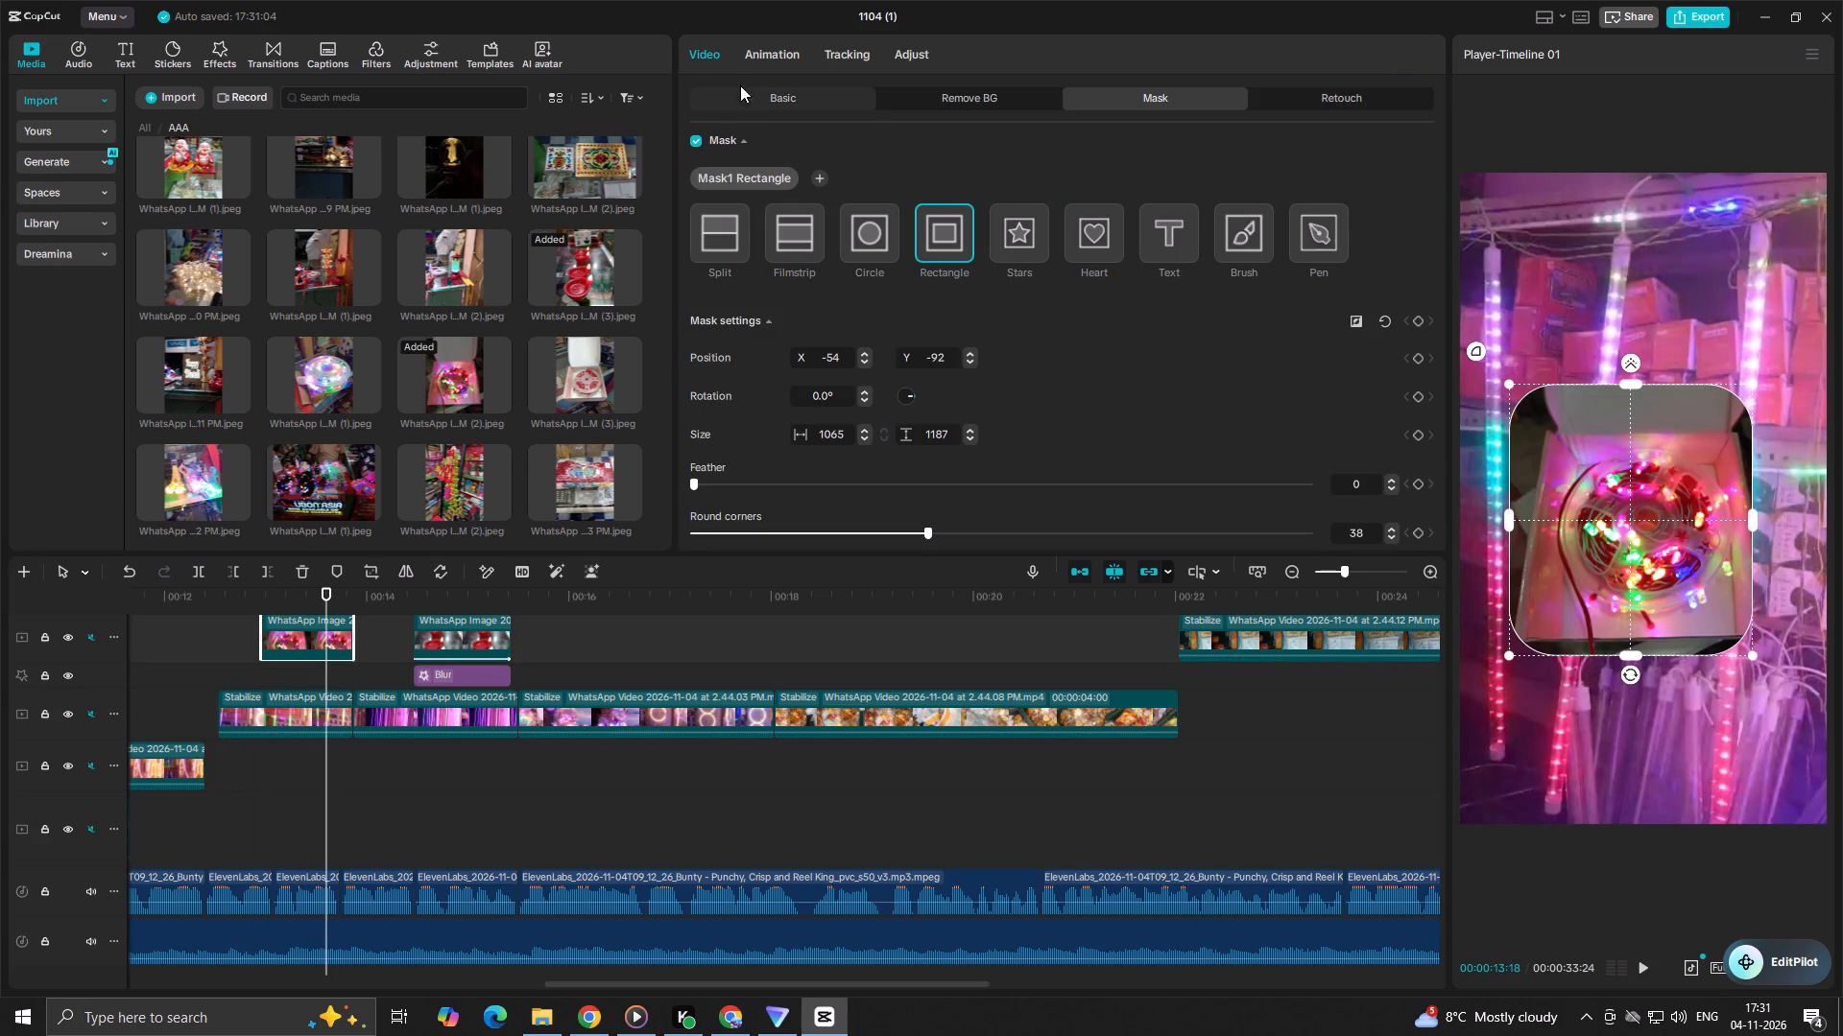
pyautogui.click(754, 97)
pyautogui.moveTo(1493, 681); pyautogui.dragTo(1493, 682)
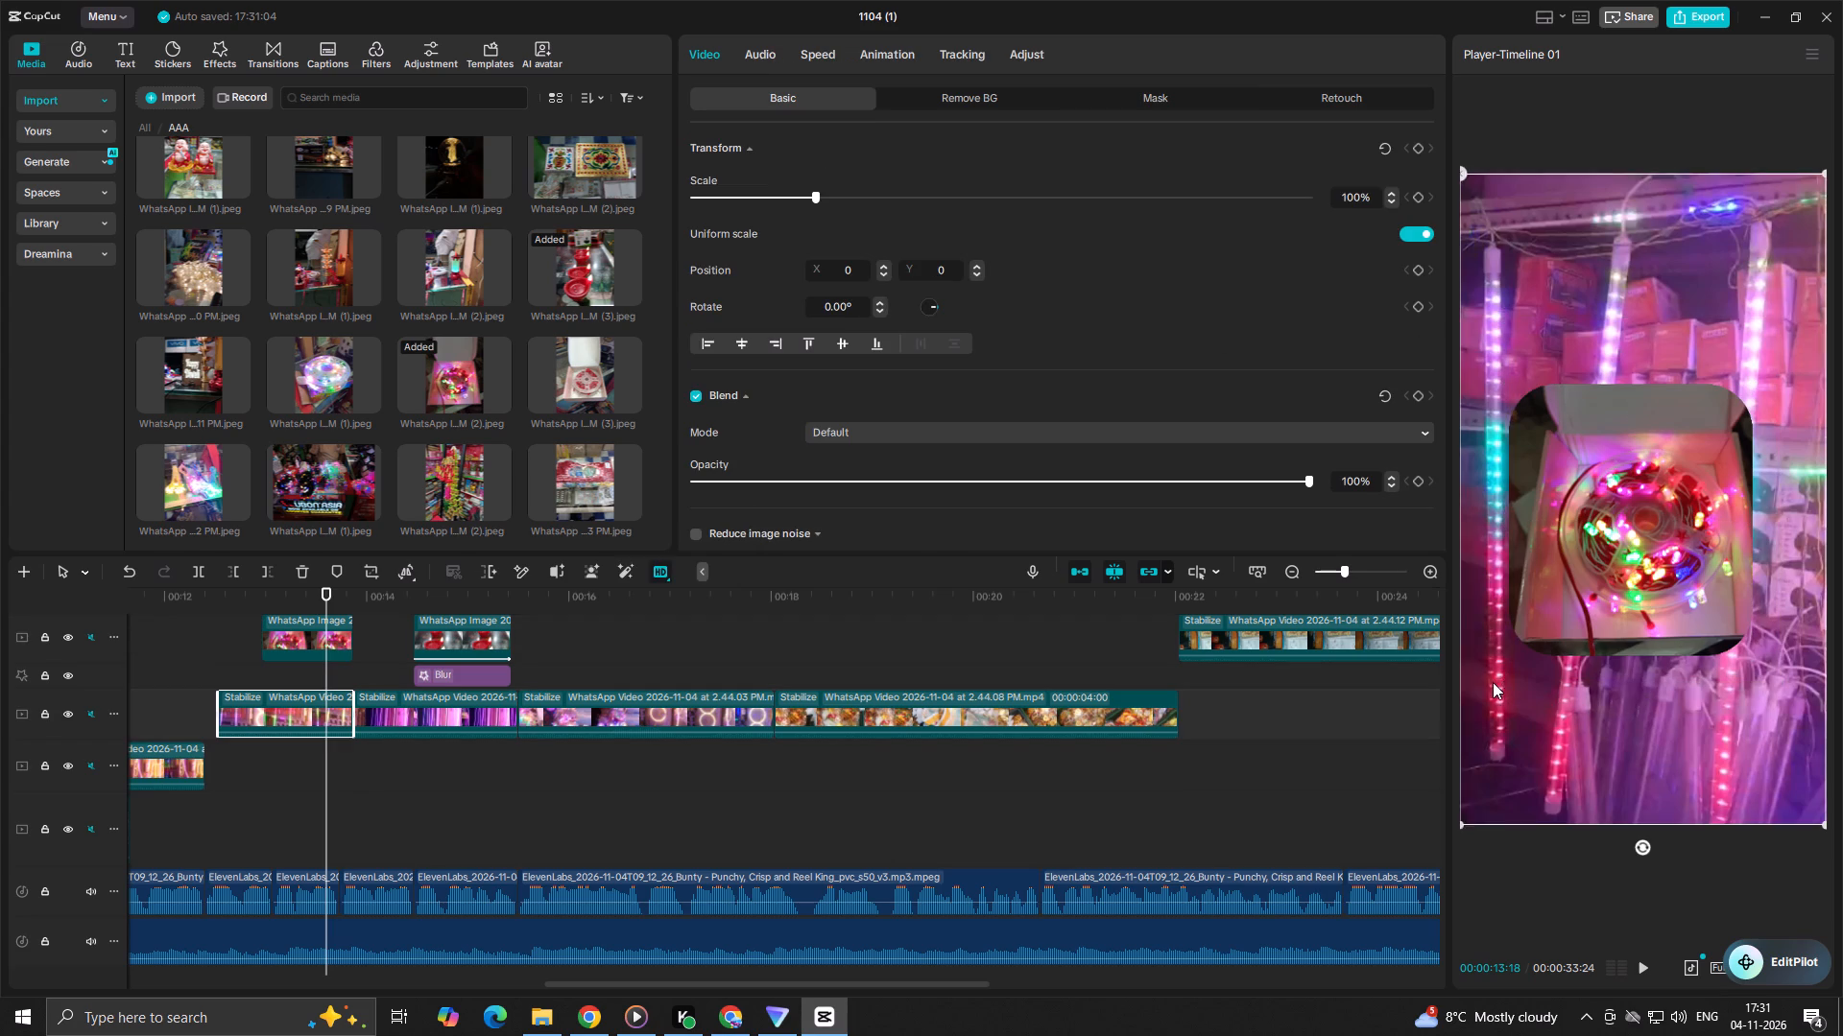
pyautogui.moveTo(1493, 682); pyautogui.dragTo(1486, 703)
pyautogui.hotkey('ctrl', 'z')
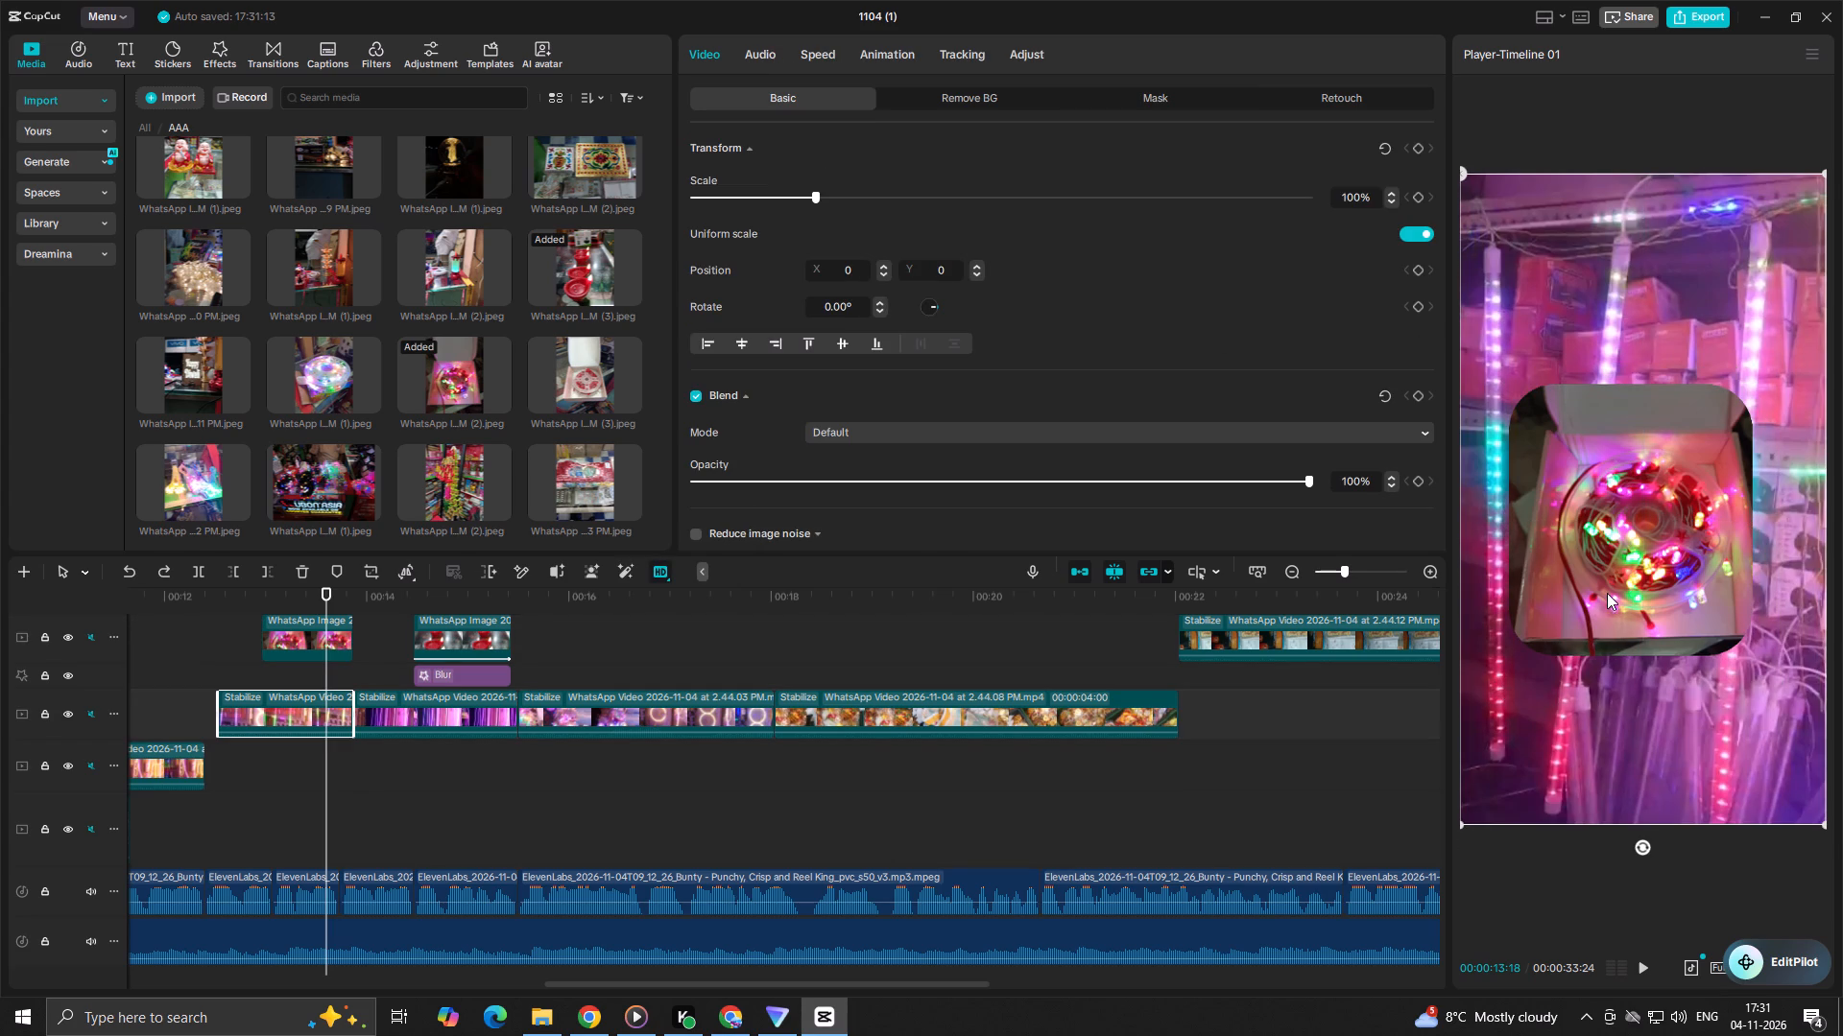
# Enlarge the boxed LED coil photo to 93% scale and shift it to about X 113, Y 40.
pyautogui.click(1607, 593)
pyautogui.click(324, 622)
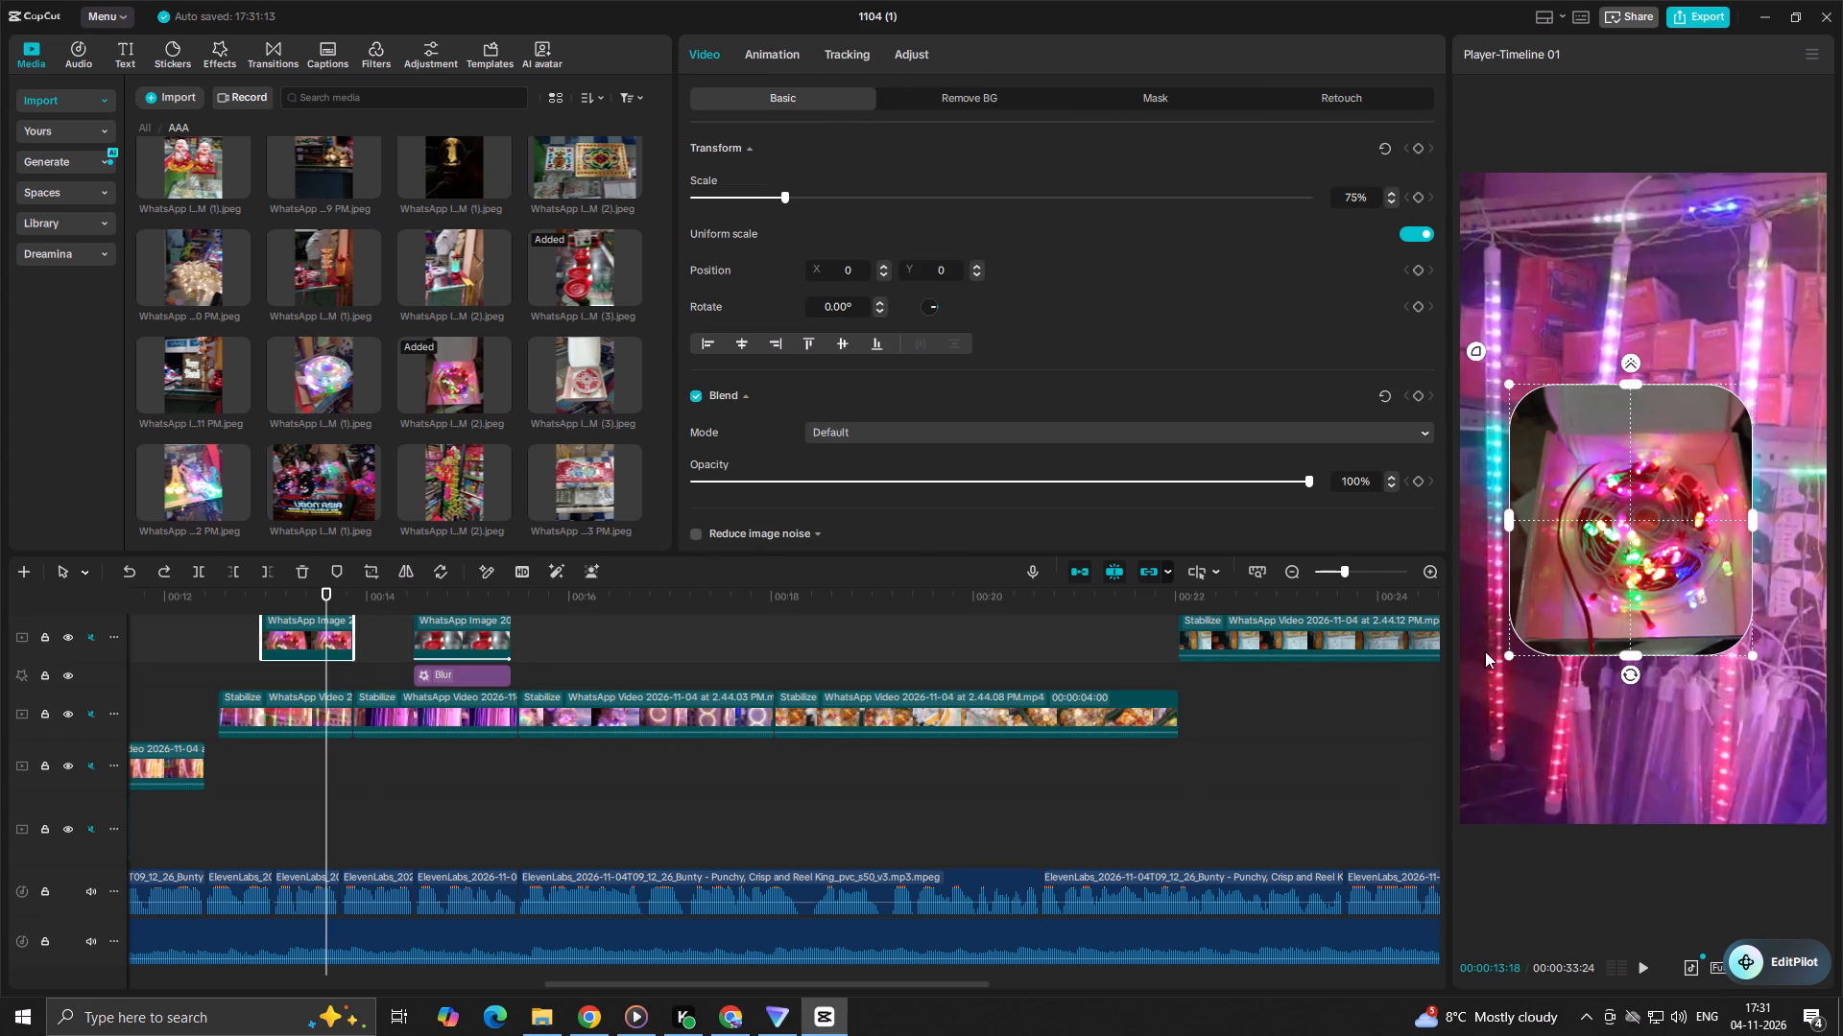
pyautogui.moveTo(1503, 654); pyautogui.dragTo(1494, 661)
pyautogui.click(994, 94)
pyautogui.click(1122, 97)
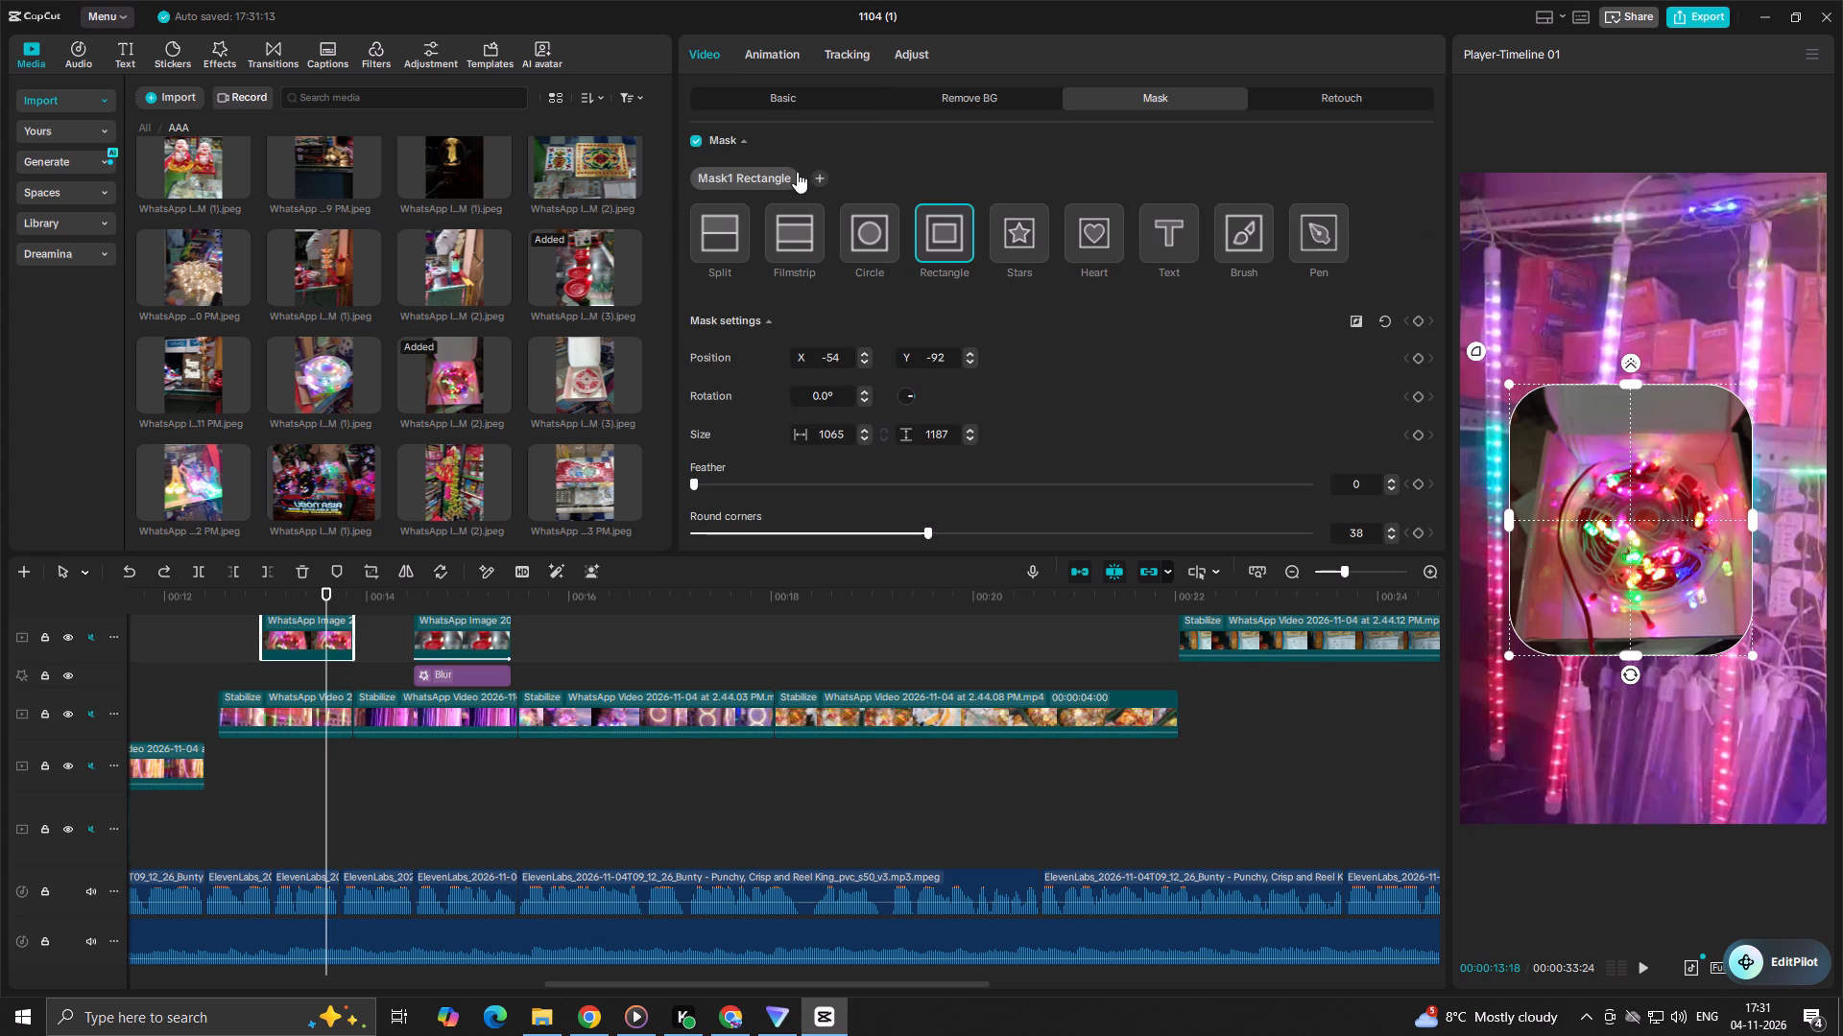
pyautogui.click(784, 98)
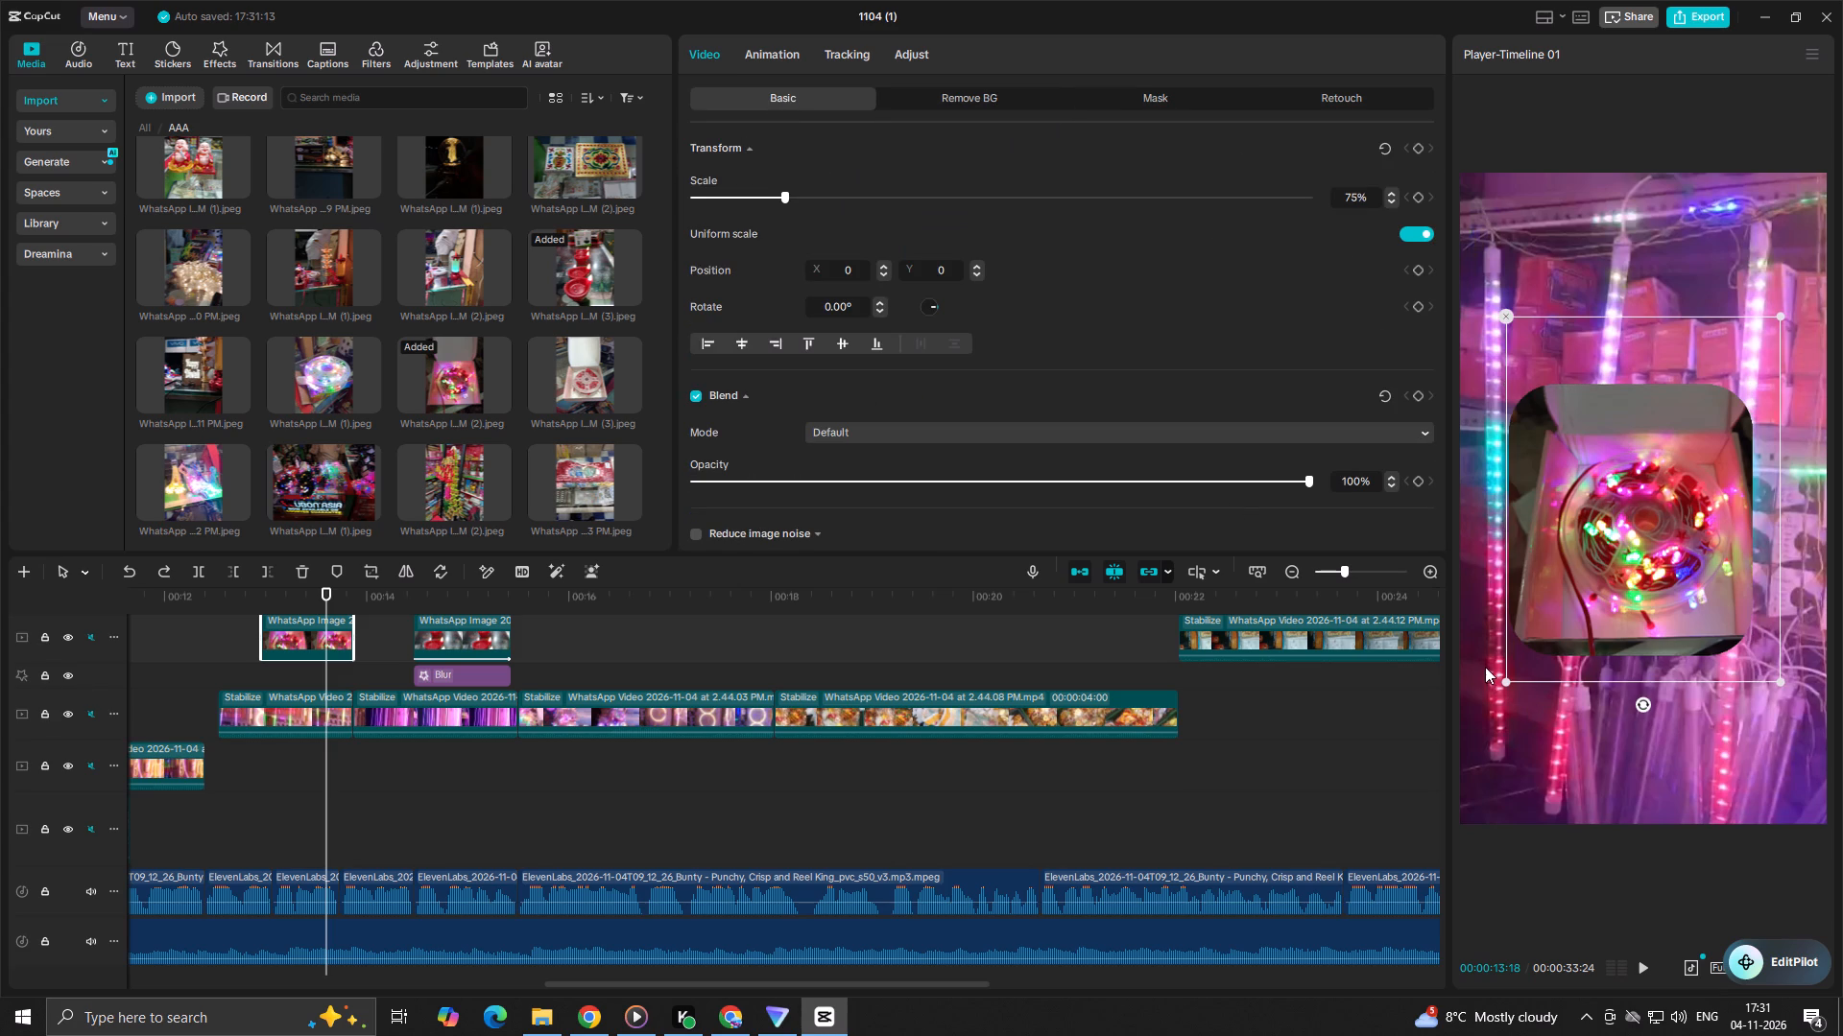
pyautogui.moveTo(1514, 677); pyautogui.dragTo(1461, 735)
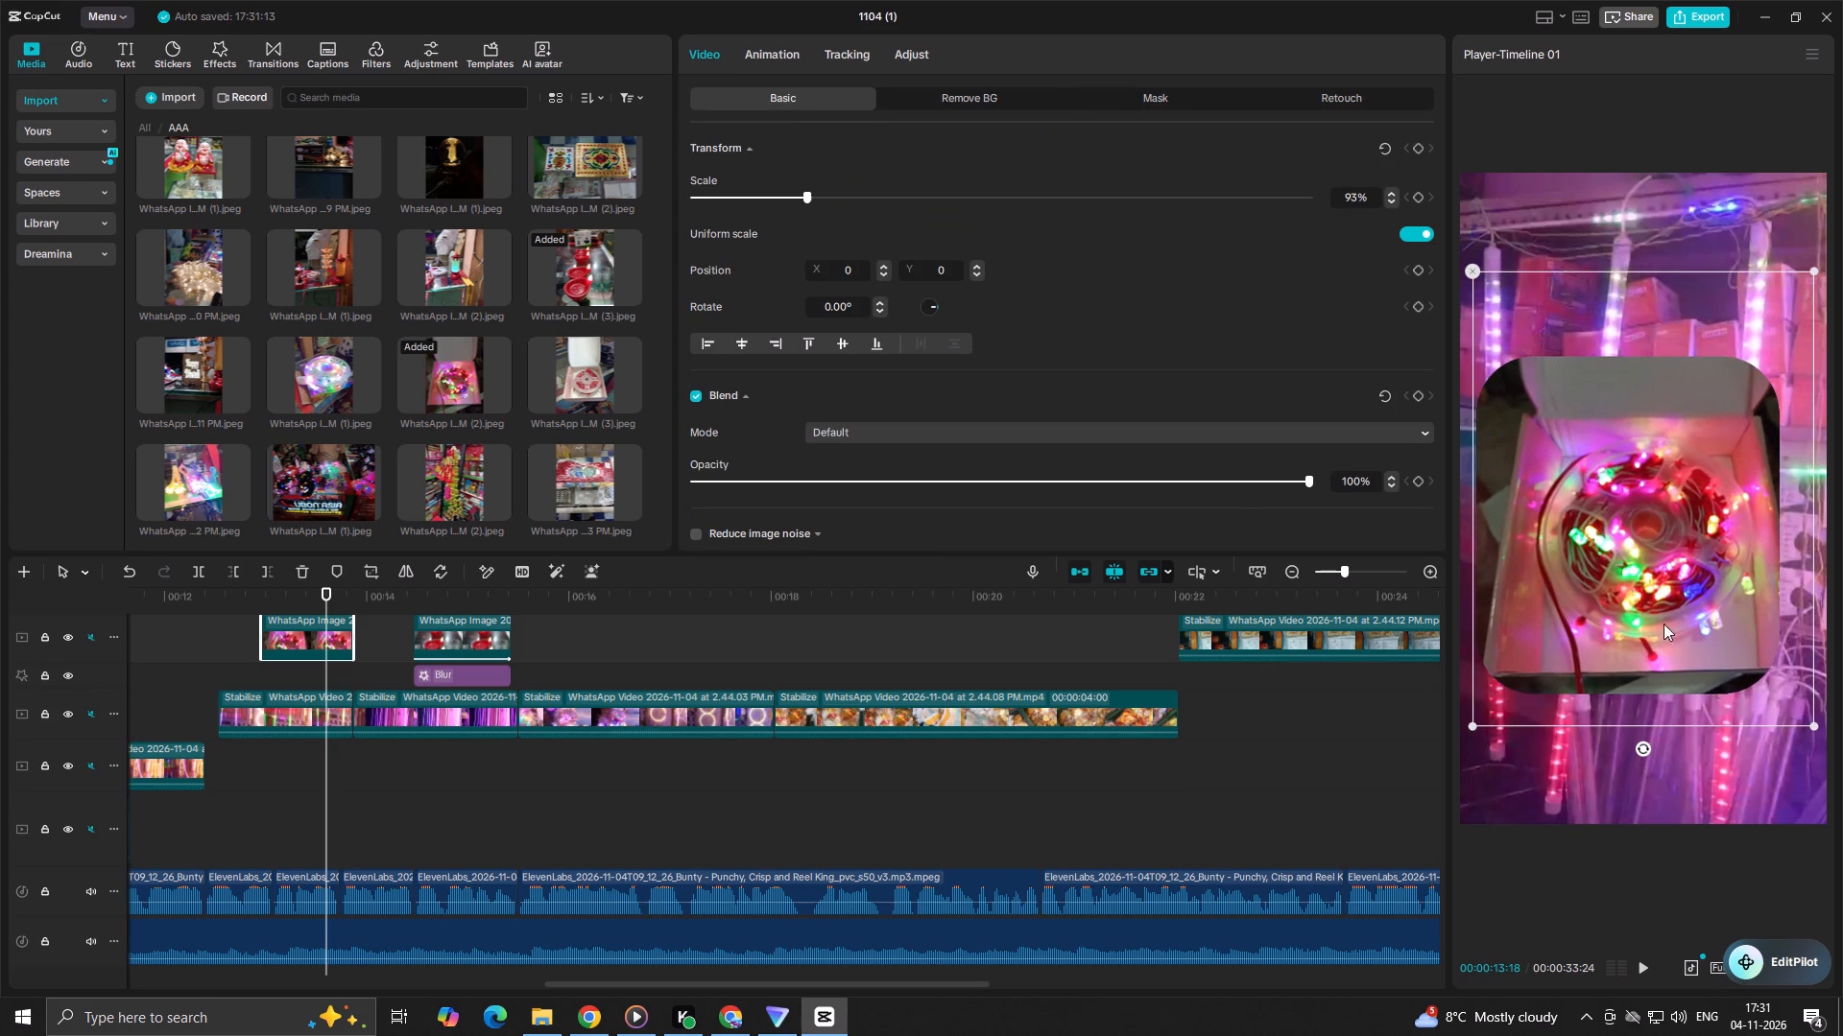
pyautogui.moveTo(1667, 596); pyautogui.dragTo(1685, 590)
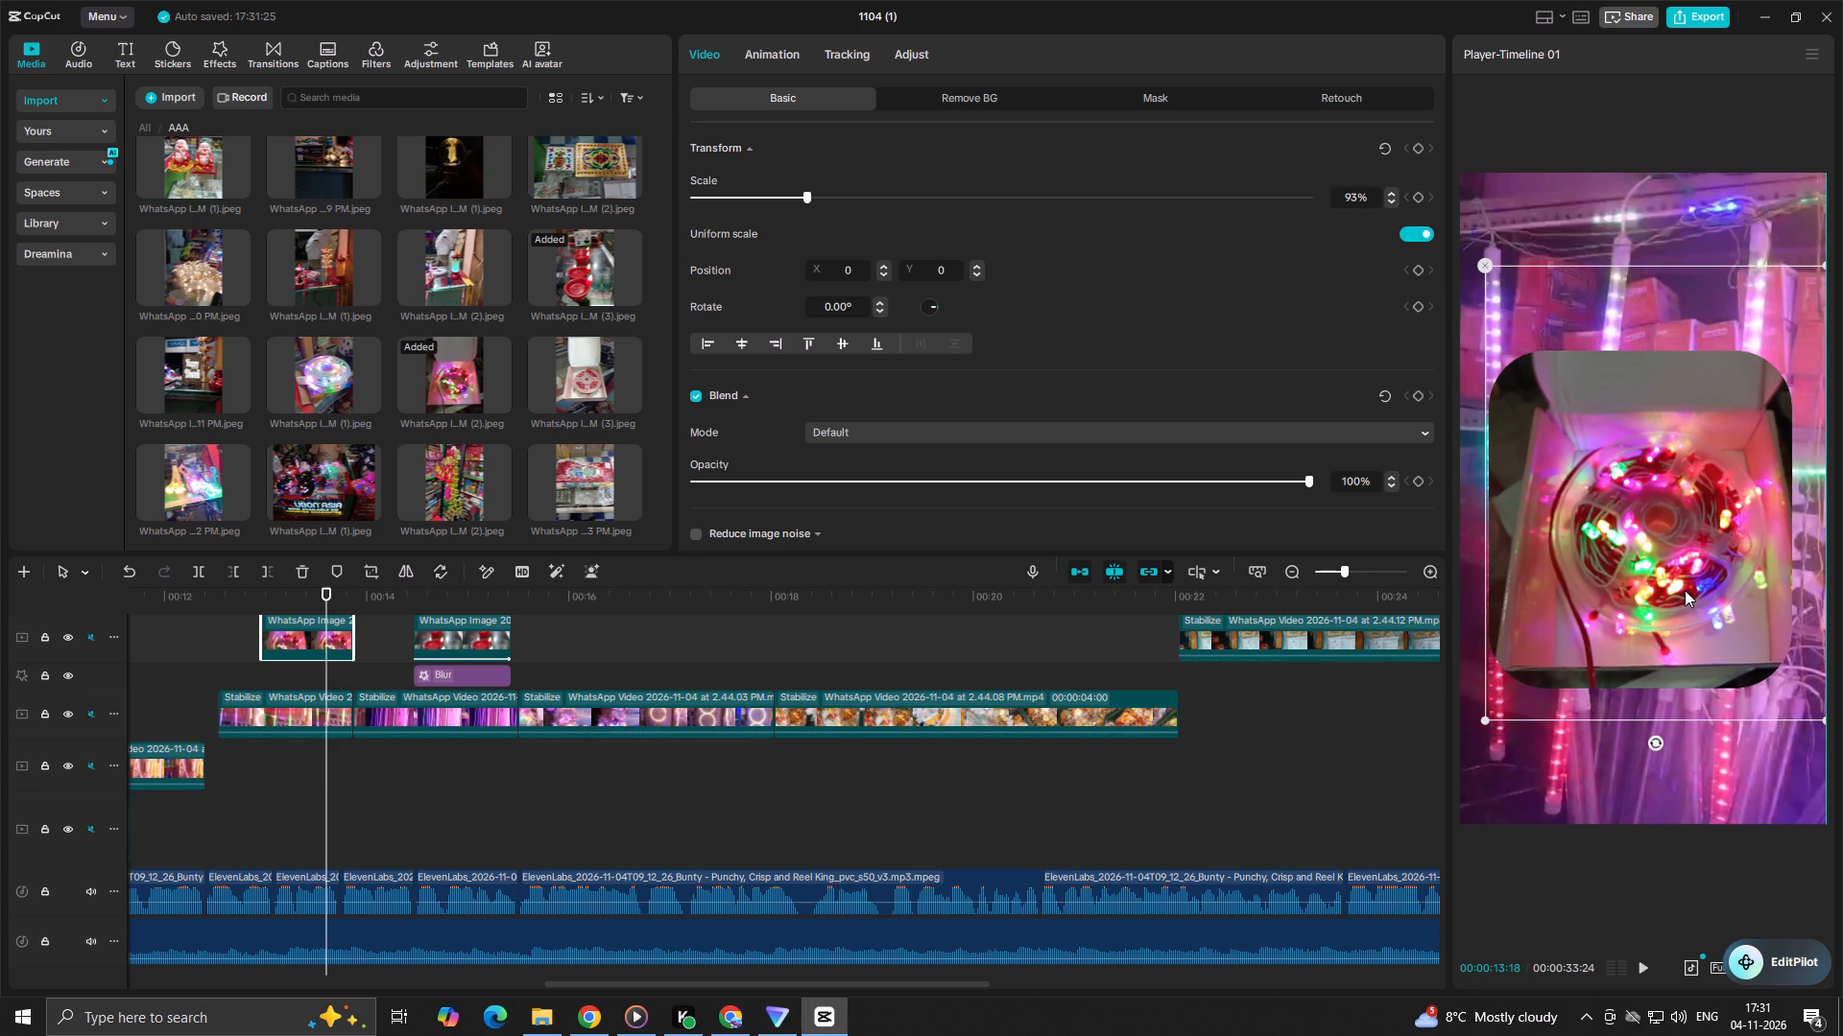
pyautogui.moveTo(1685, 590); pyautogui.dragTo(1687, 589)
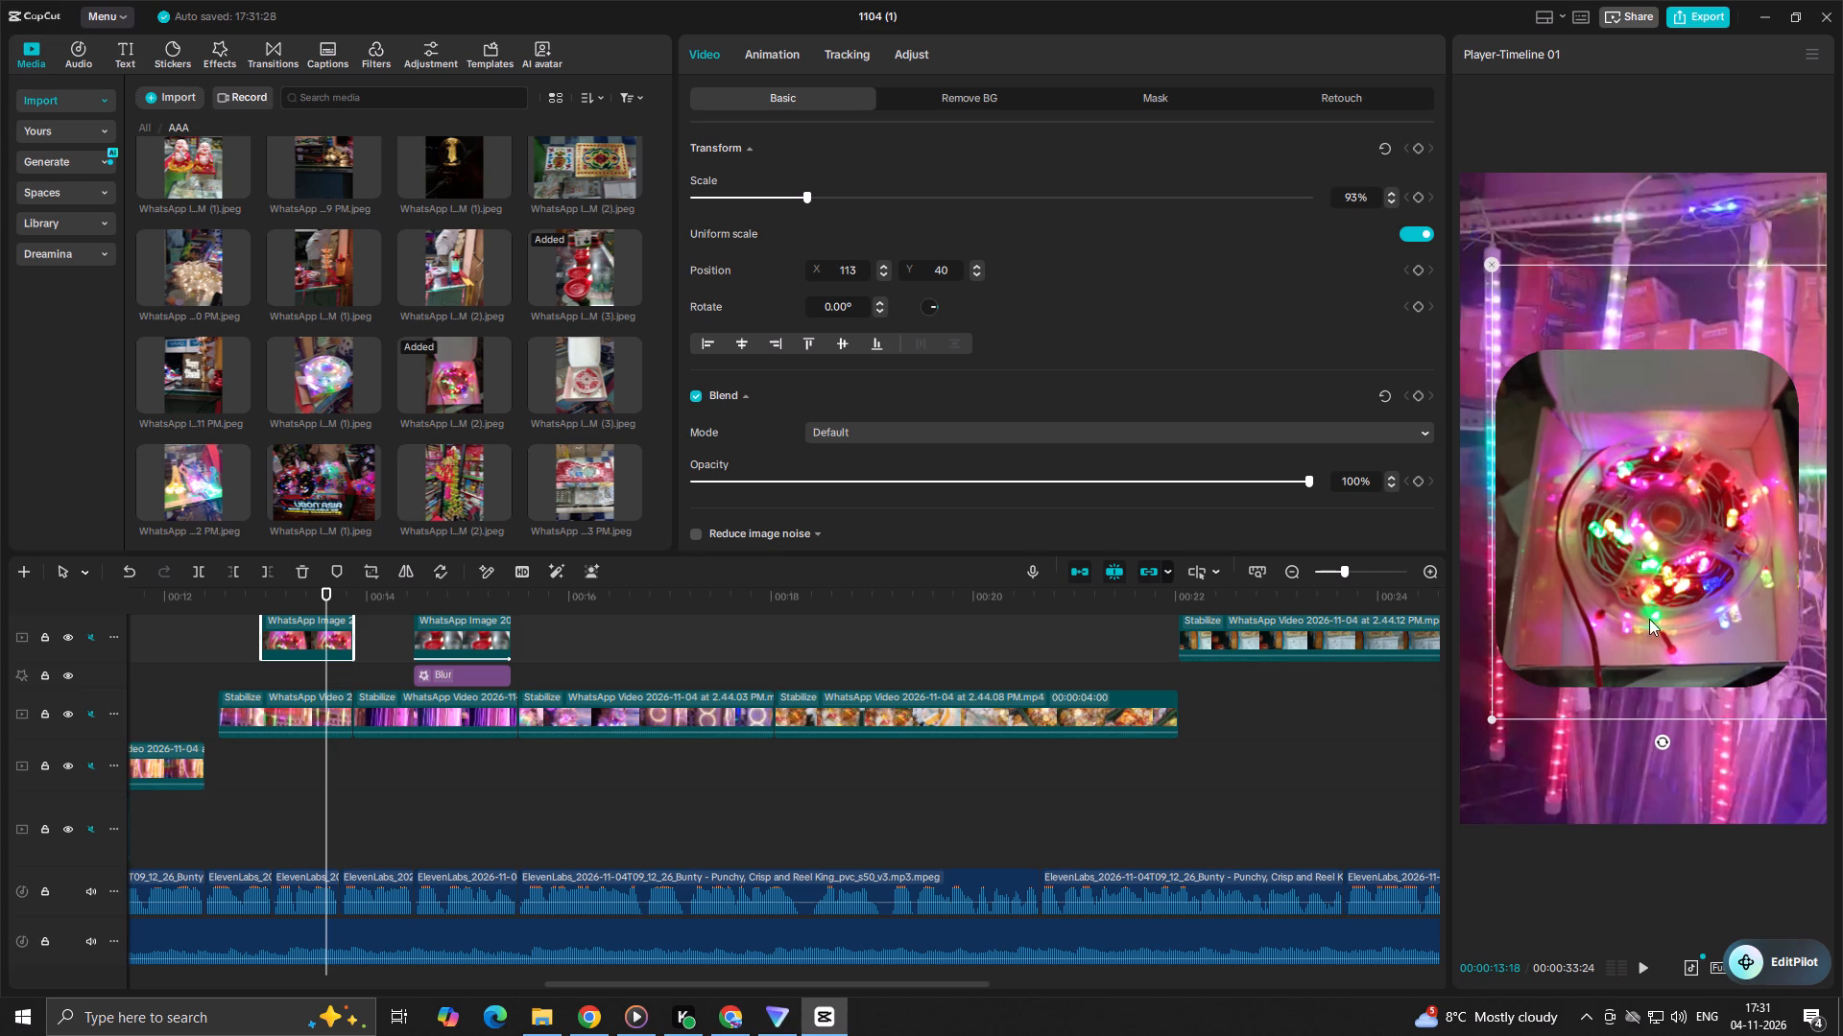
# Apply the Flash In entrance animation to the boxed LED coil photo and play the section through.
pyautogui.click(782, 70)
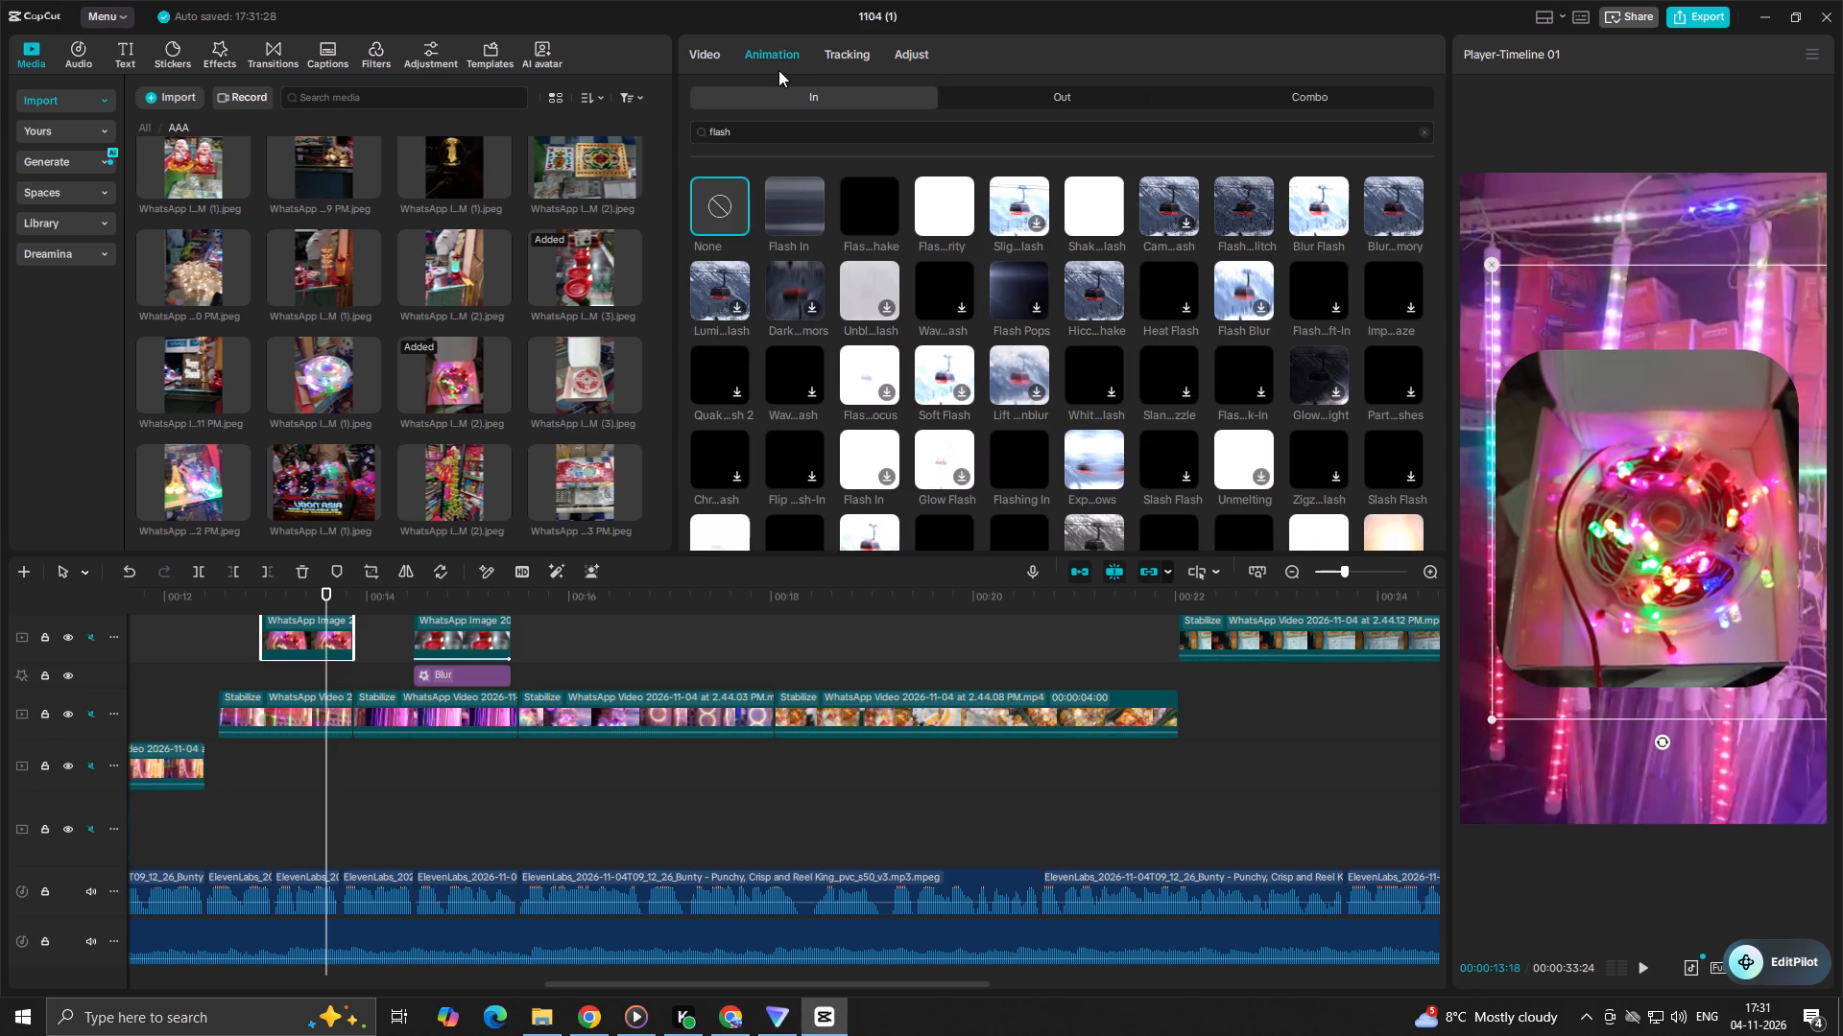
pyautogui.click(859, 205)
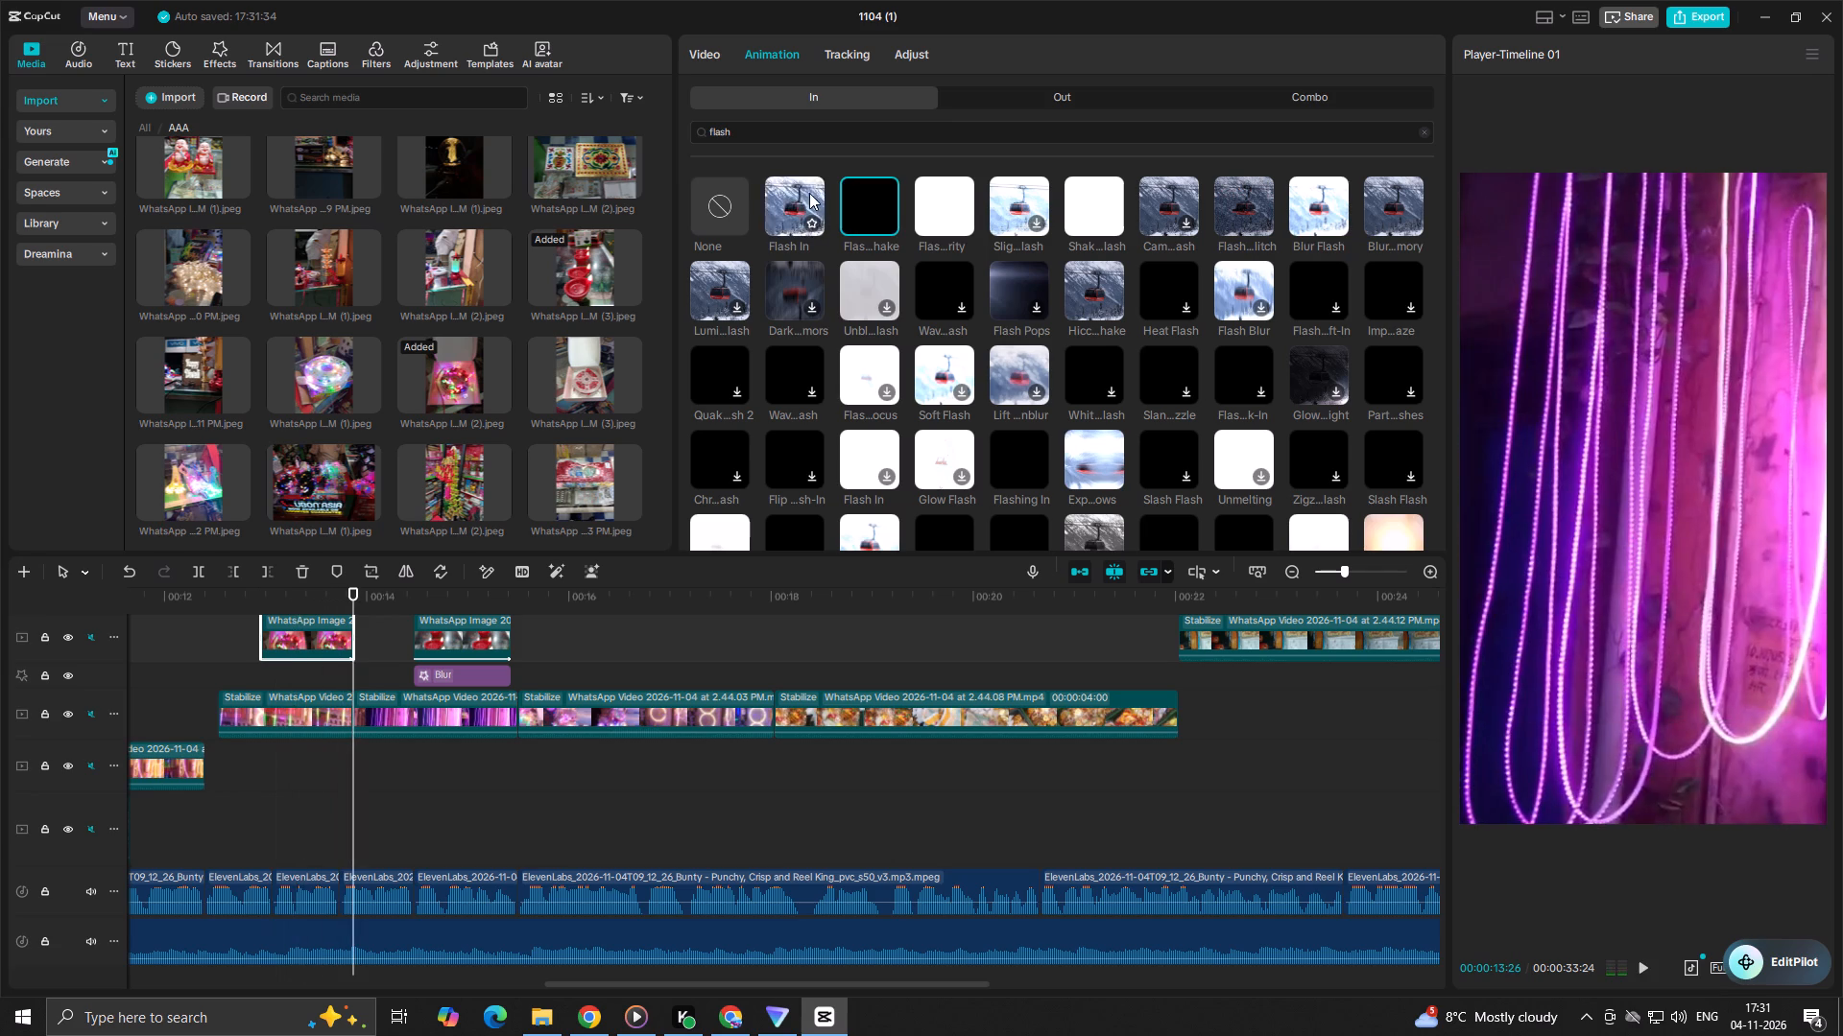
pyautogui.click(809, 192)
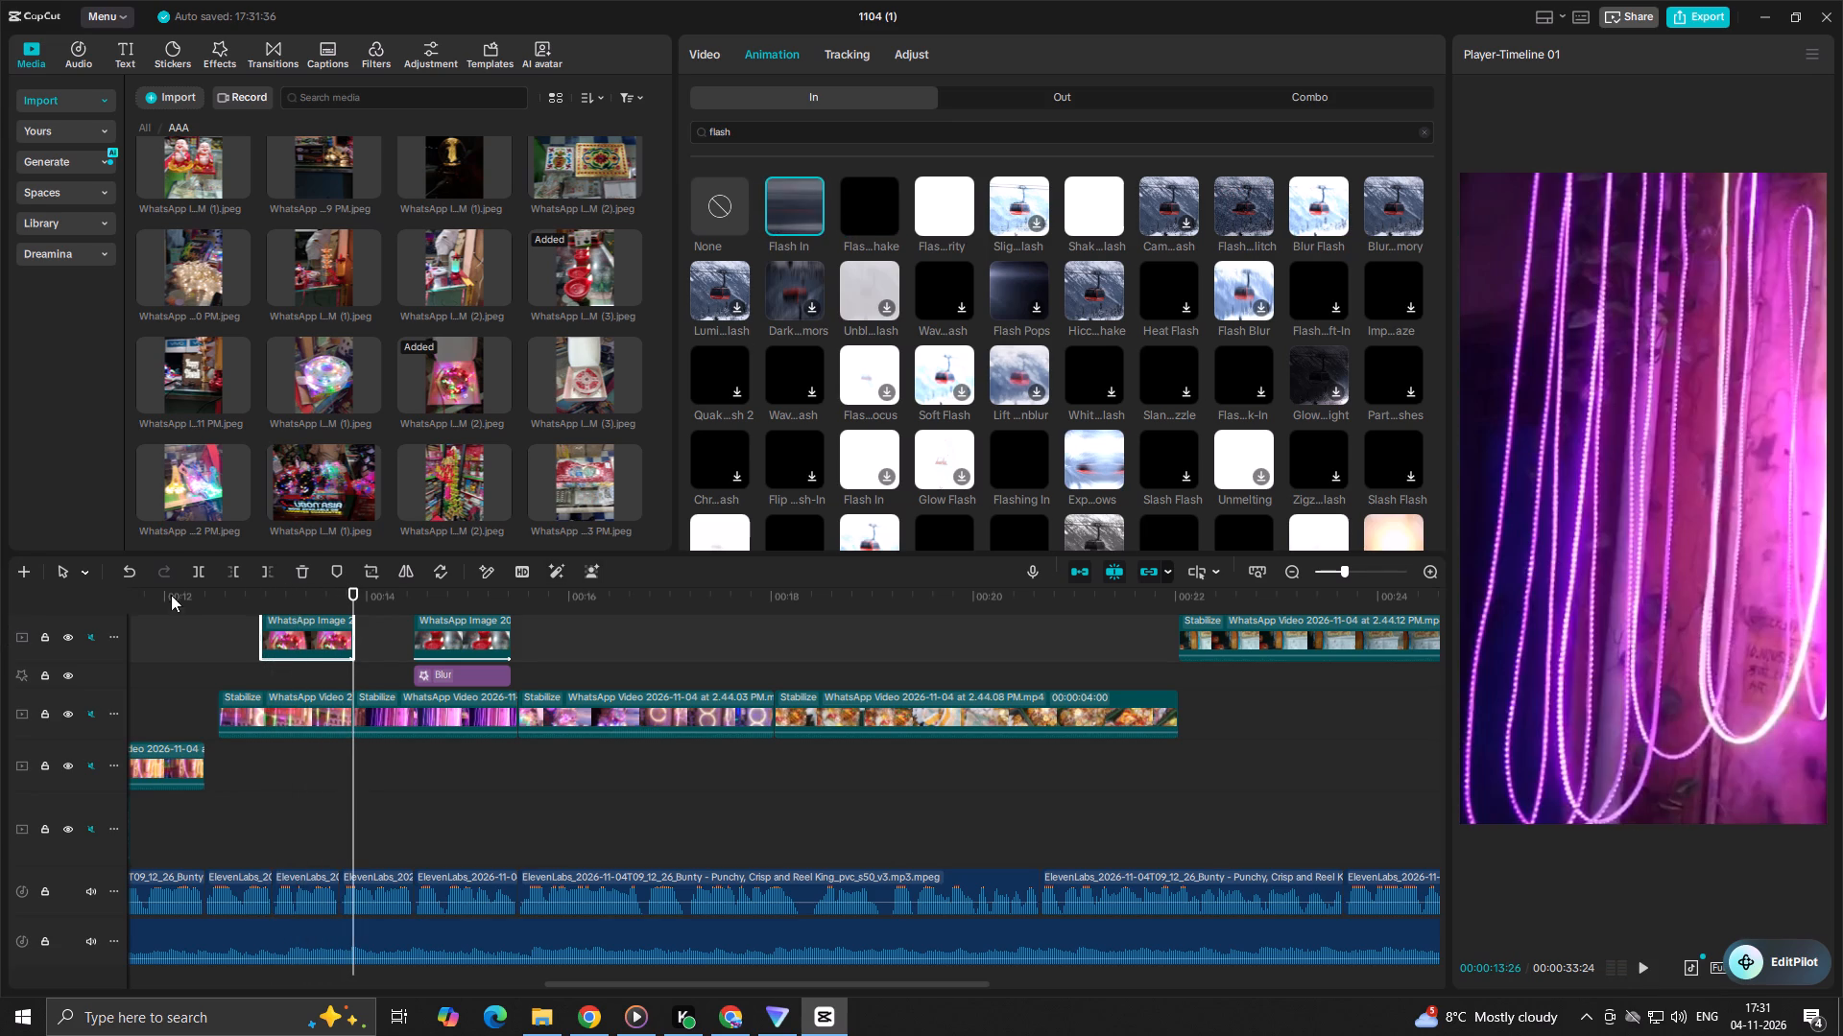
pyautogui.click(217, 638)
pyautogui.press('space')
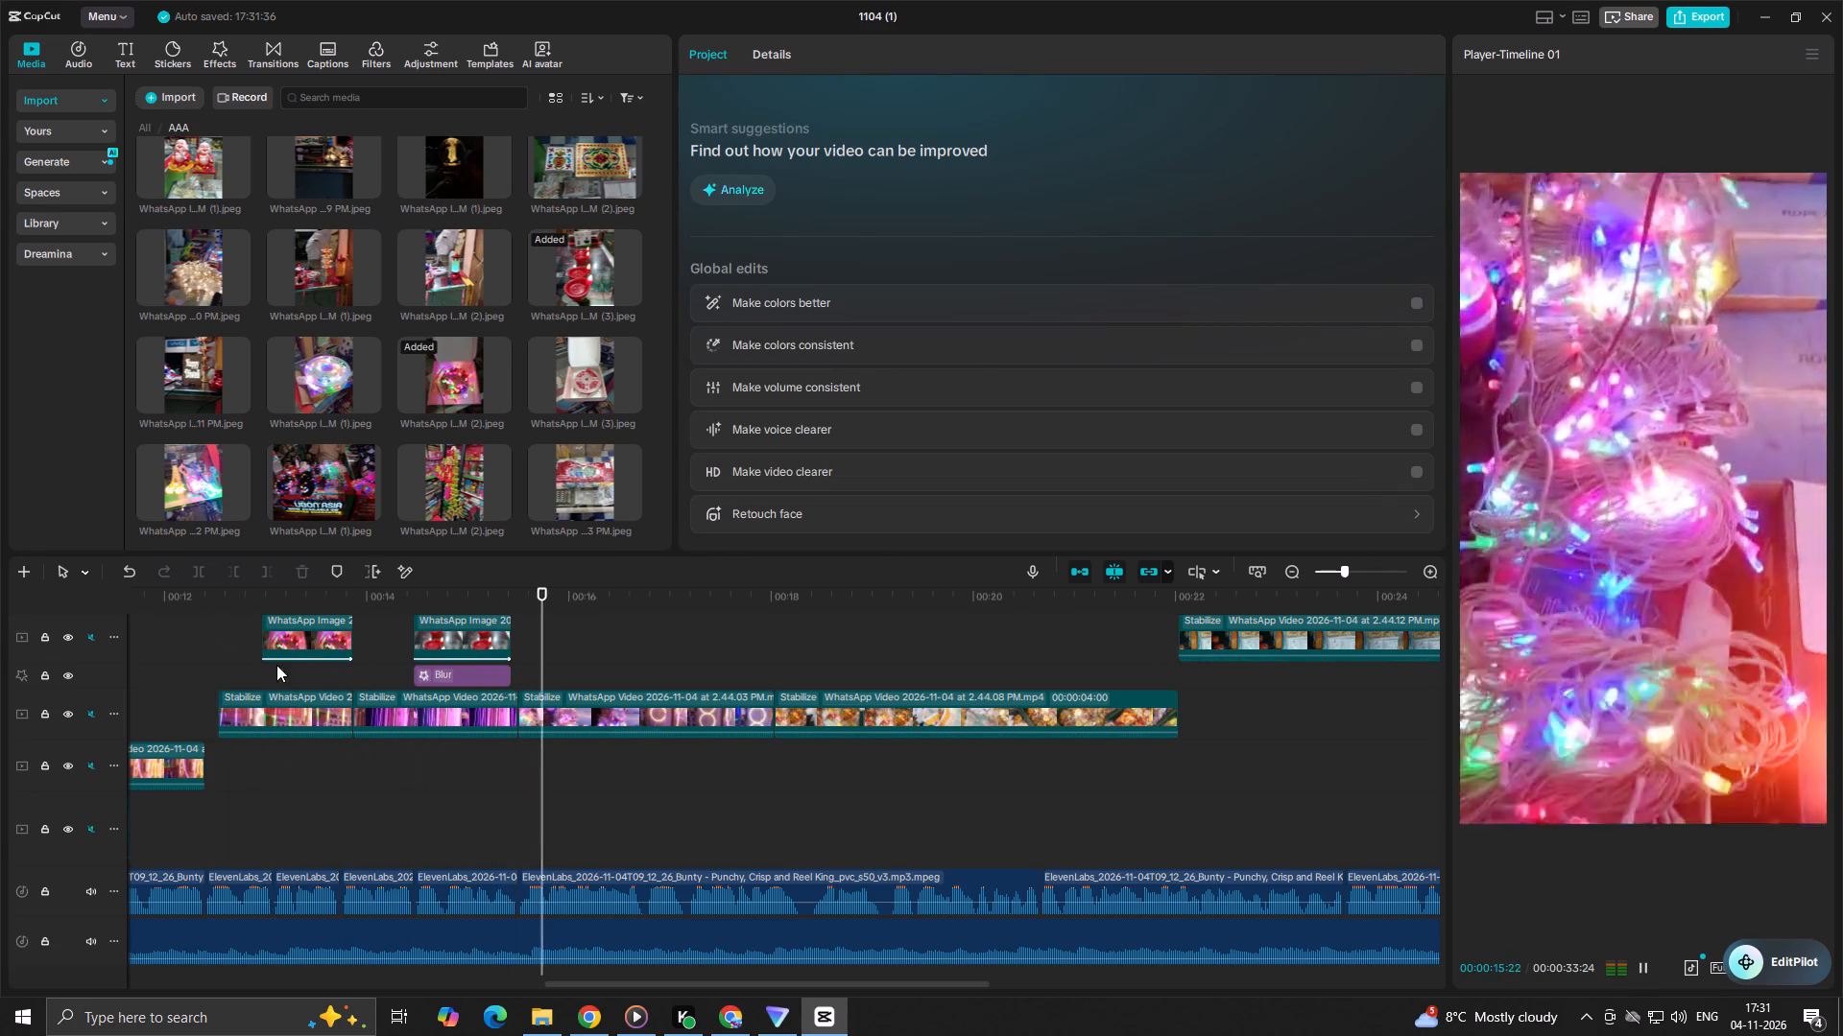
pyautogui.press('space')
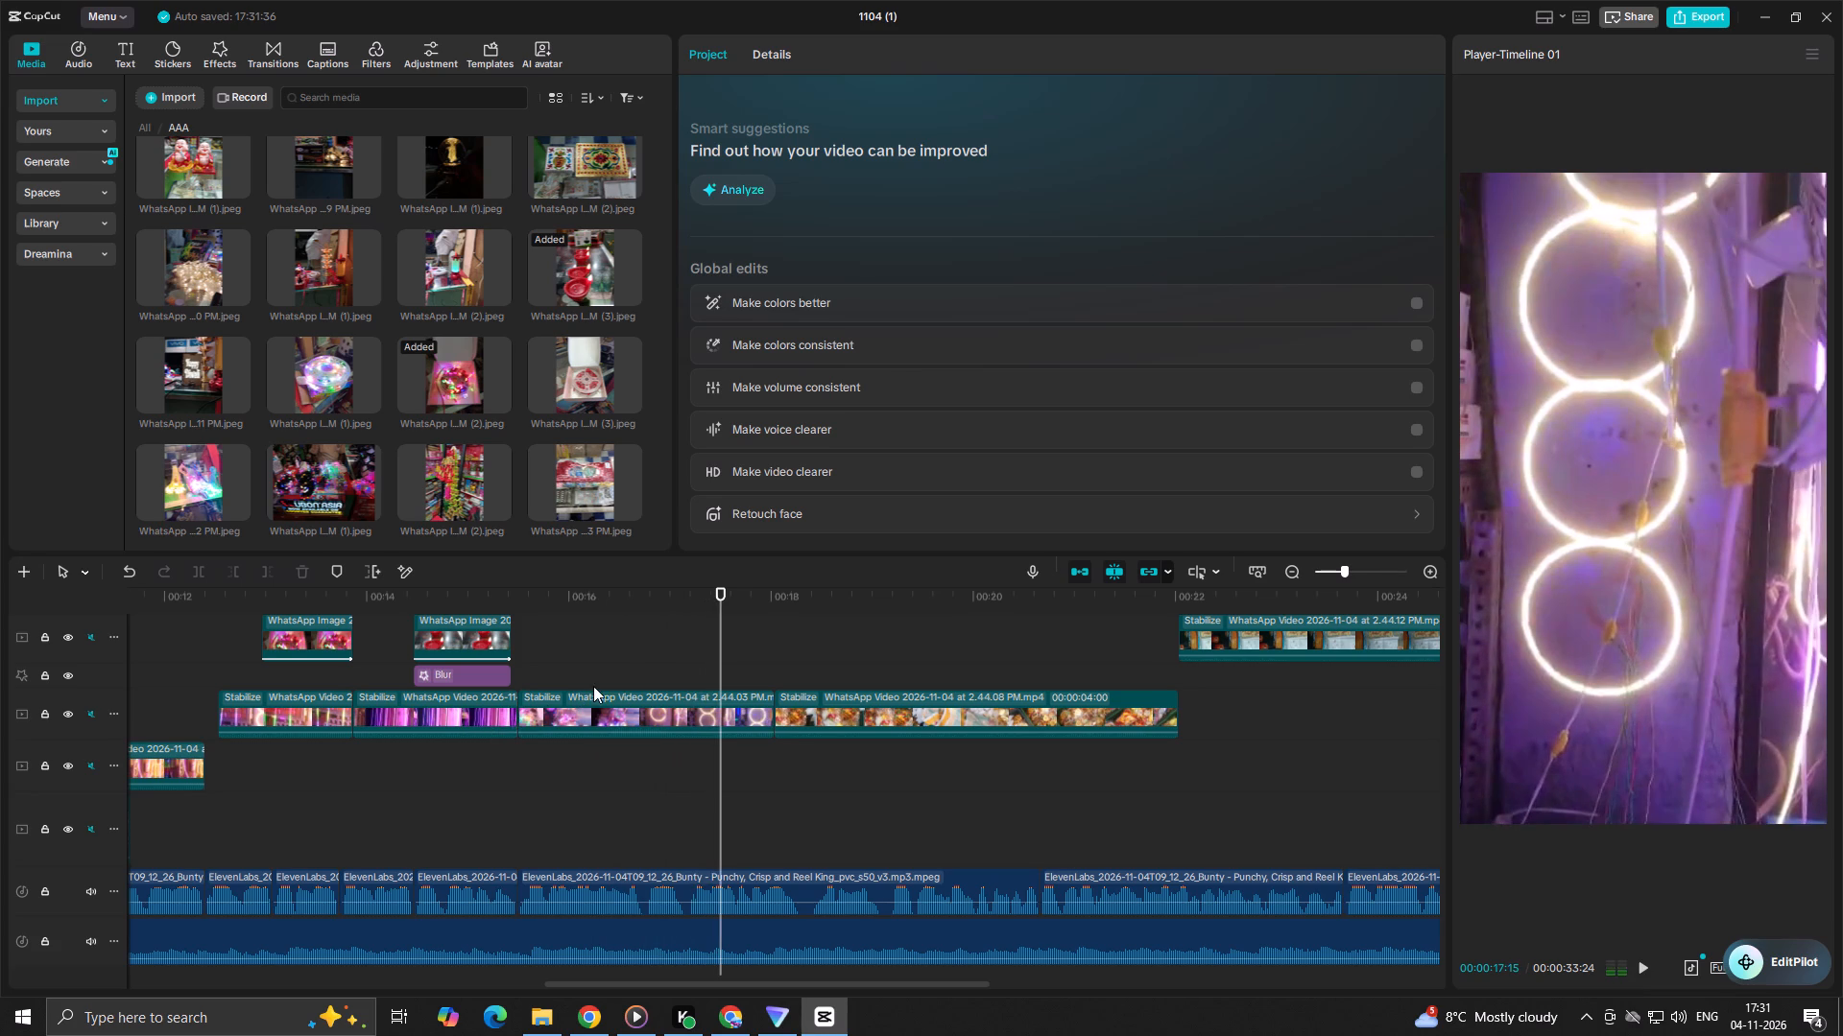
# Review the edit from about 11 s into the sky lantern clip, and replay the end of the gold decorations clip.
pyautogui.click(586, 659)
pyautogui.moveTo(586, 659); pyautogui.dragTo(780, 799)
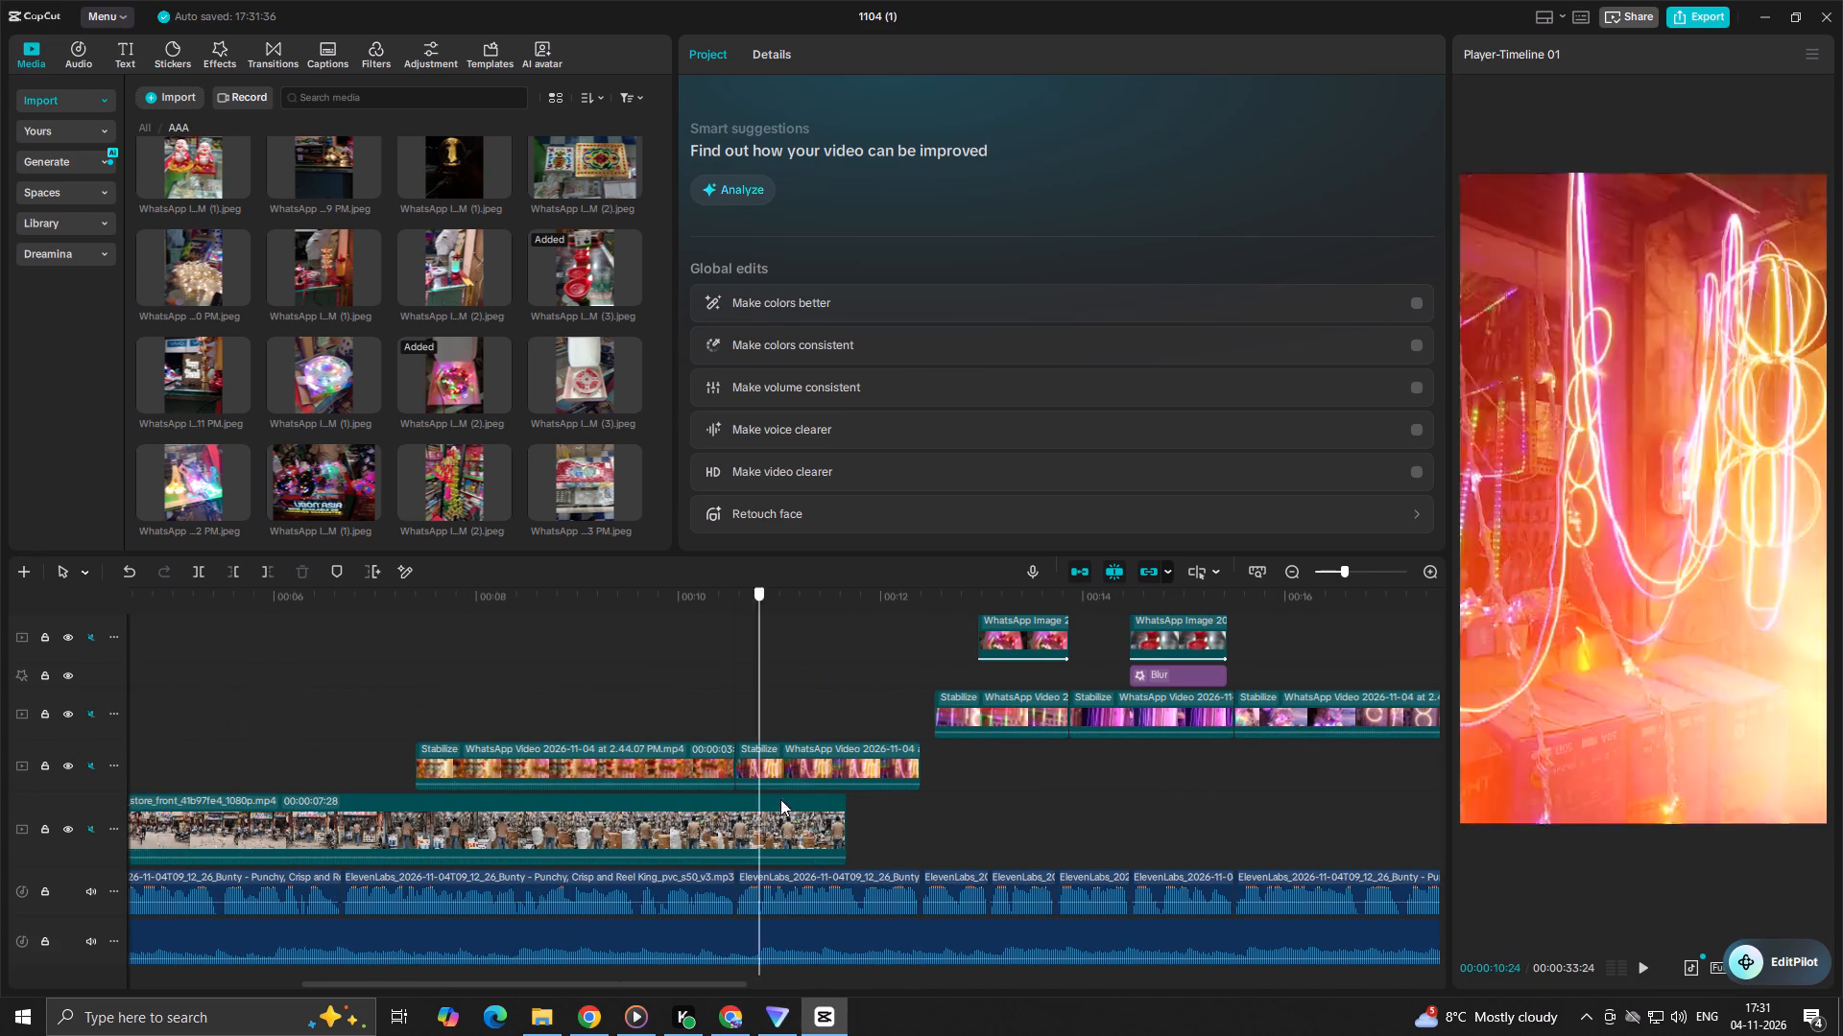
pyautogui.moveTo(780, 799); pyautogui.dragTo(814, 809)
pyautogui.press('space')
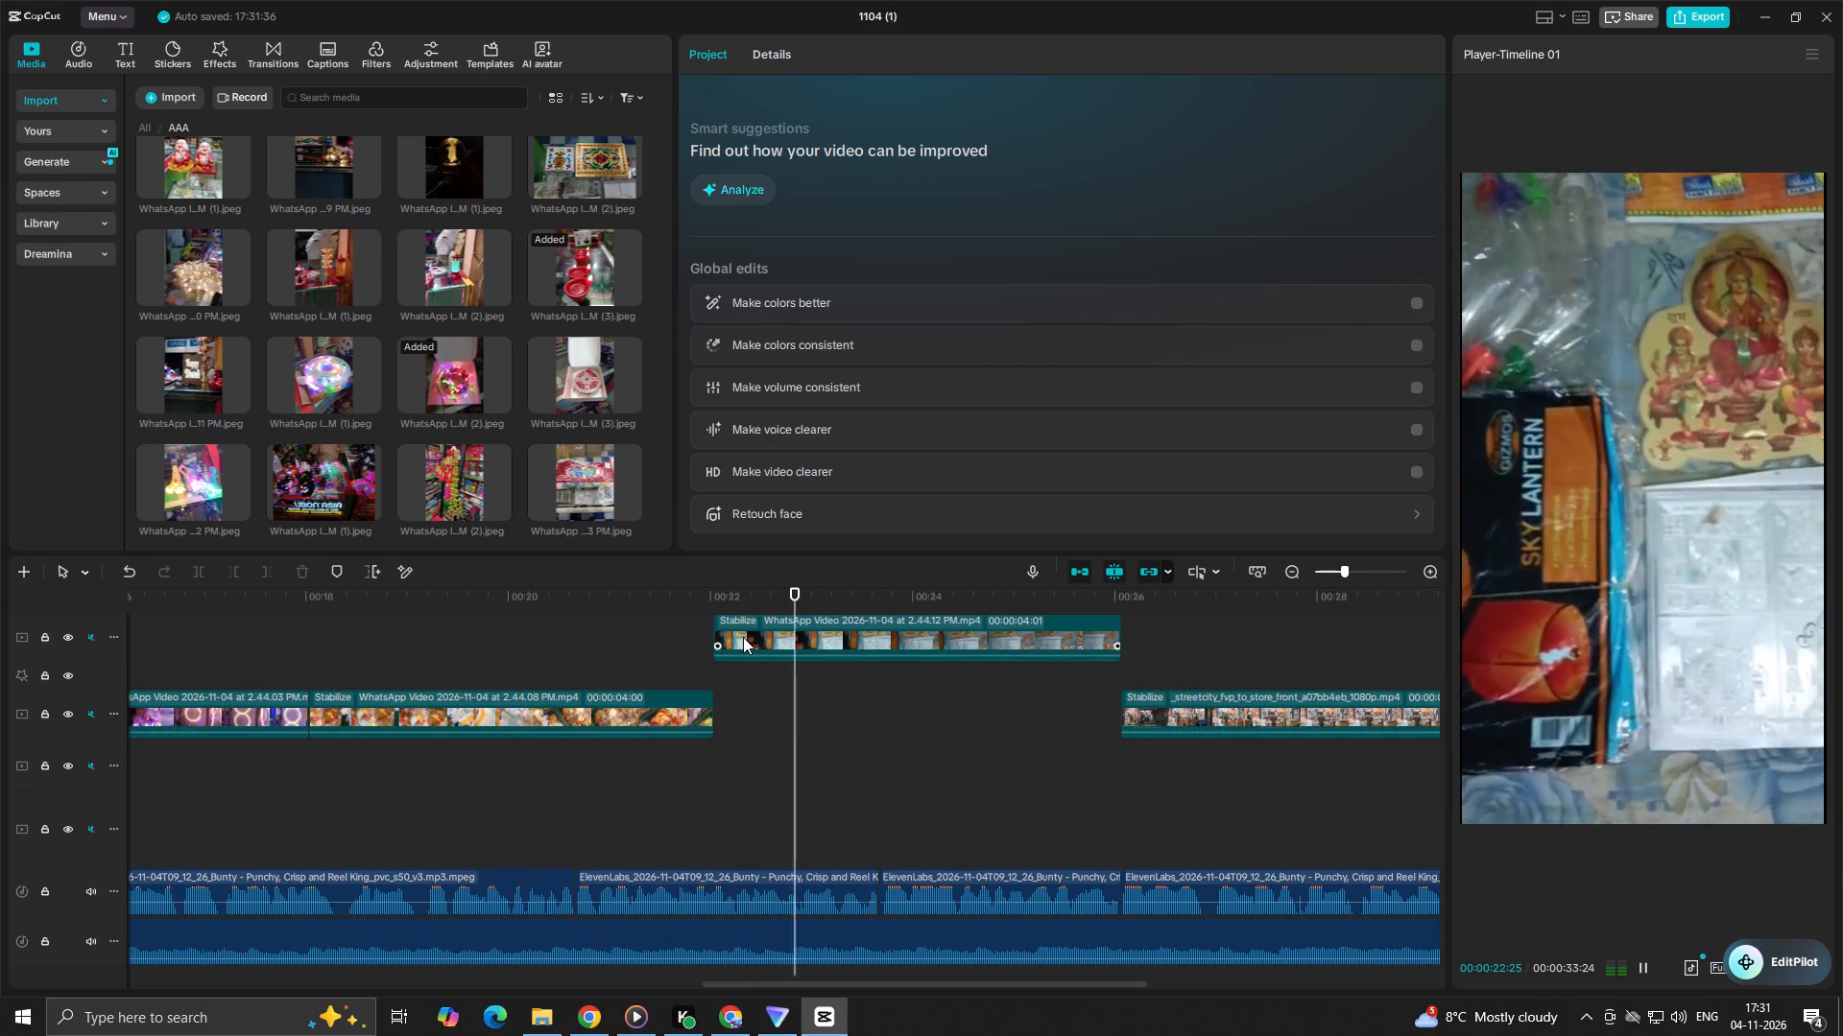
pyautogui.press('space')
pyautogui.click(516, 657)
pyautogui.press('space')
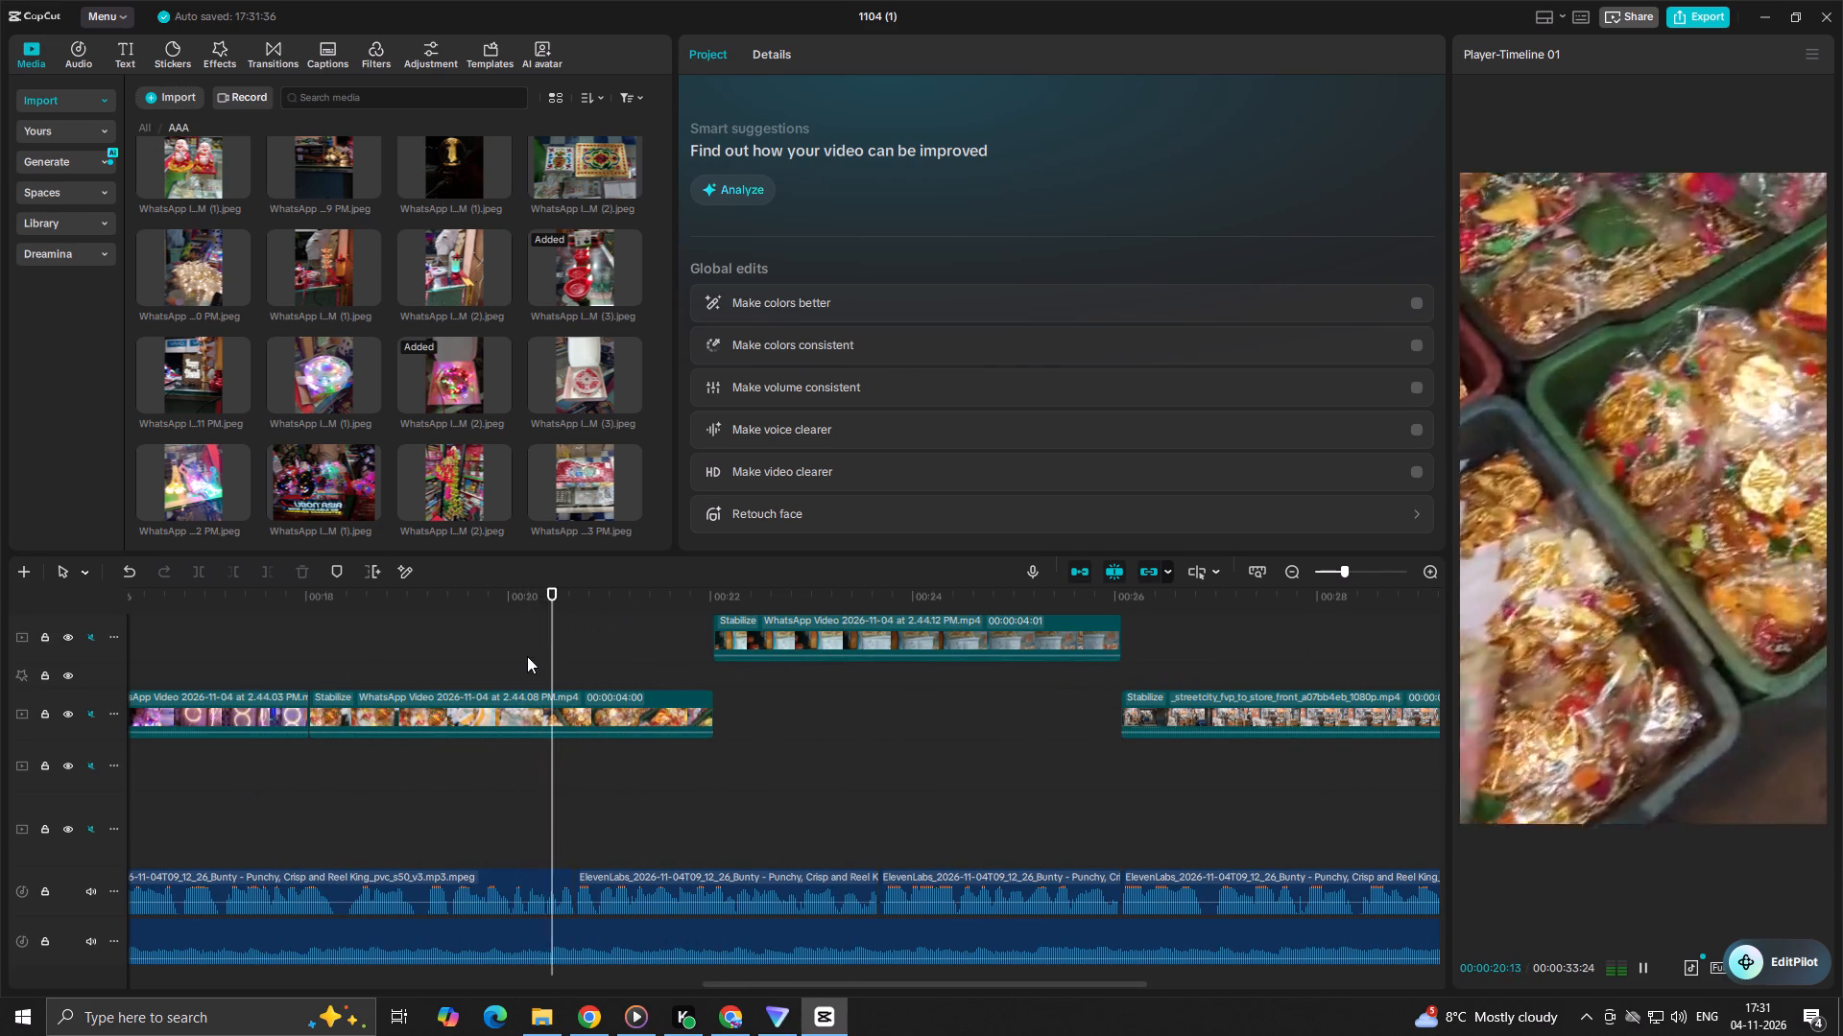
pyautogui.press('space')
# Move the sky lantern clip earlier to start at 20:24, extend it to a 5:02 duration, and play it through.
pyautogui.click(627, 710)
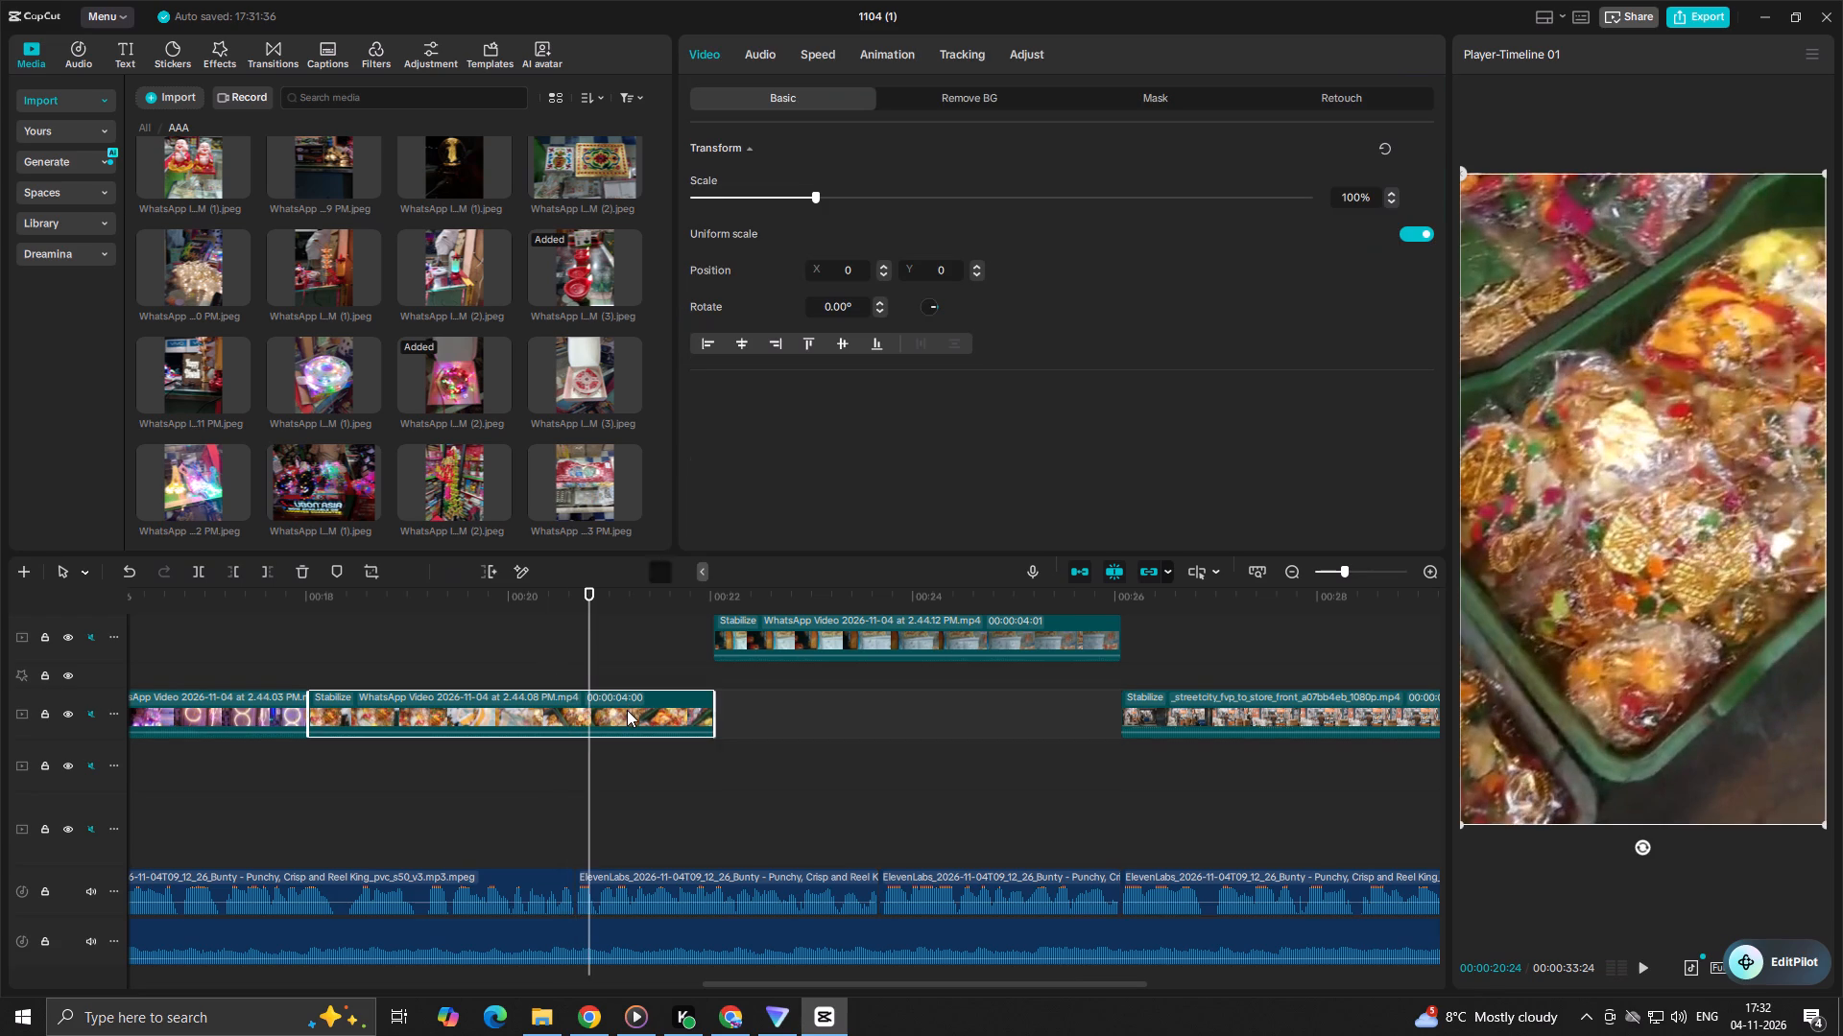
pyautogui.click(740, 633)
pyautogui.moveTo(733, 633); pyautogui.dragTo(611, 658)
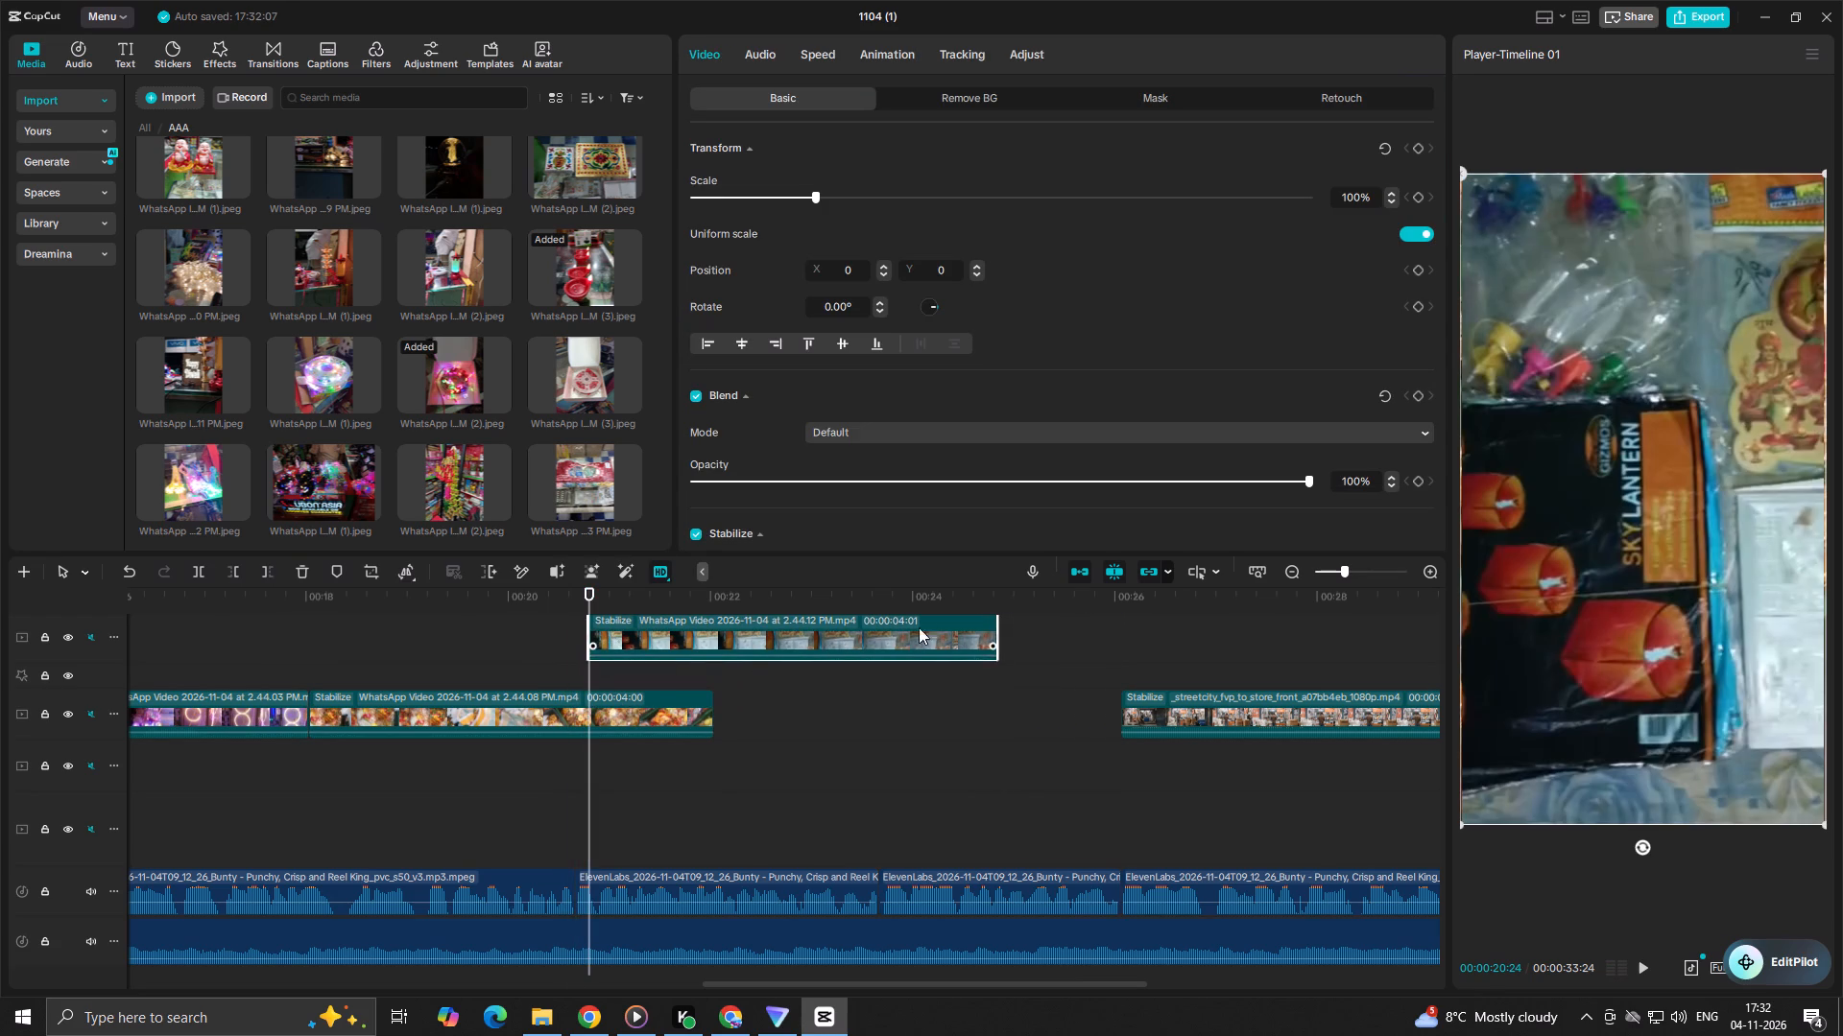
pyautogui.moveTo(994, 629); pyautogui.dragTo(1120, 639)
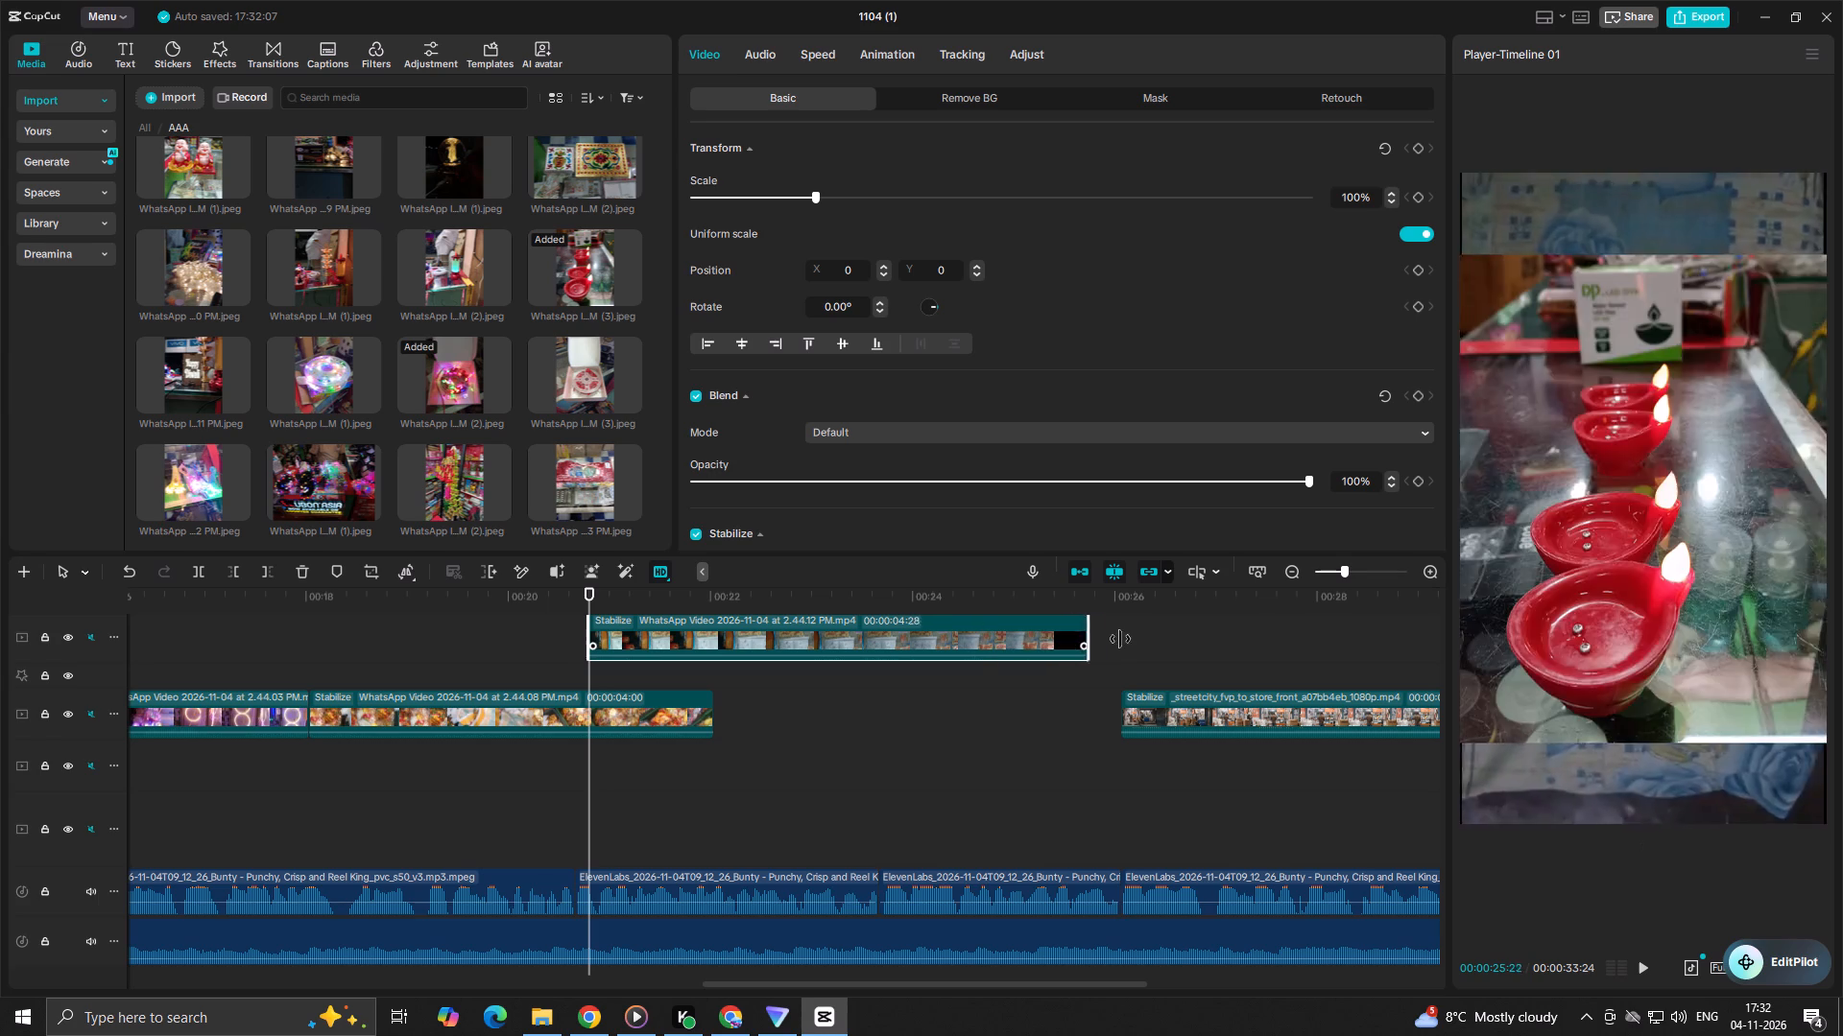
pyautogui.moveTo(1120, 639); pyautogui.dragTo(1144, 645)
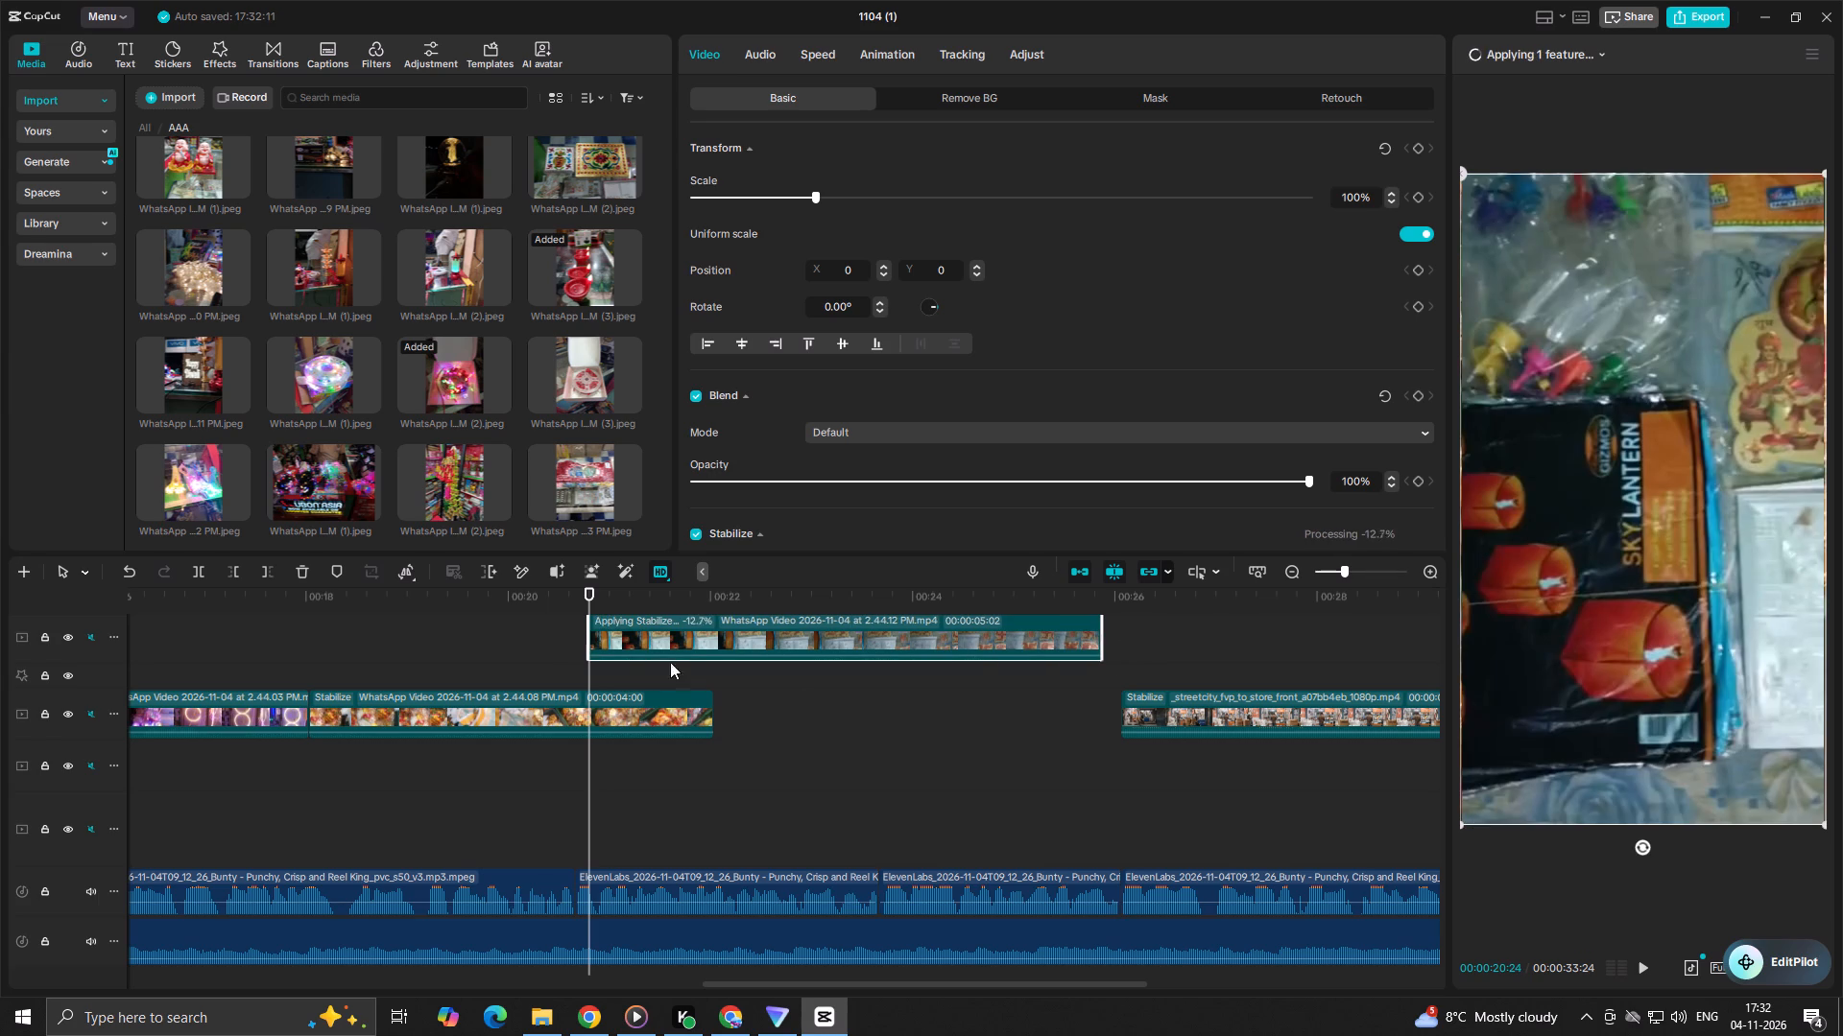
pyautogui.click(557, 665)
pyautogui.press('space')
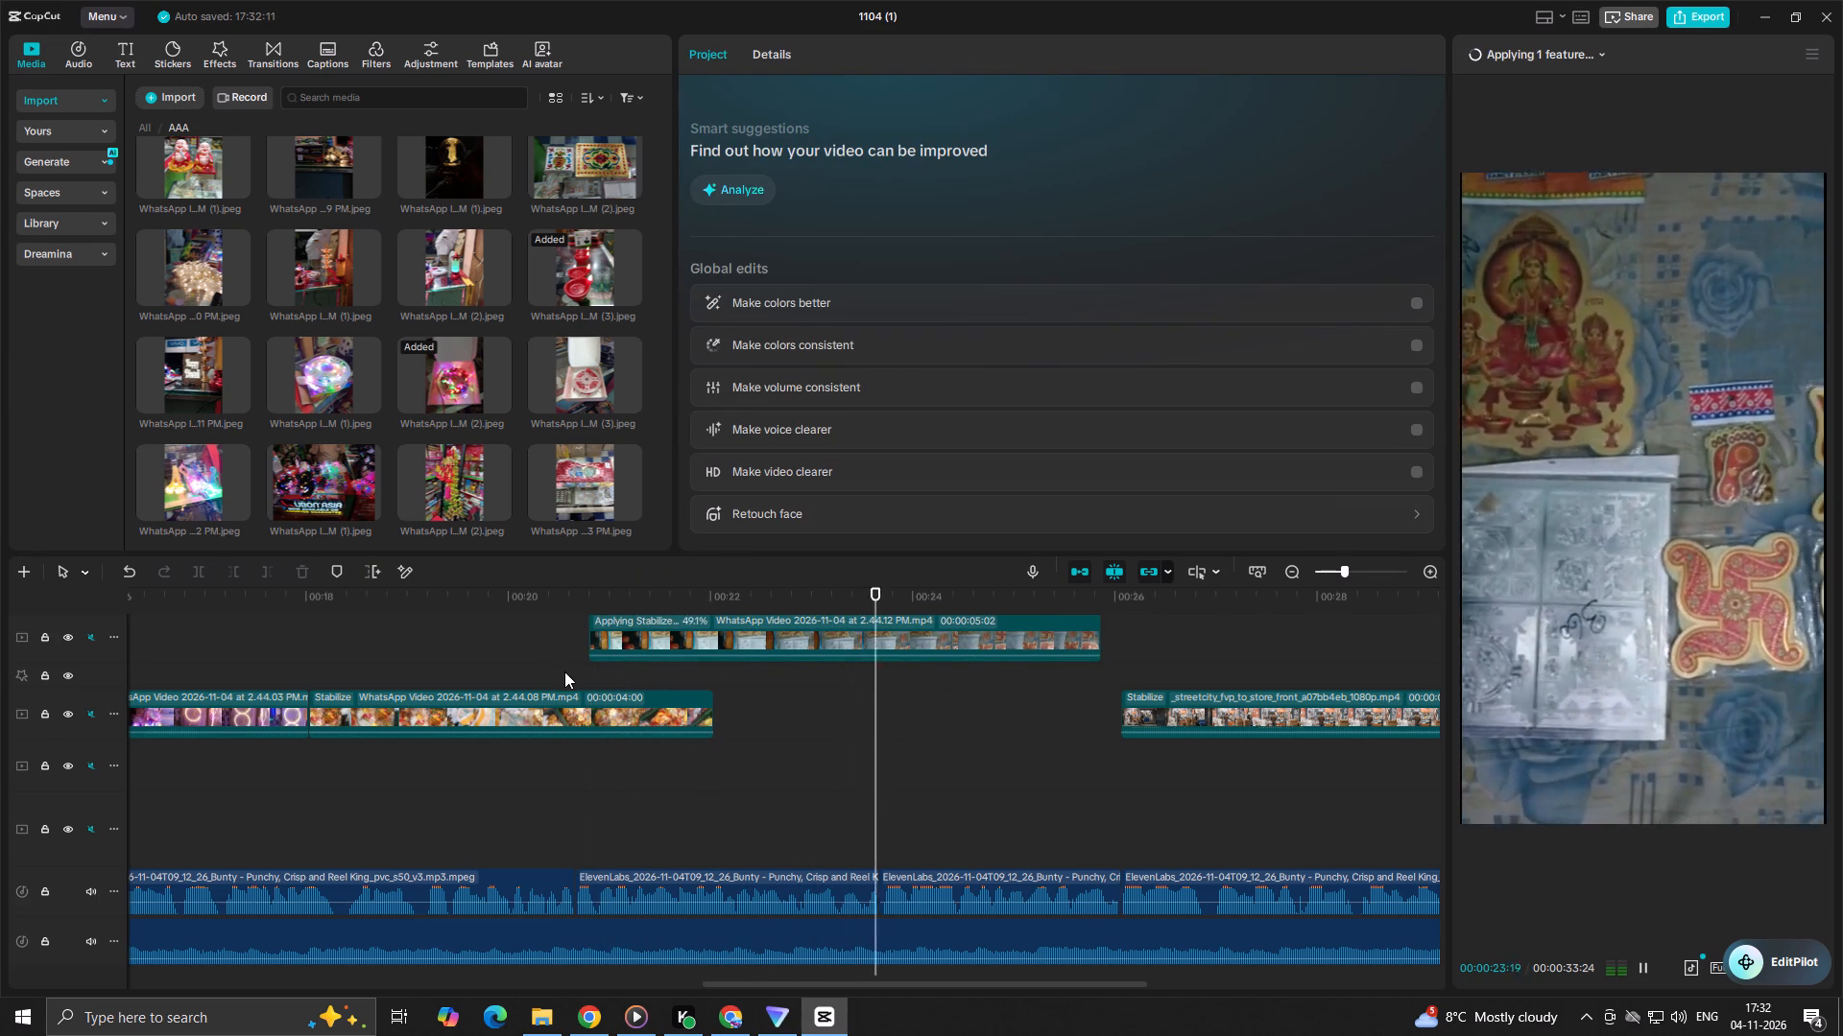
pyautogui.press('space')
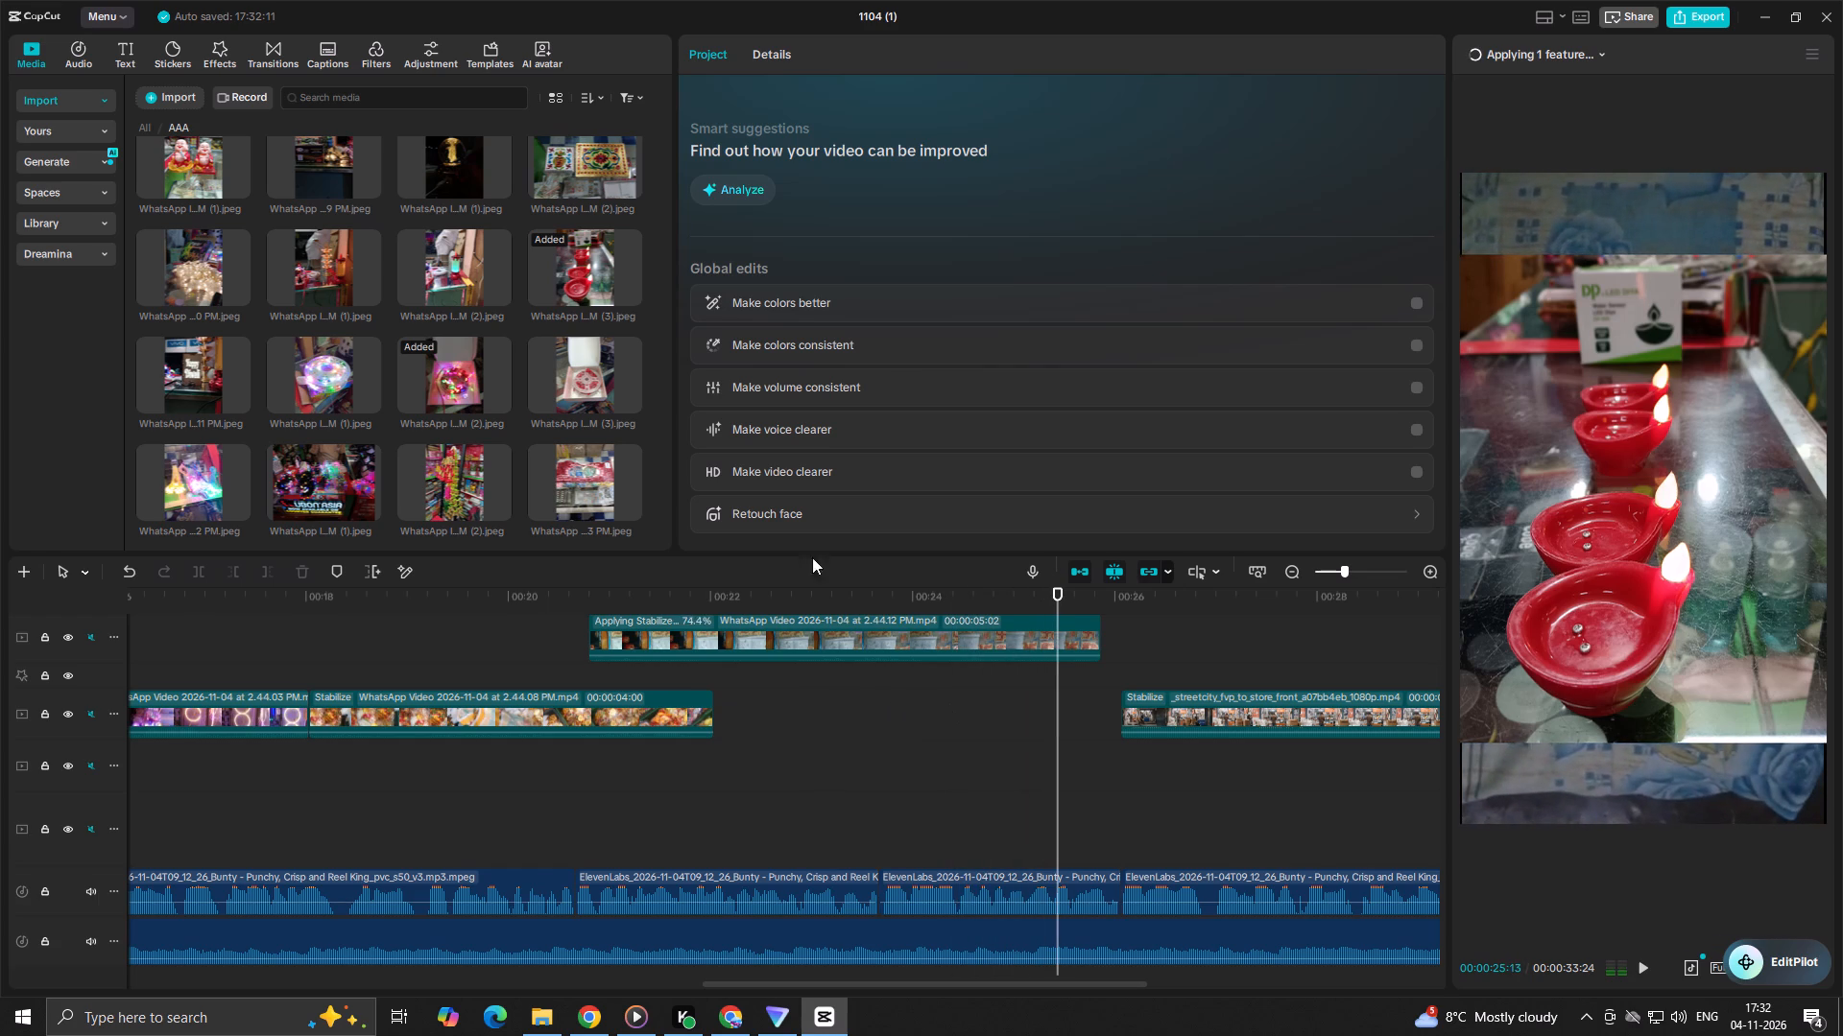
# Place the glowing globe photo on a new track above the sky lantern clip, starting at about 23 s.
pyautogui.click(448, 176)
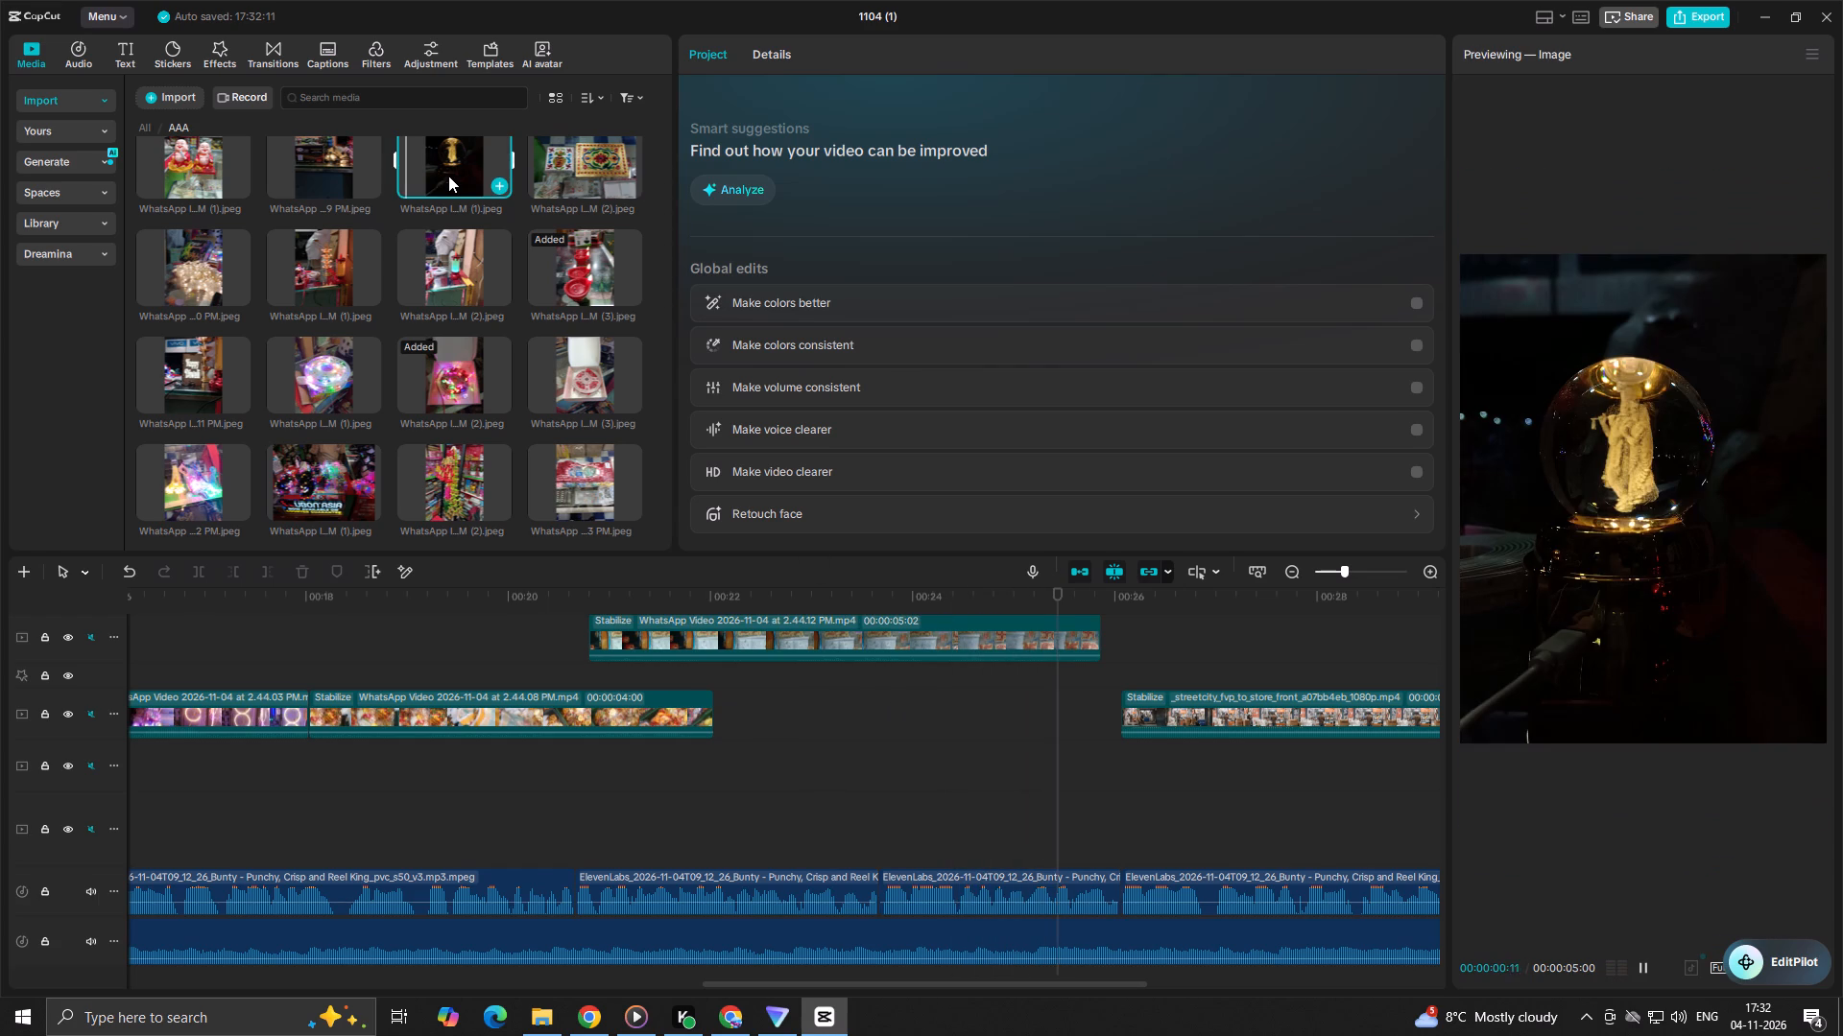
pyautogui.moveTo(448, 176); pyautogui.dragTo(940, 765)
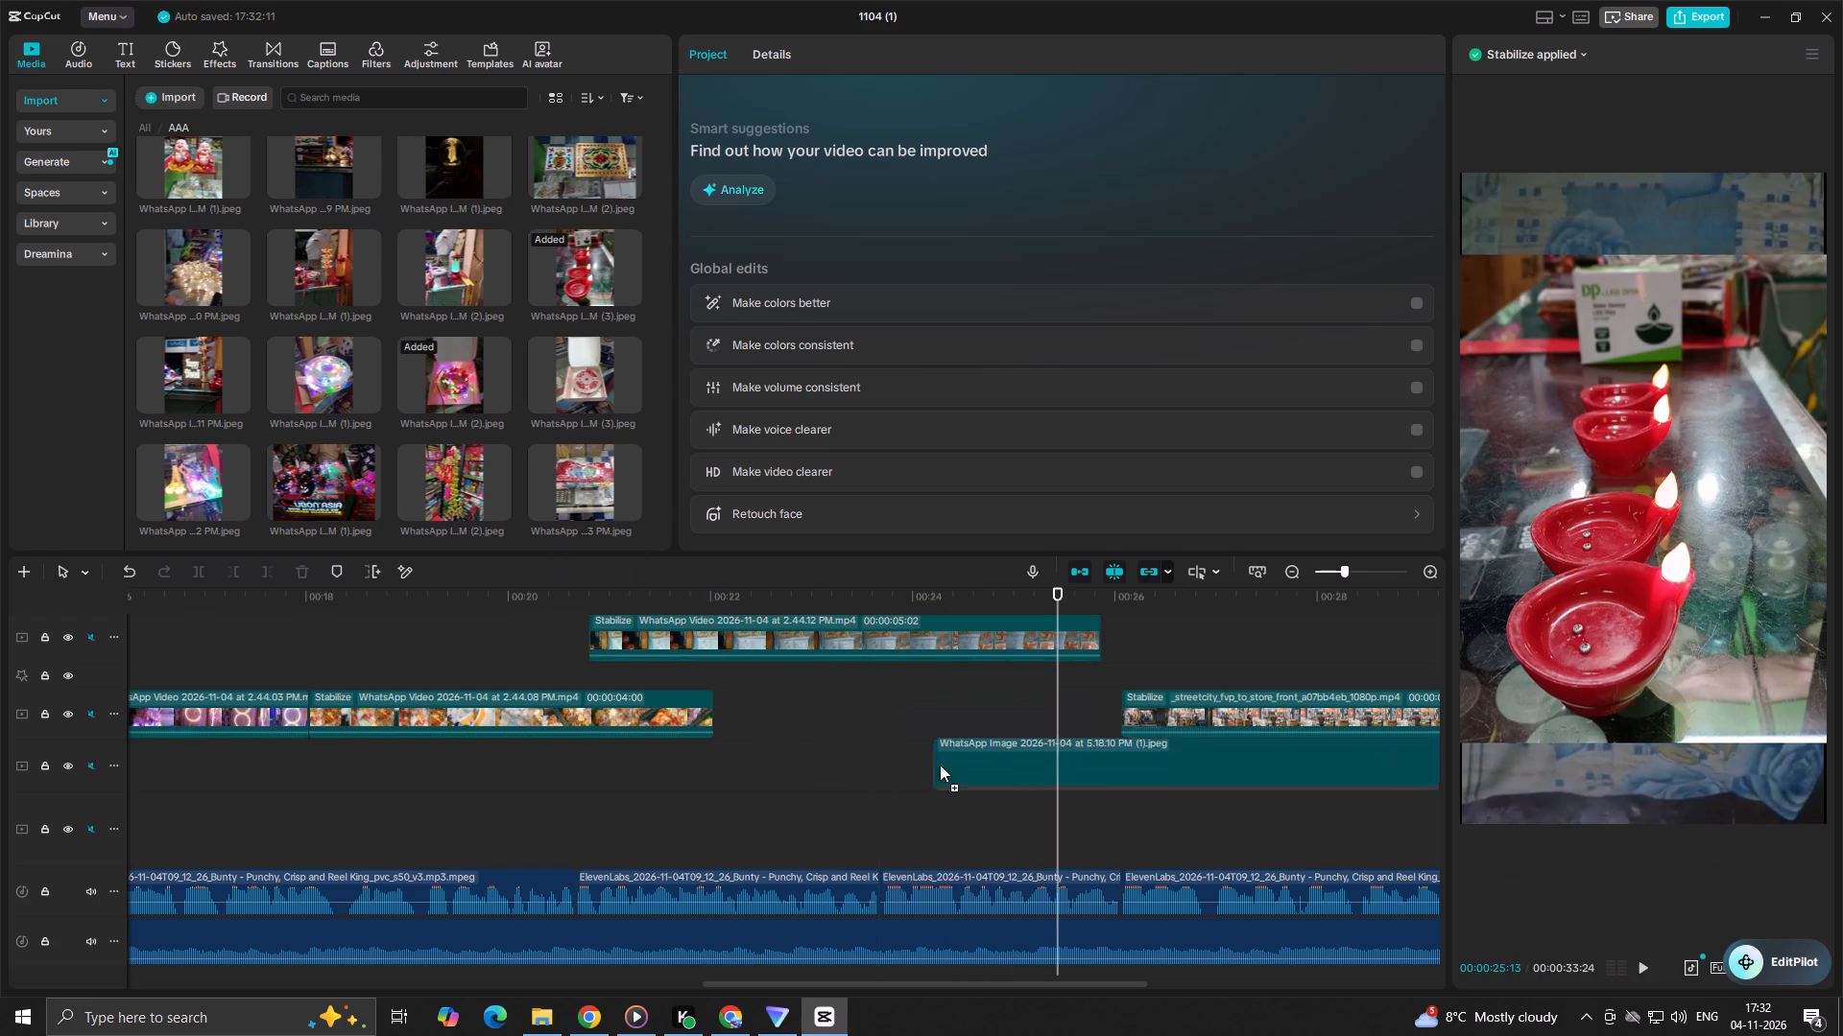
pyautogui.moveTo(940, 765); pyautogui.dragTo(859, 612)
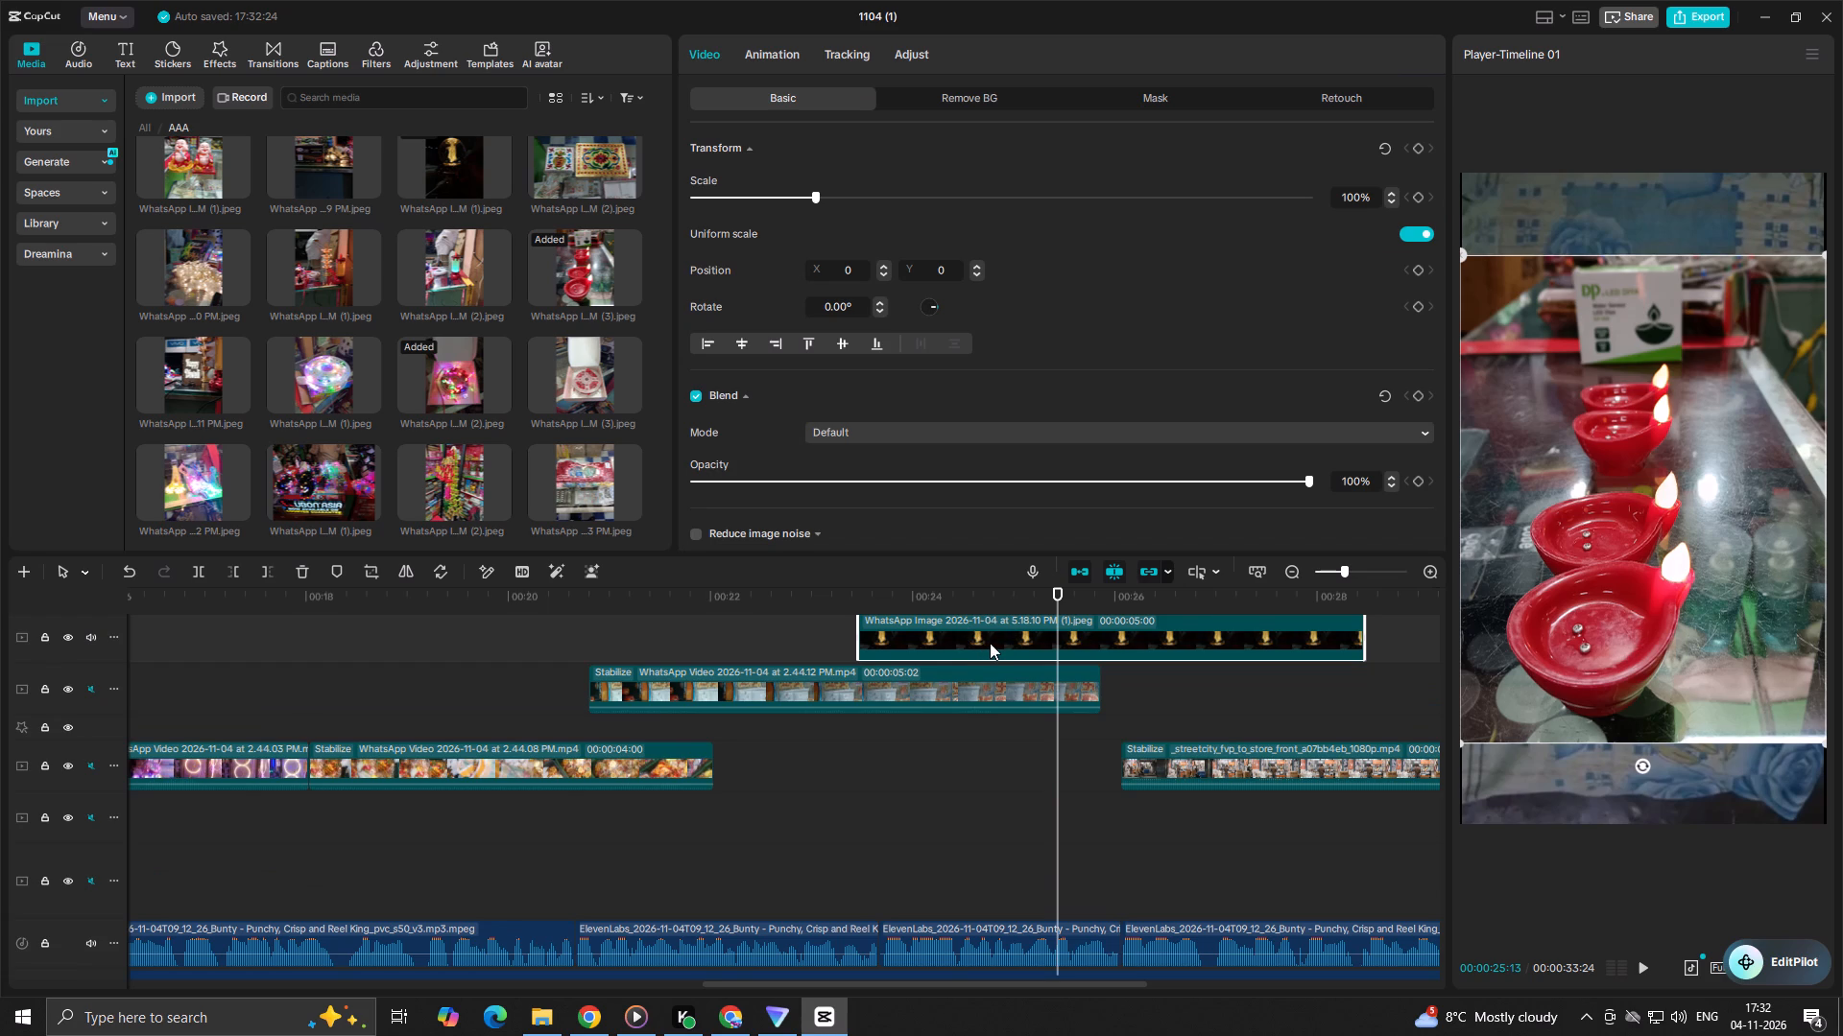
# Play the start of the sky lantern clip over the gold decorations clip and select the lantern clip at about 21:19.
pyautogui.click(572, 672)
pyautogui.press('space')
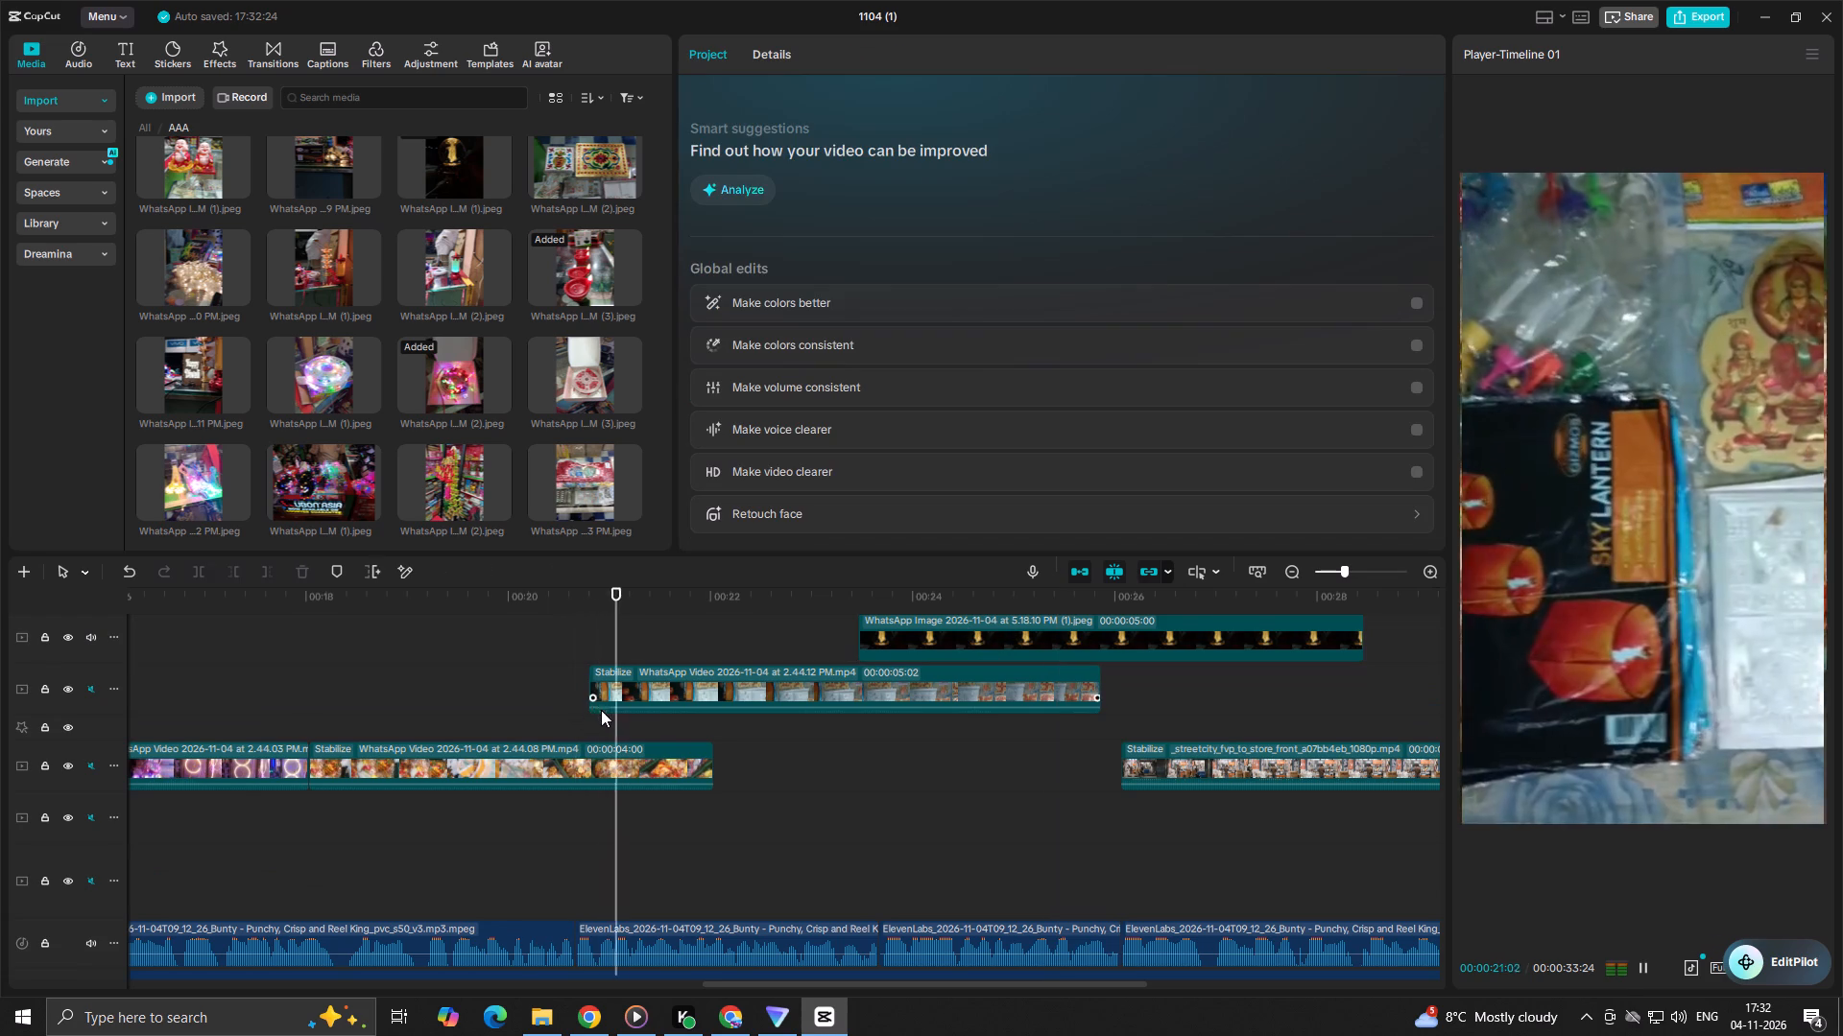
pyautogui.press('space')
pyautogui.click(673, 751)
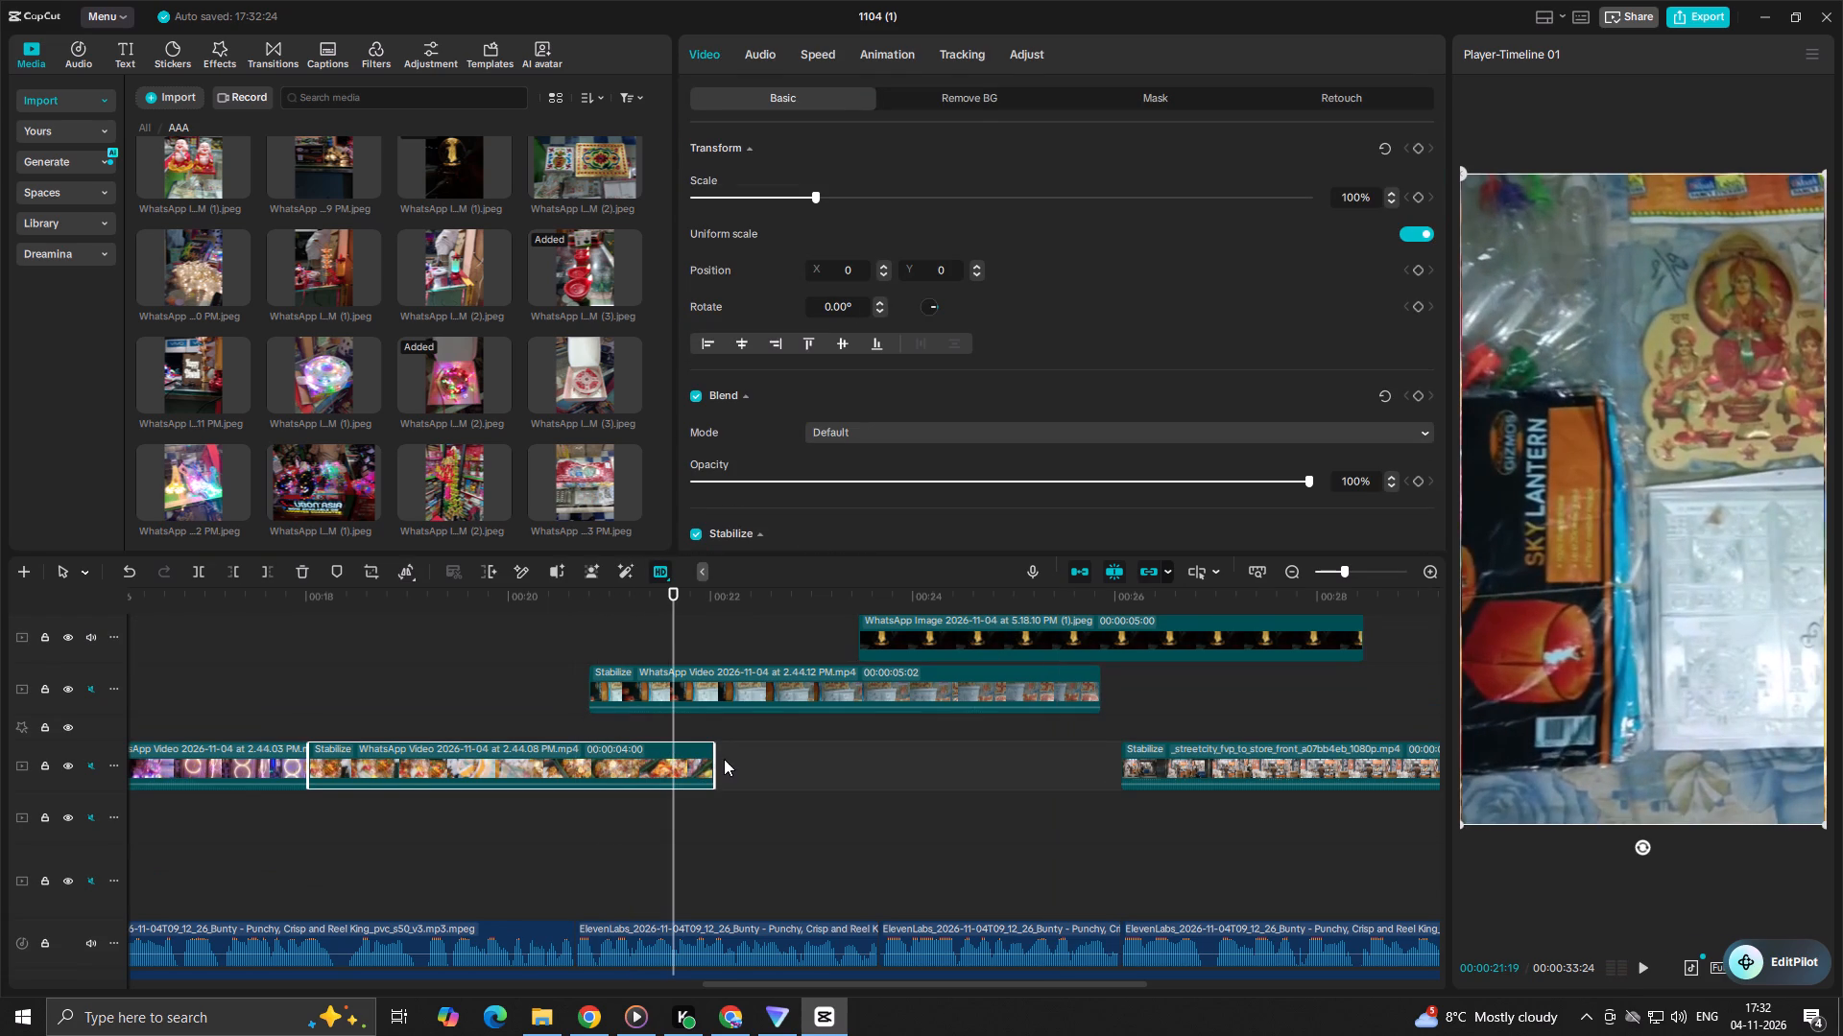
pyautogui.click(665, 678)
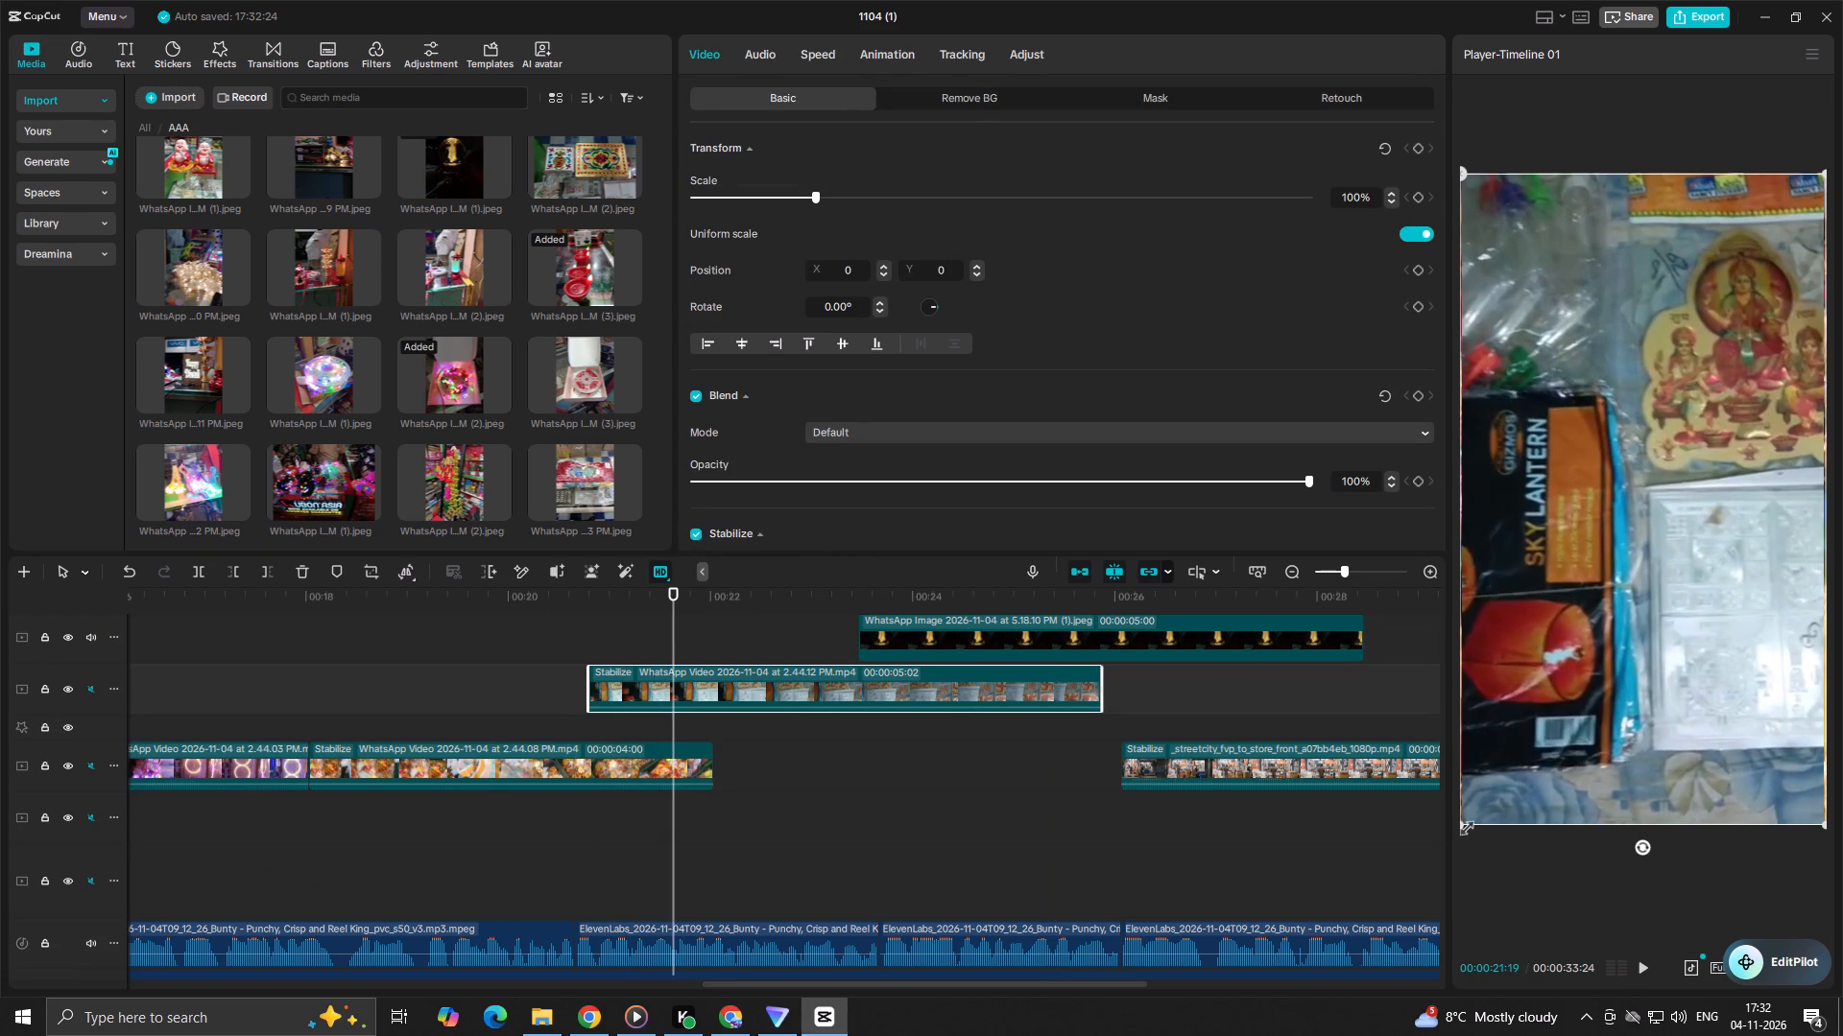
# Enlarge the sky lantern clip to 104% scale in the frame.
pyautogui.moveTo(1465, 824); pyautogui.dragTo(1450, 841)
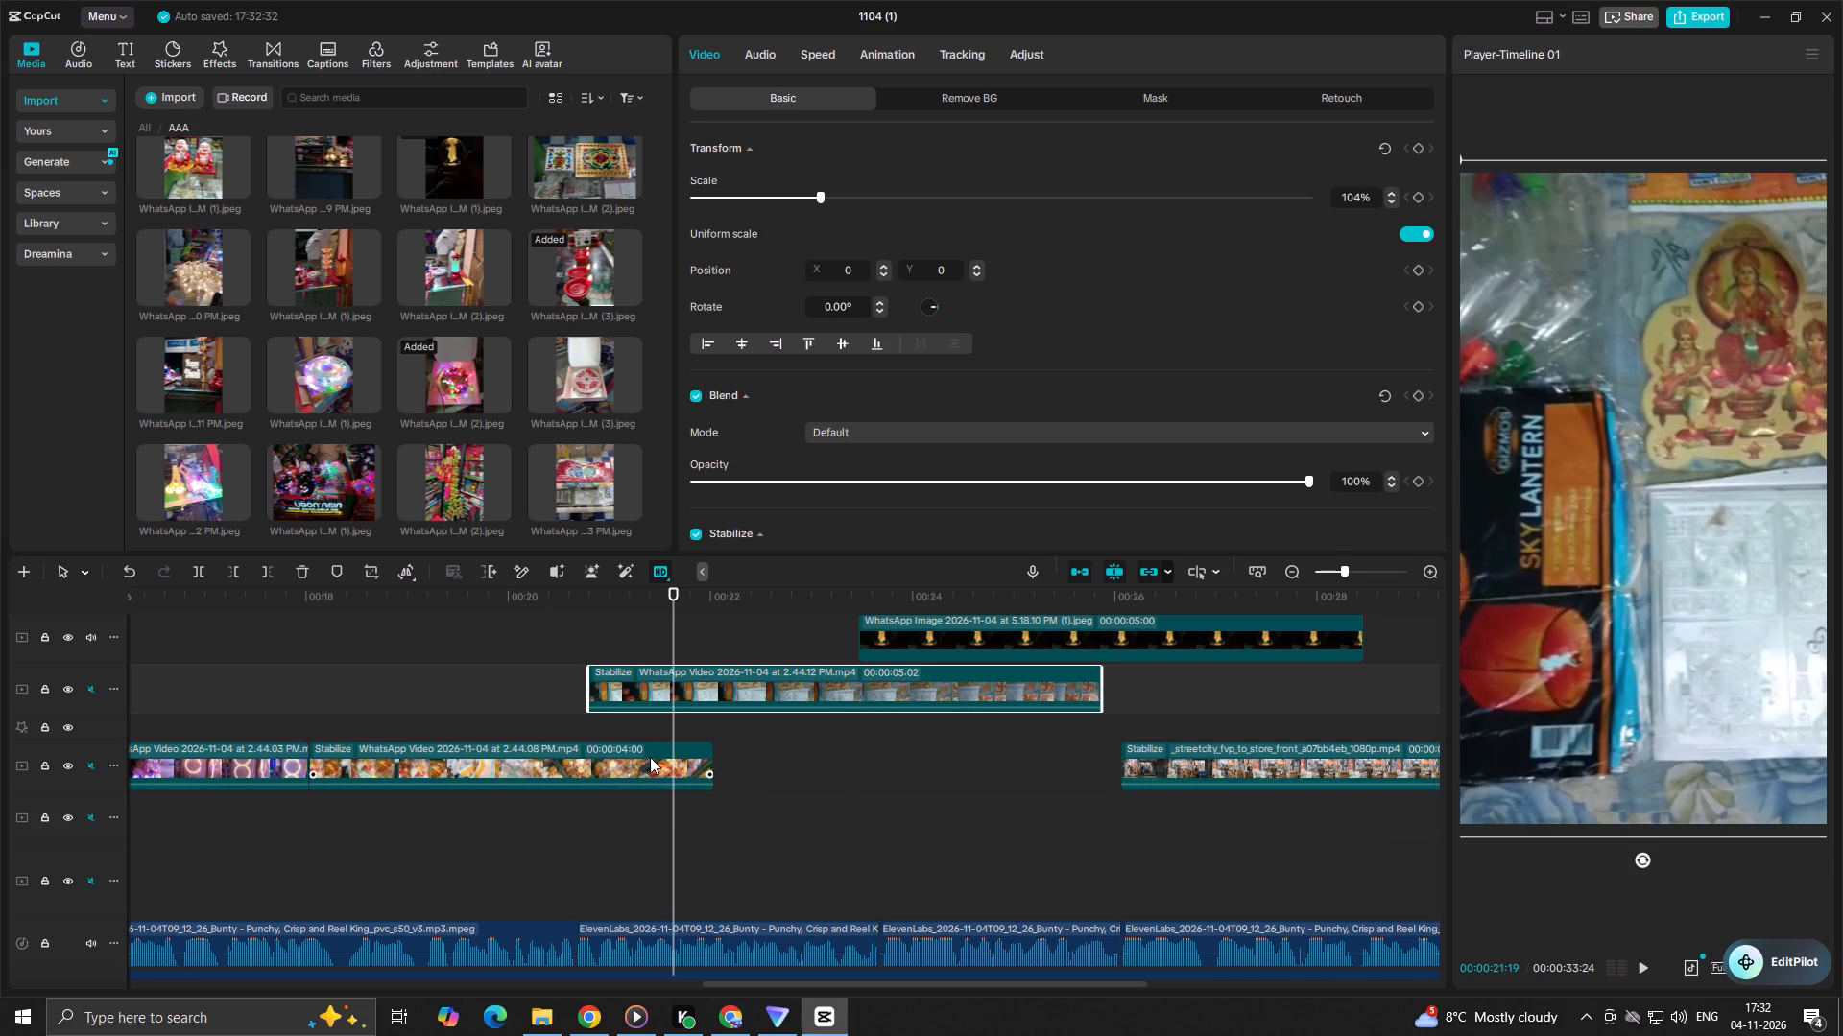
# Trim the end of the gold decorations clip back to where the sky lantern clip starts.
pyautogui.click(650, 757)
pyautogui.moveTo(718, 763); pyautogui.dragTo(596, 802)
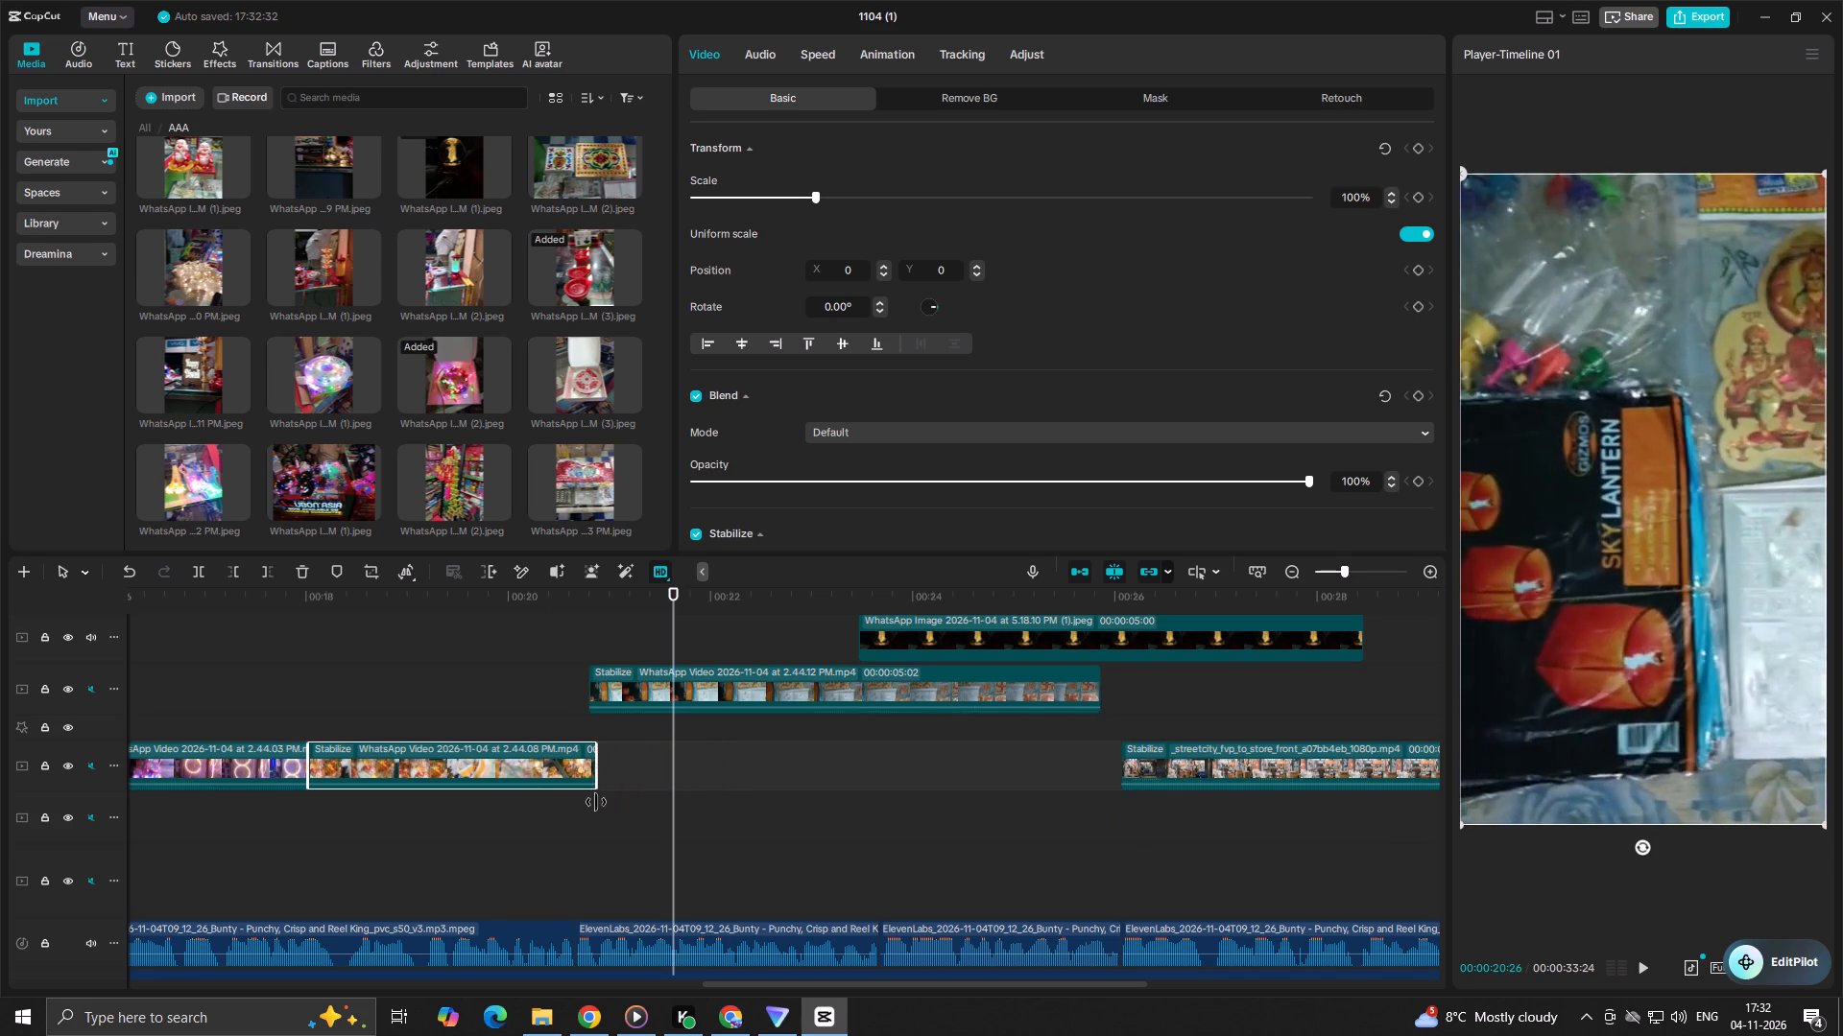
pyautogui.moveTo(596, 802); pyautogui.dragTo(589, 807)
# Play from just before the sky lantern clip into the glowing globe photo, stopping at about 24:08.
pyautogui.click(557, 697)
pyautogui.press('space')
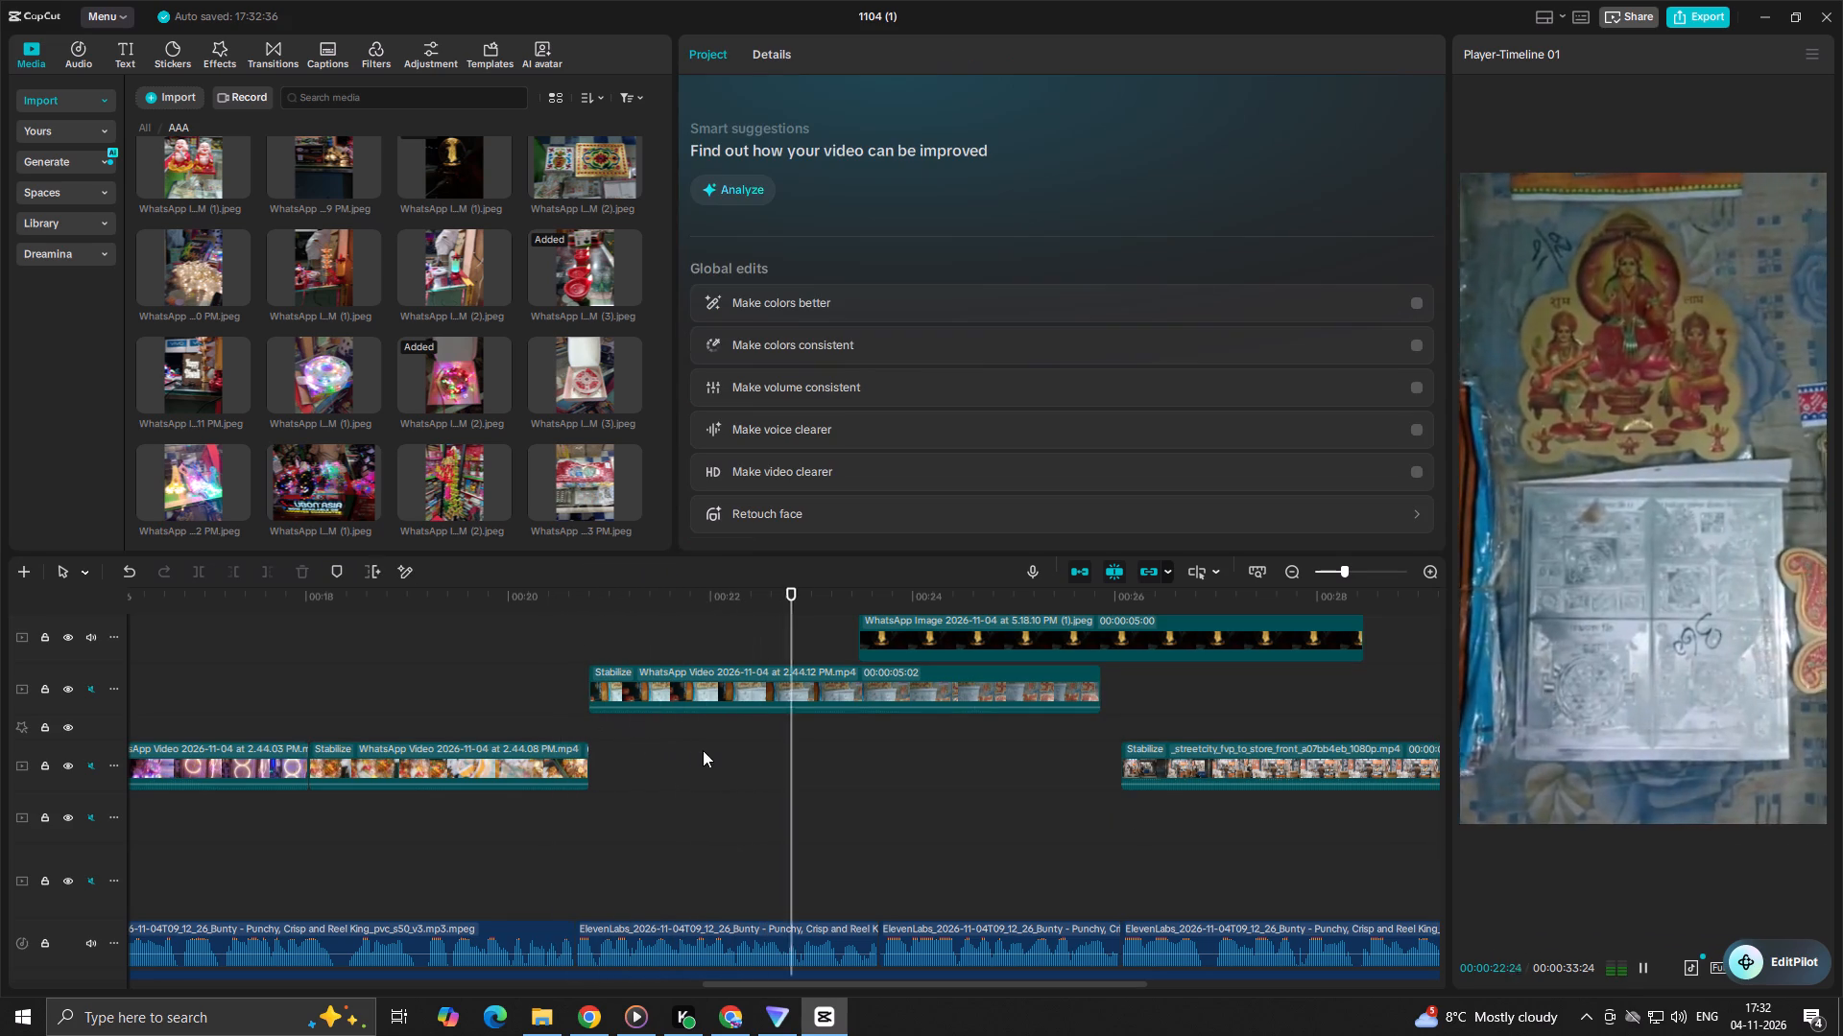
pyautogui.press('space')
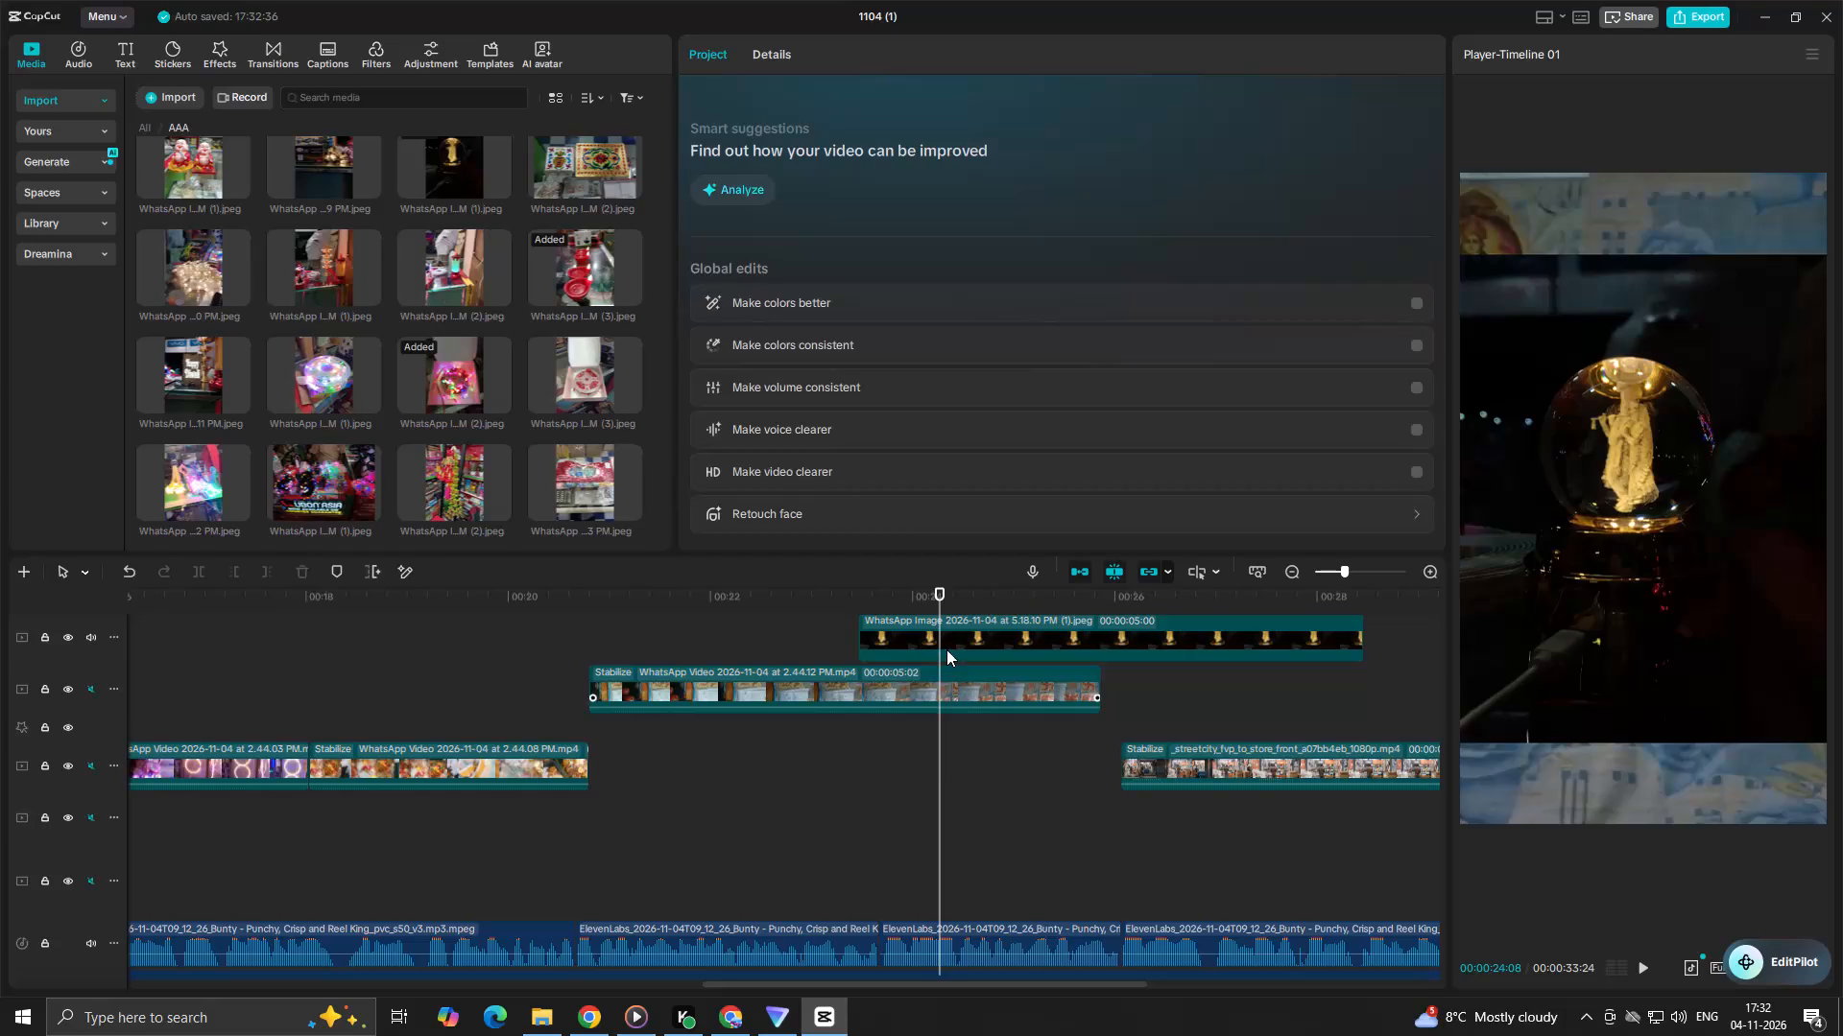
# Scale the glowing globe photo to 156% so it fills the frame and shift it horizontally to X 167.
pyautogui.click(945, 645)
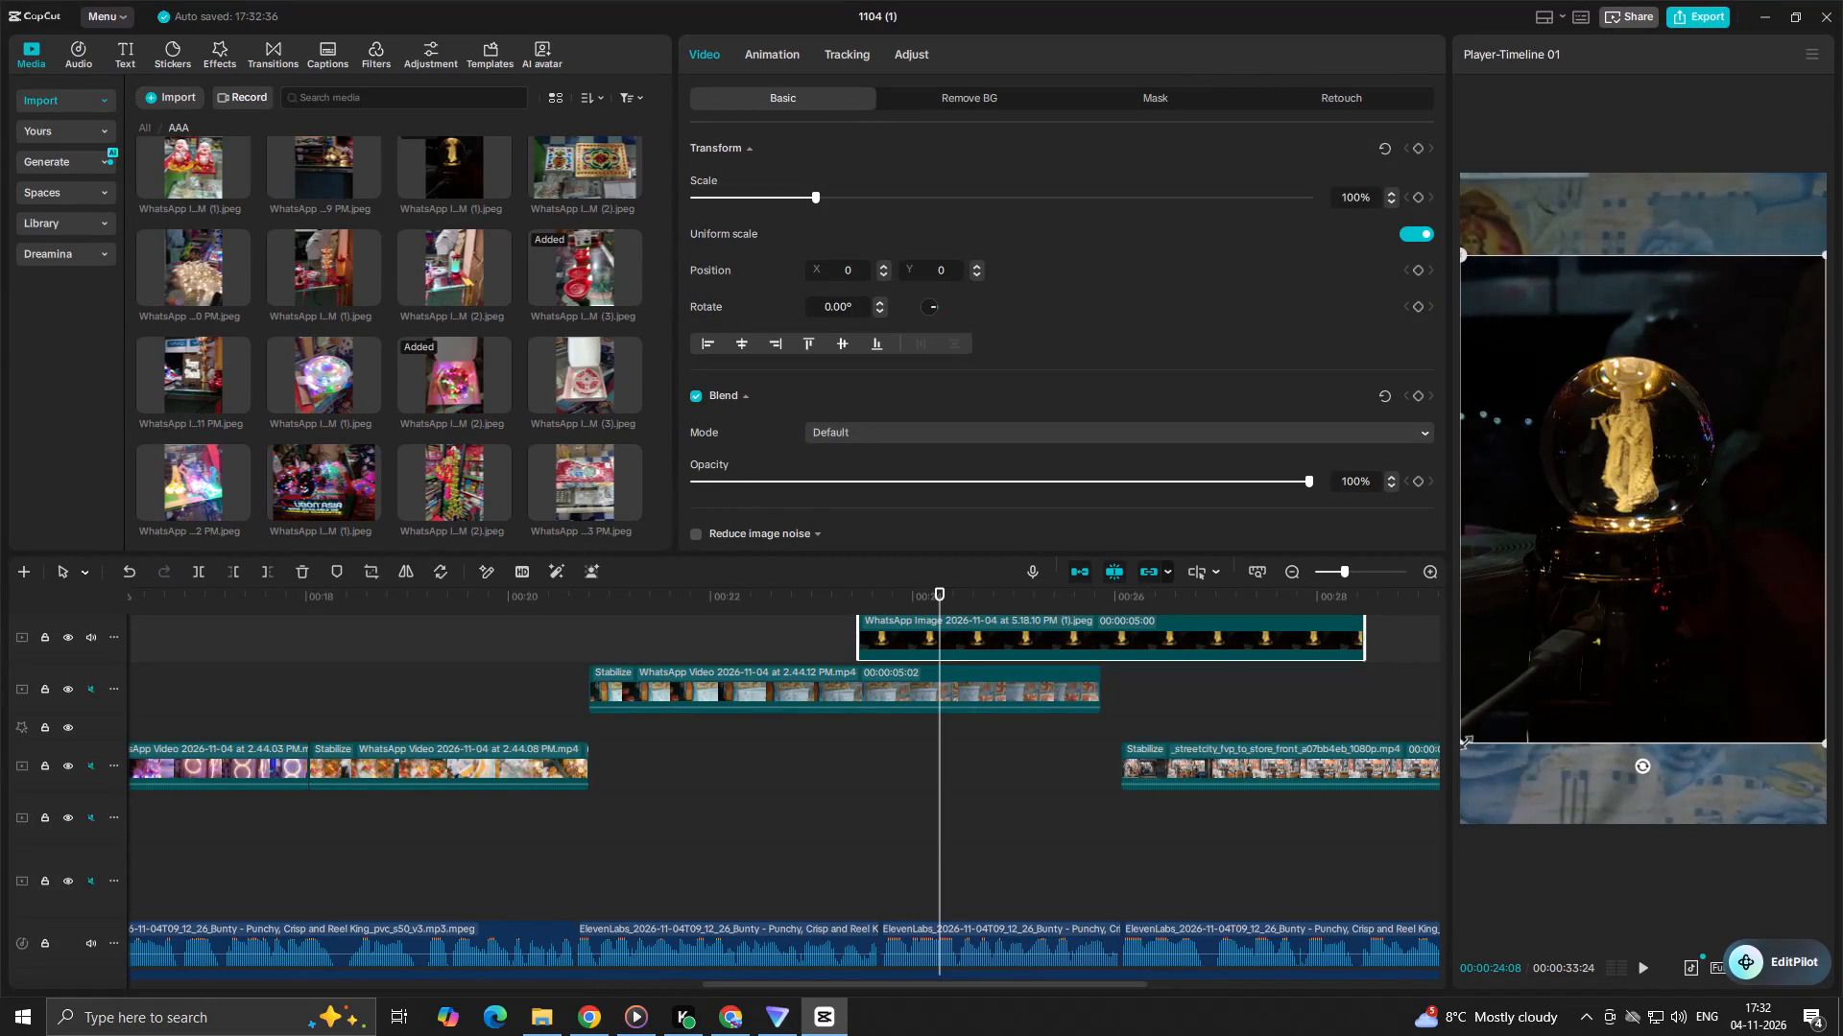
pyautogui.moveTo(1464, 740); pyautogui.dragTo(1377, 964)
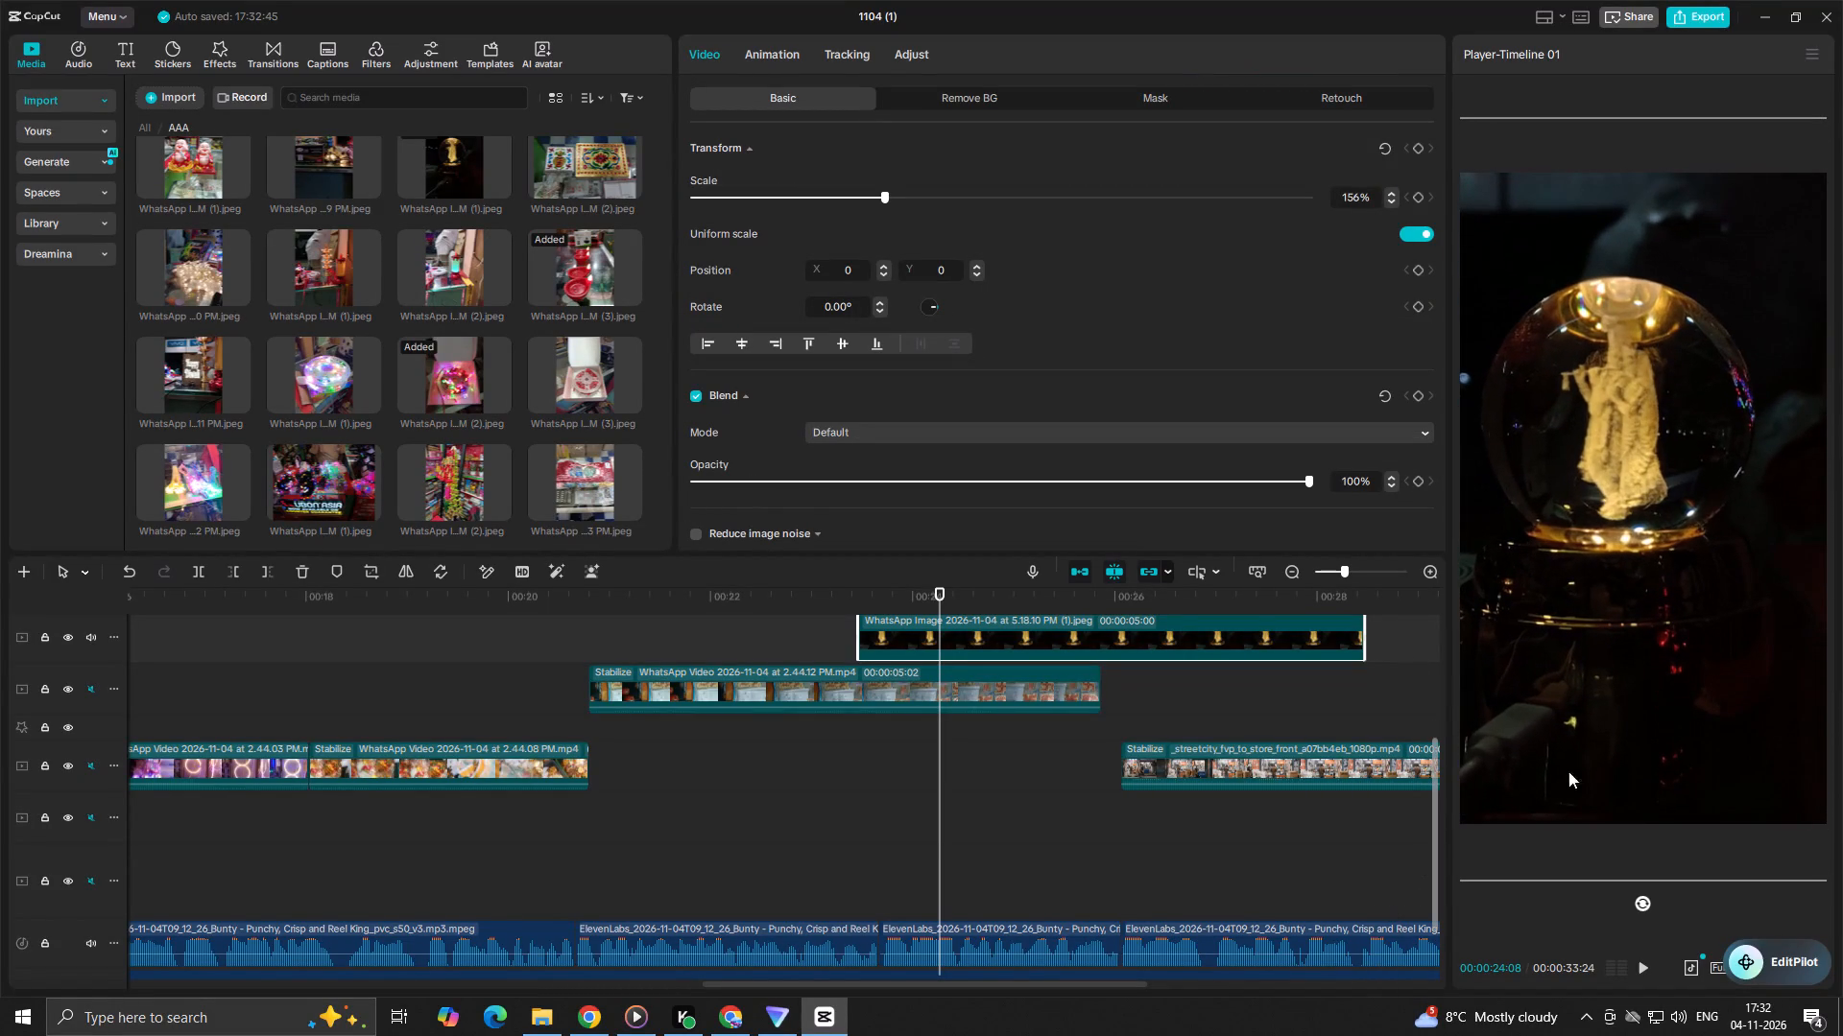
pyautogui.moveTo(1597, 729); pyautogui.dragTo(1626, 730)
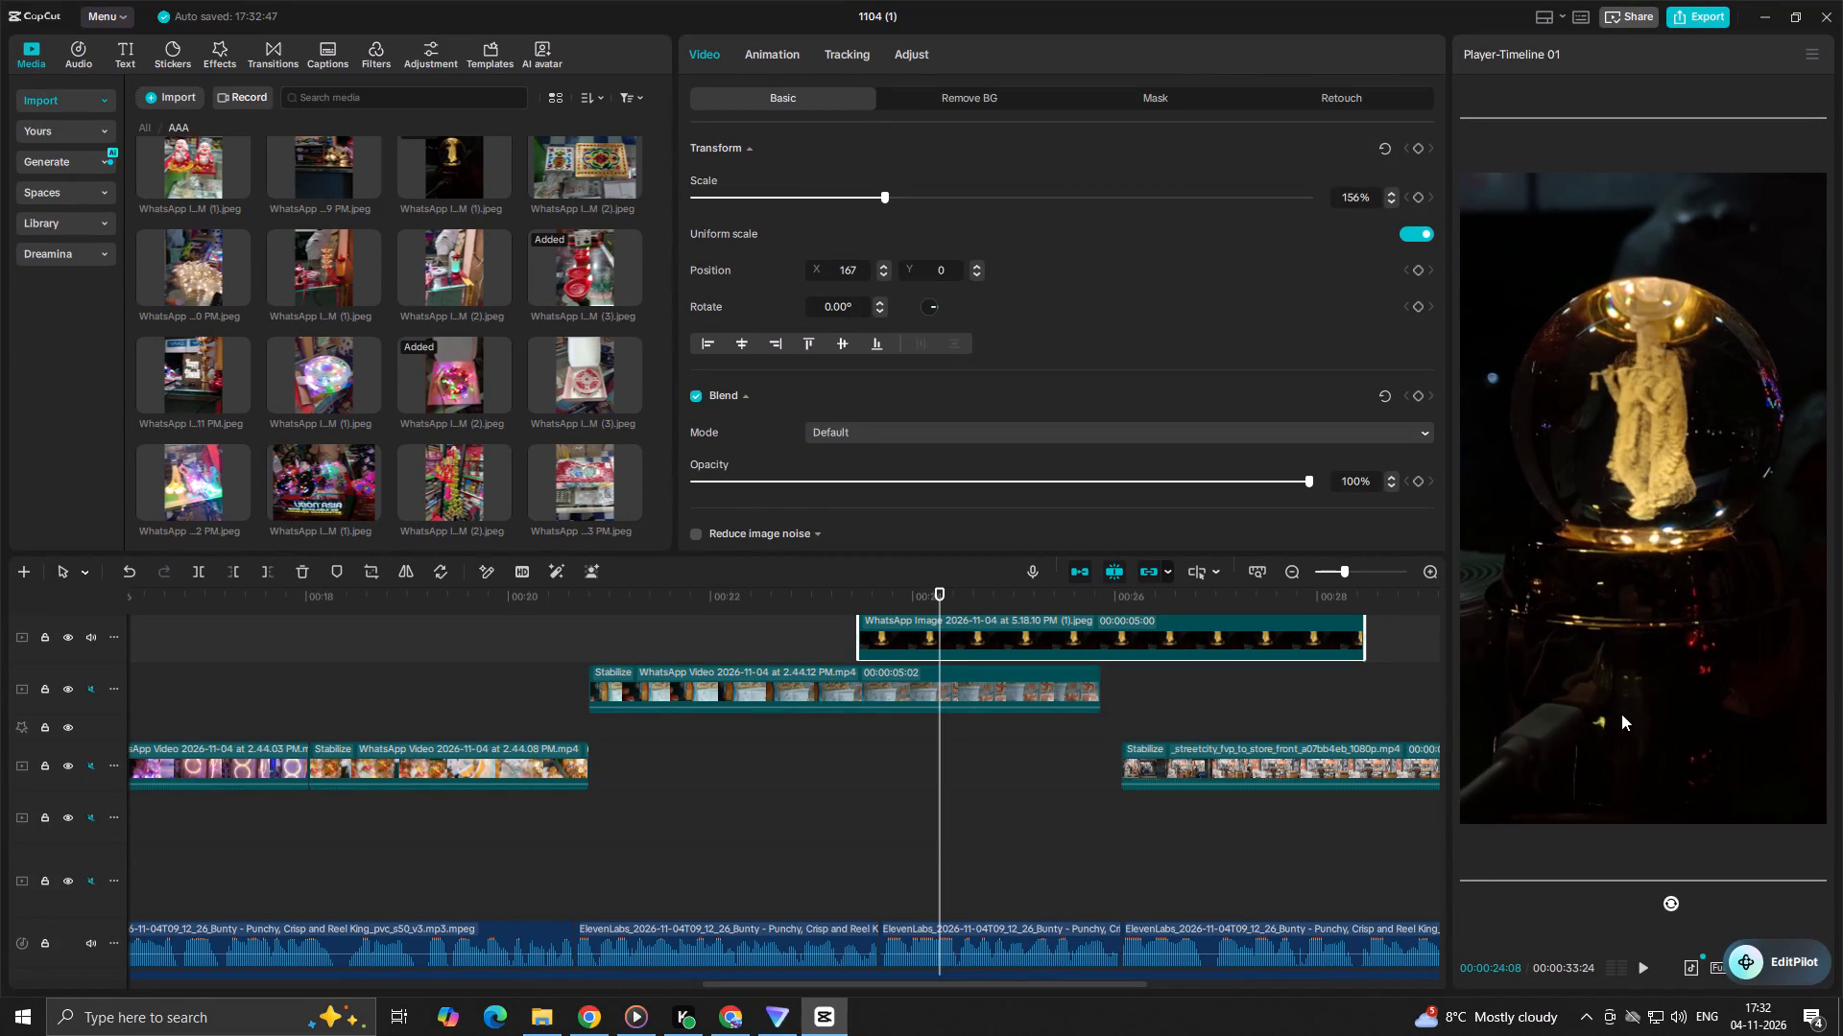
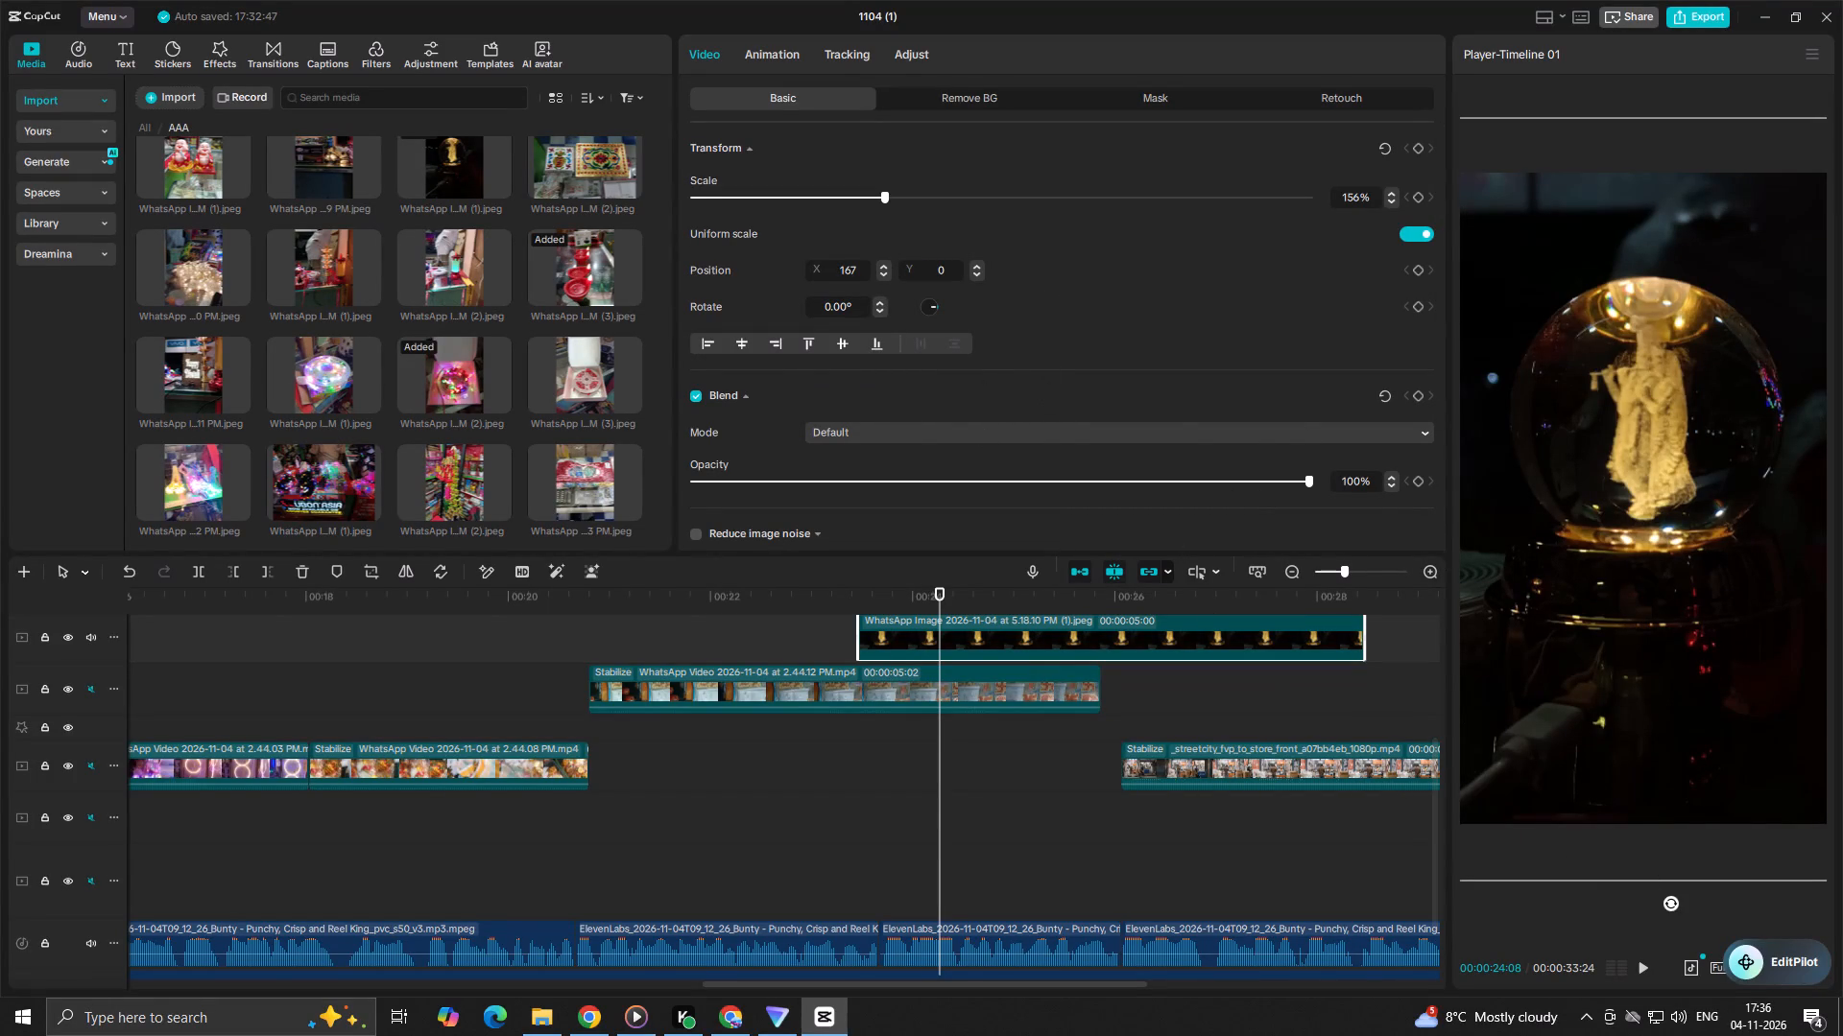
# Reduce the scale of the glowing globe photo to 141%.
pyautogui.moveTo(886, 193); pyautogui.dragTo(850, 193)
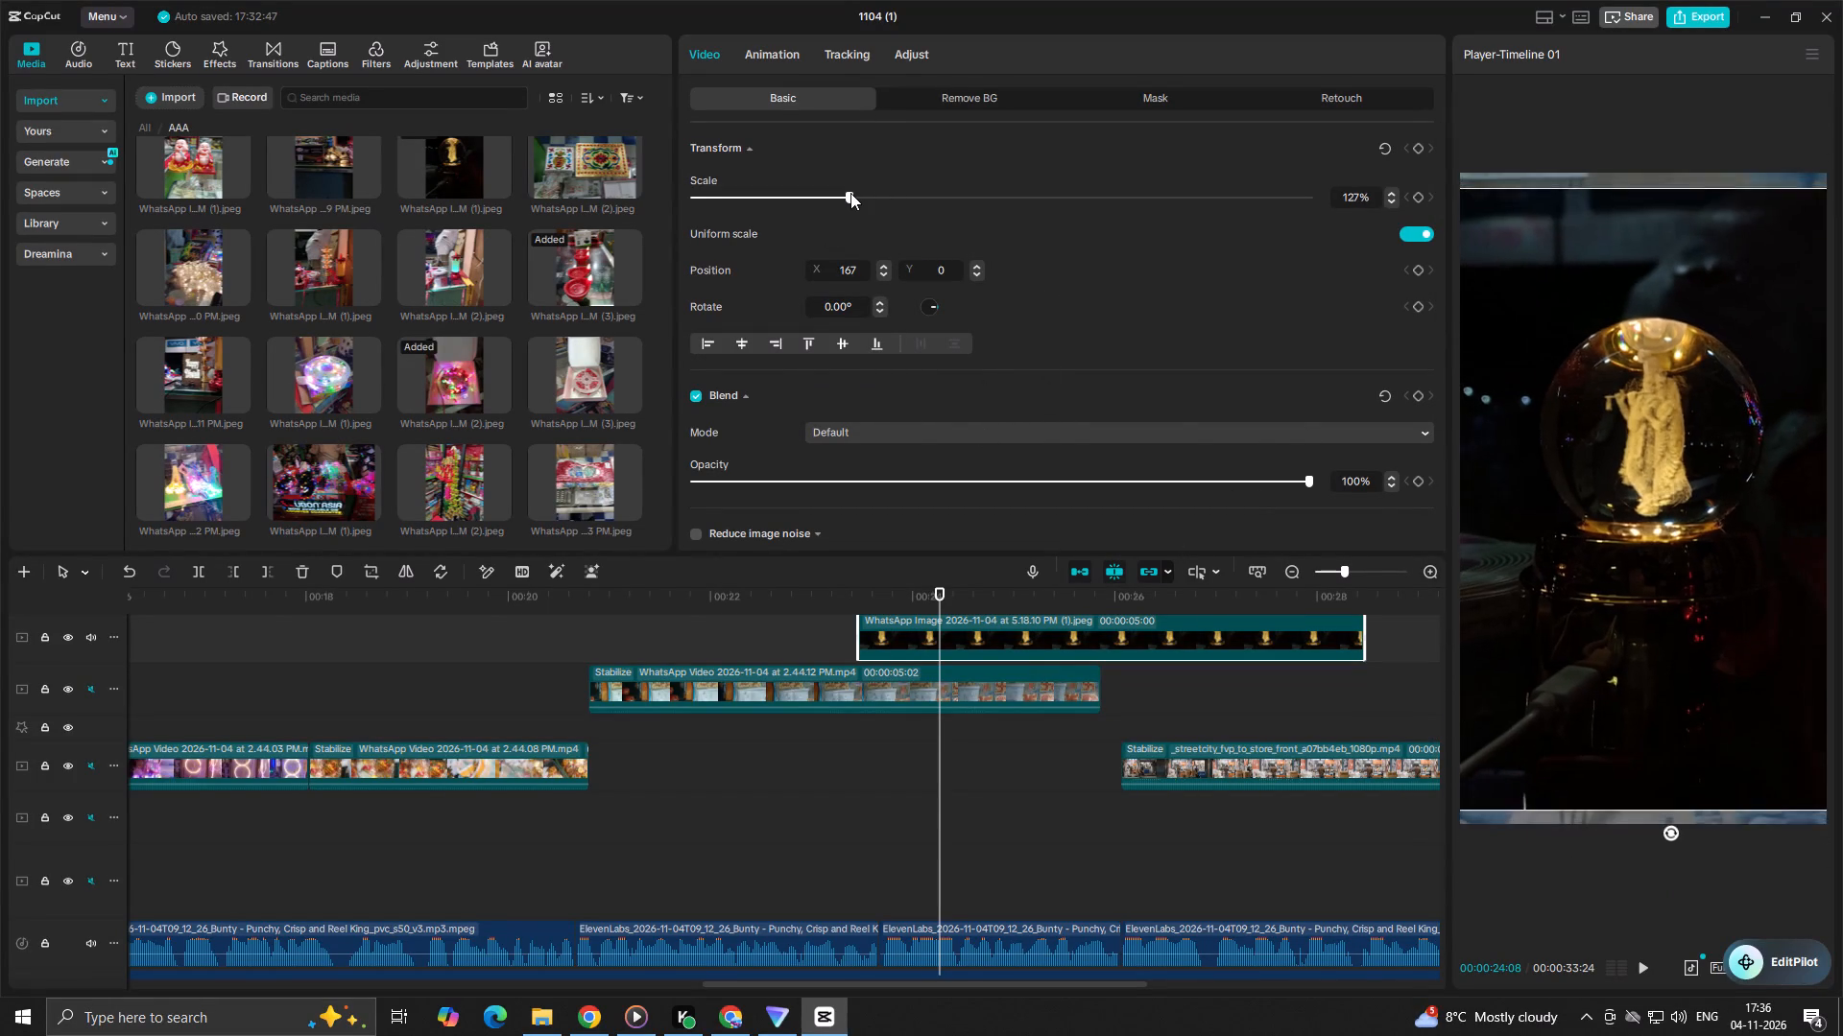
pyautogui.moveTo(850, 193); pyautogui.dragTo(868, 193)
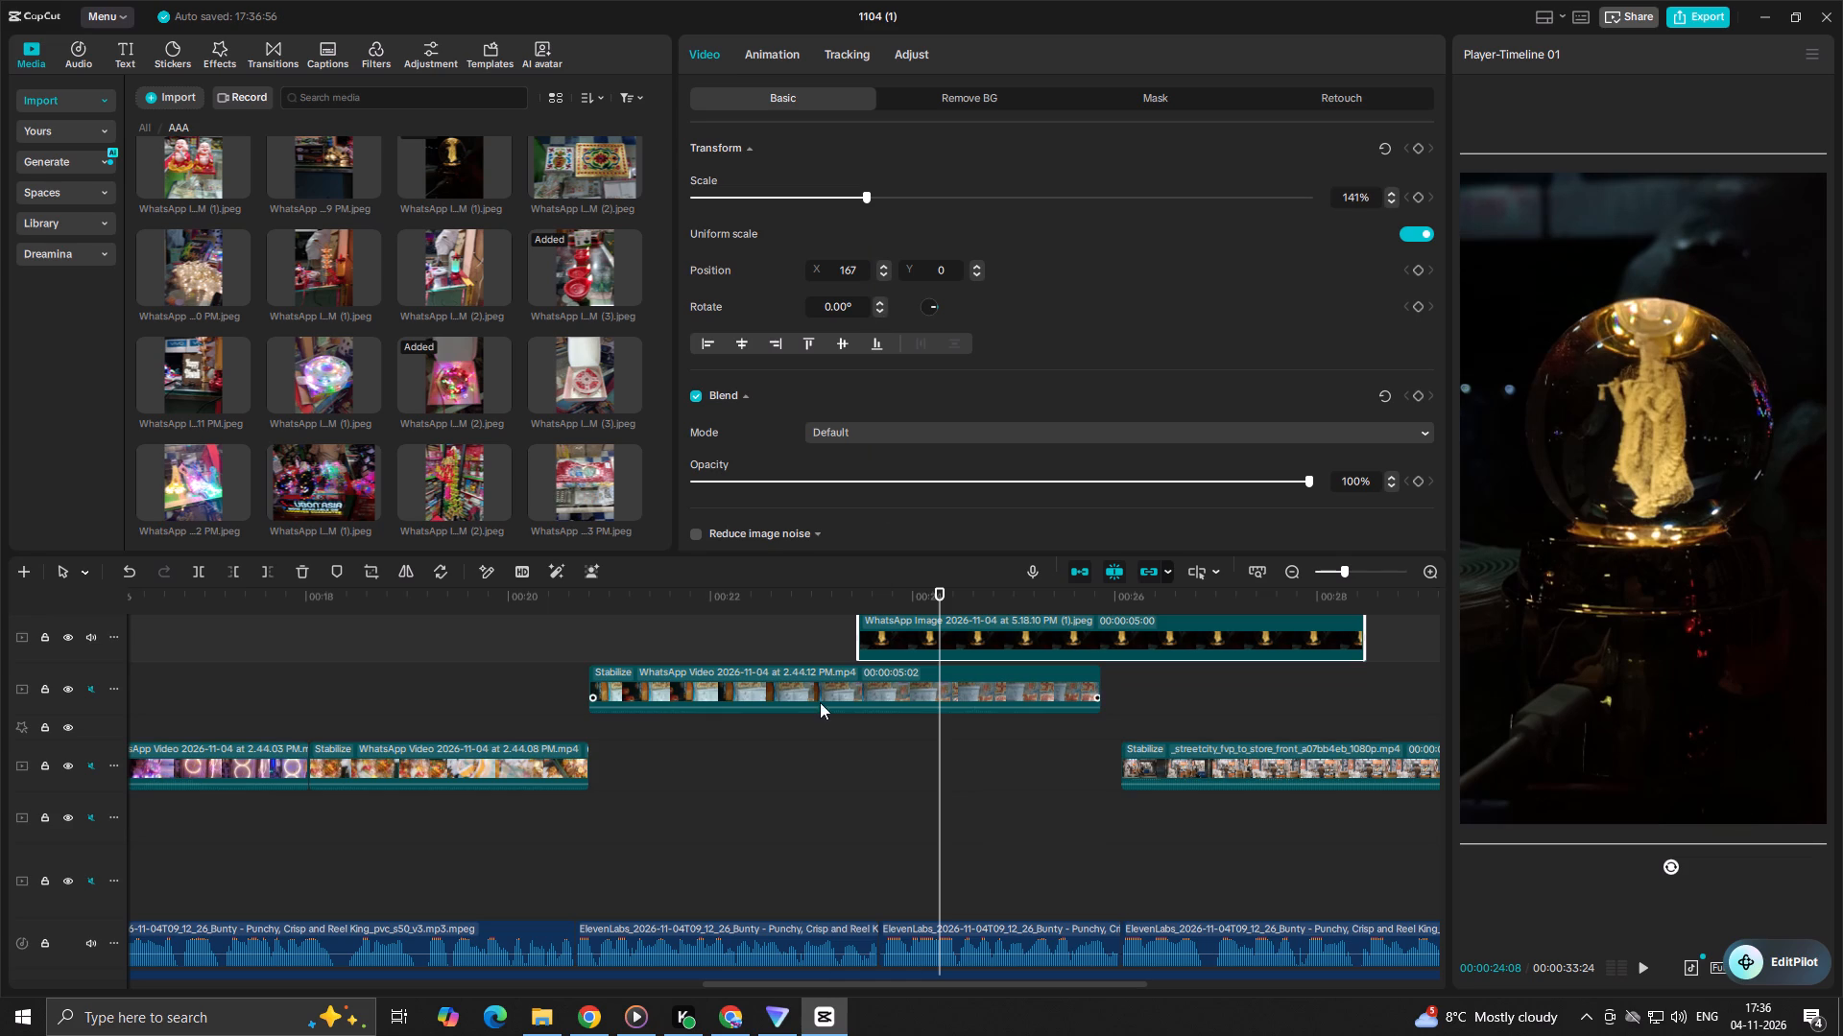
# Trim the end of the globe photo back to 26:02, where the street storefront clip begins.
pyautogui.click(848, 625)
pyautogui.moveTo(848, 625); pyautogui.dragTo(868, 634)
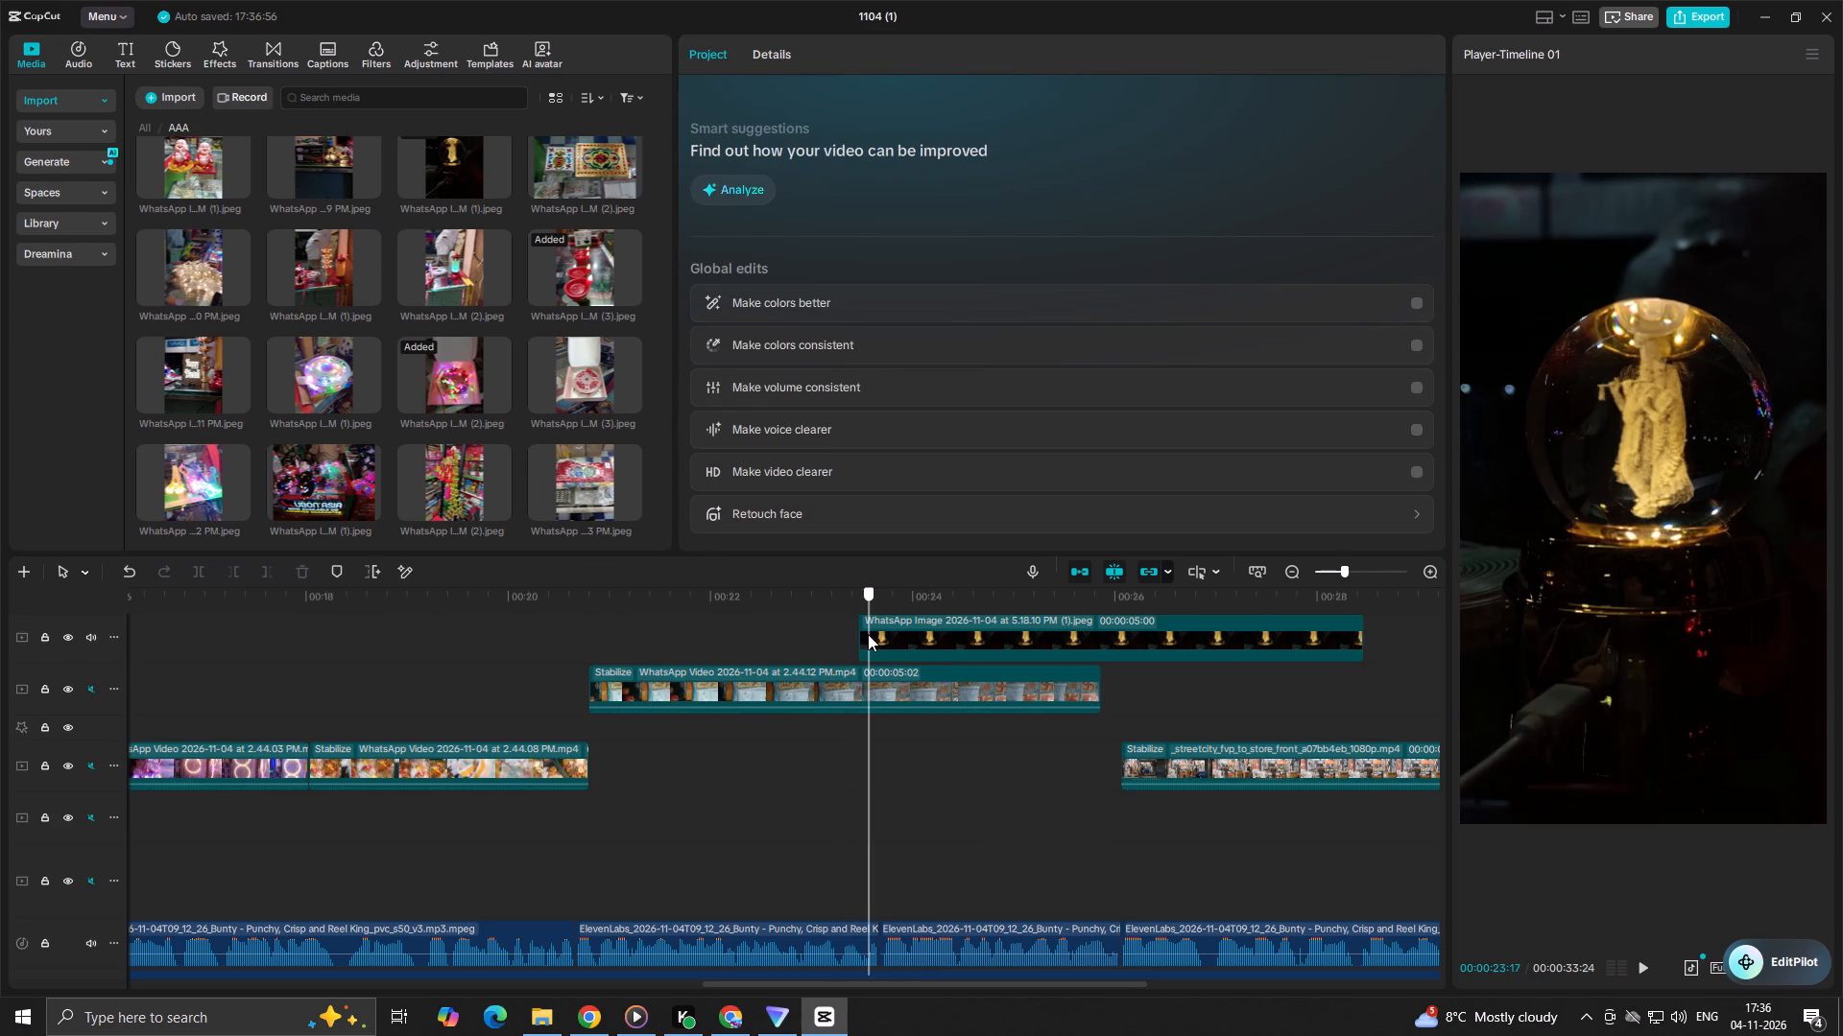
pyautogui.moveTo(868, 634); pyautogui.dragTo(862, 643)
pyautogui.click(884, 634)
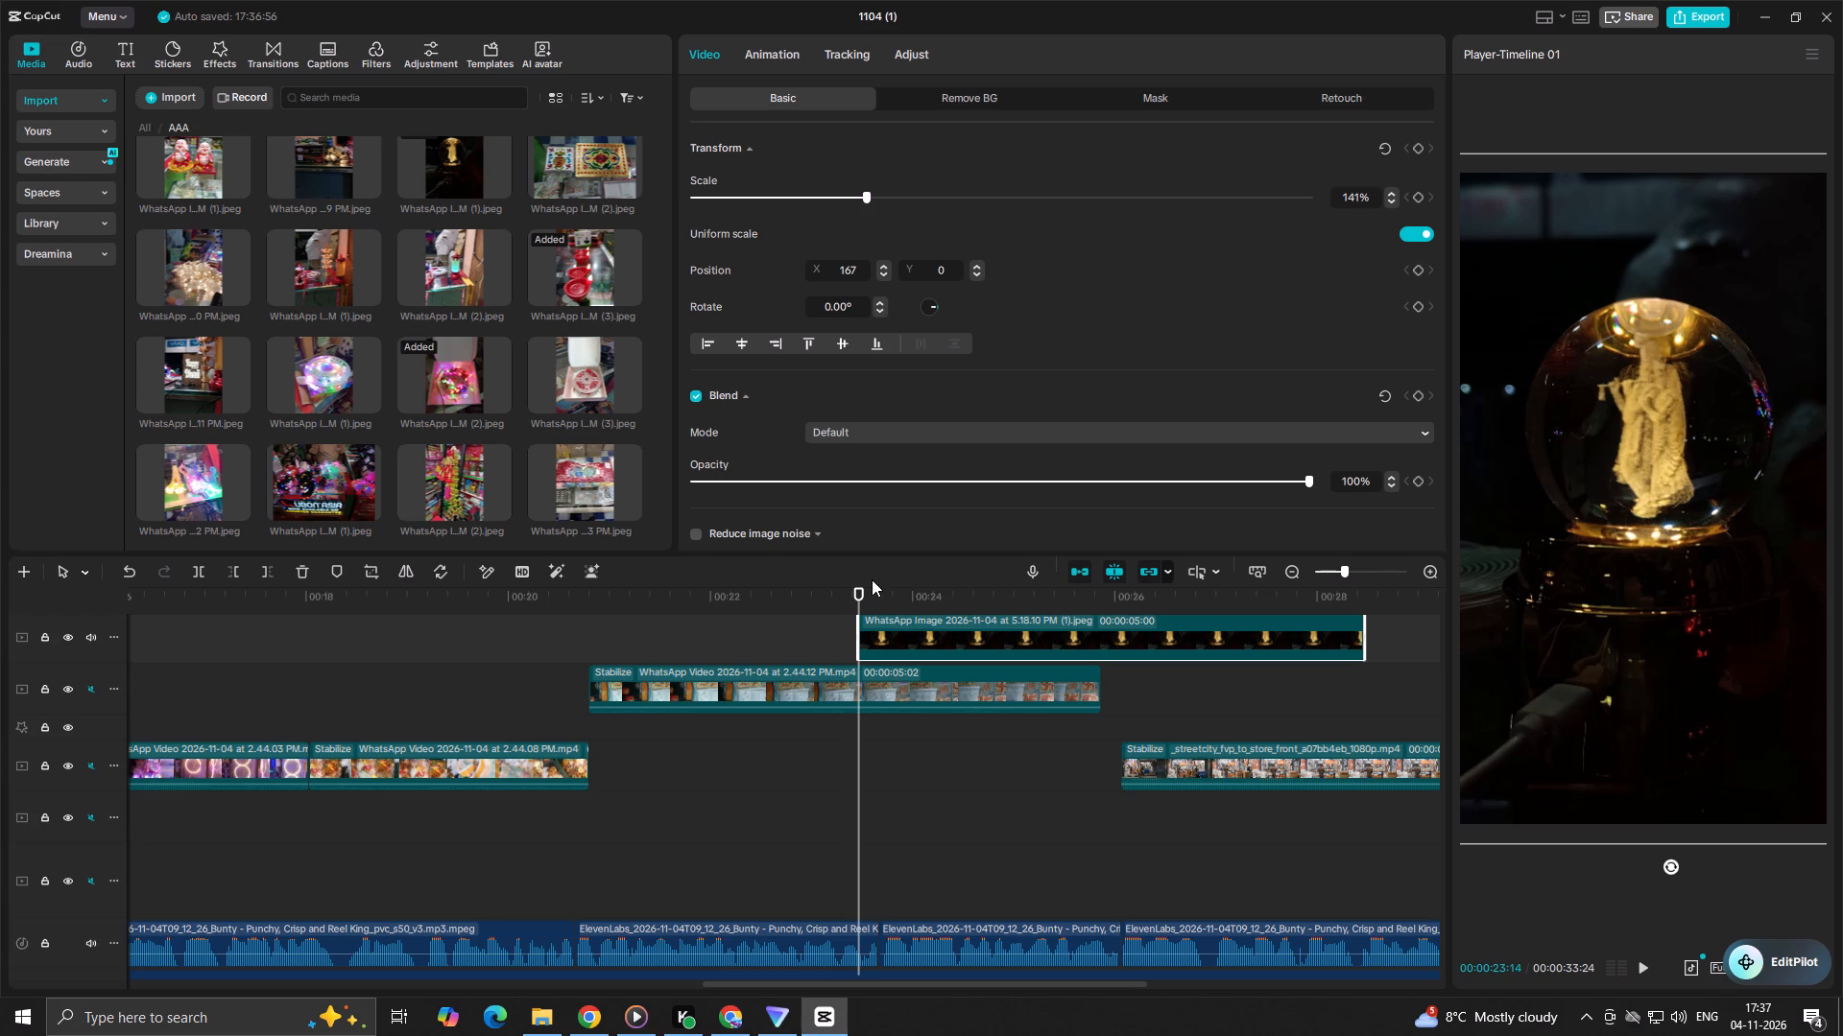
pyautogui.scroll(-4, 1080, 292)
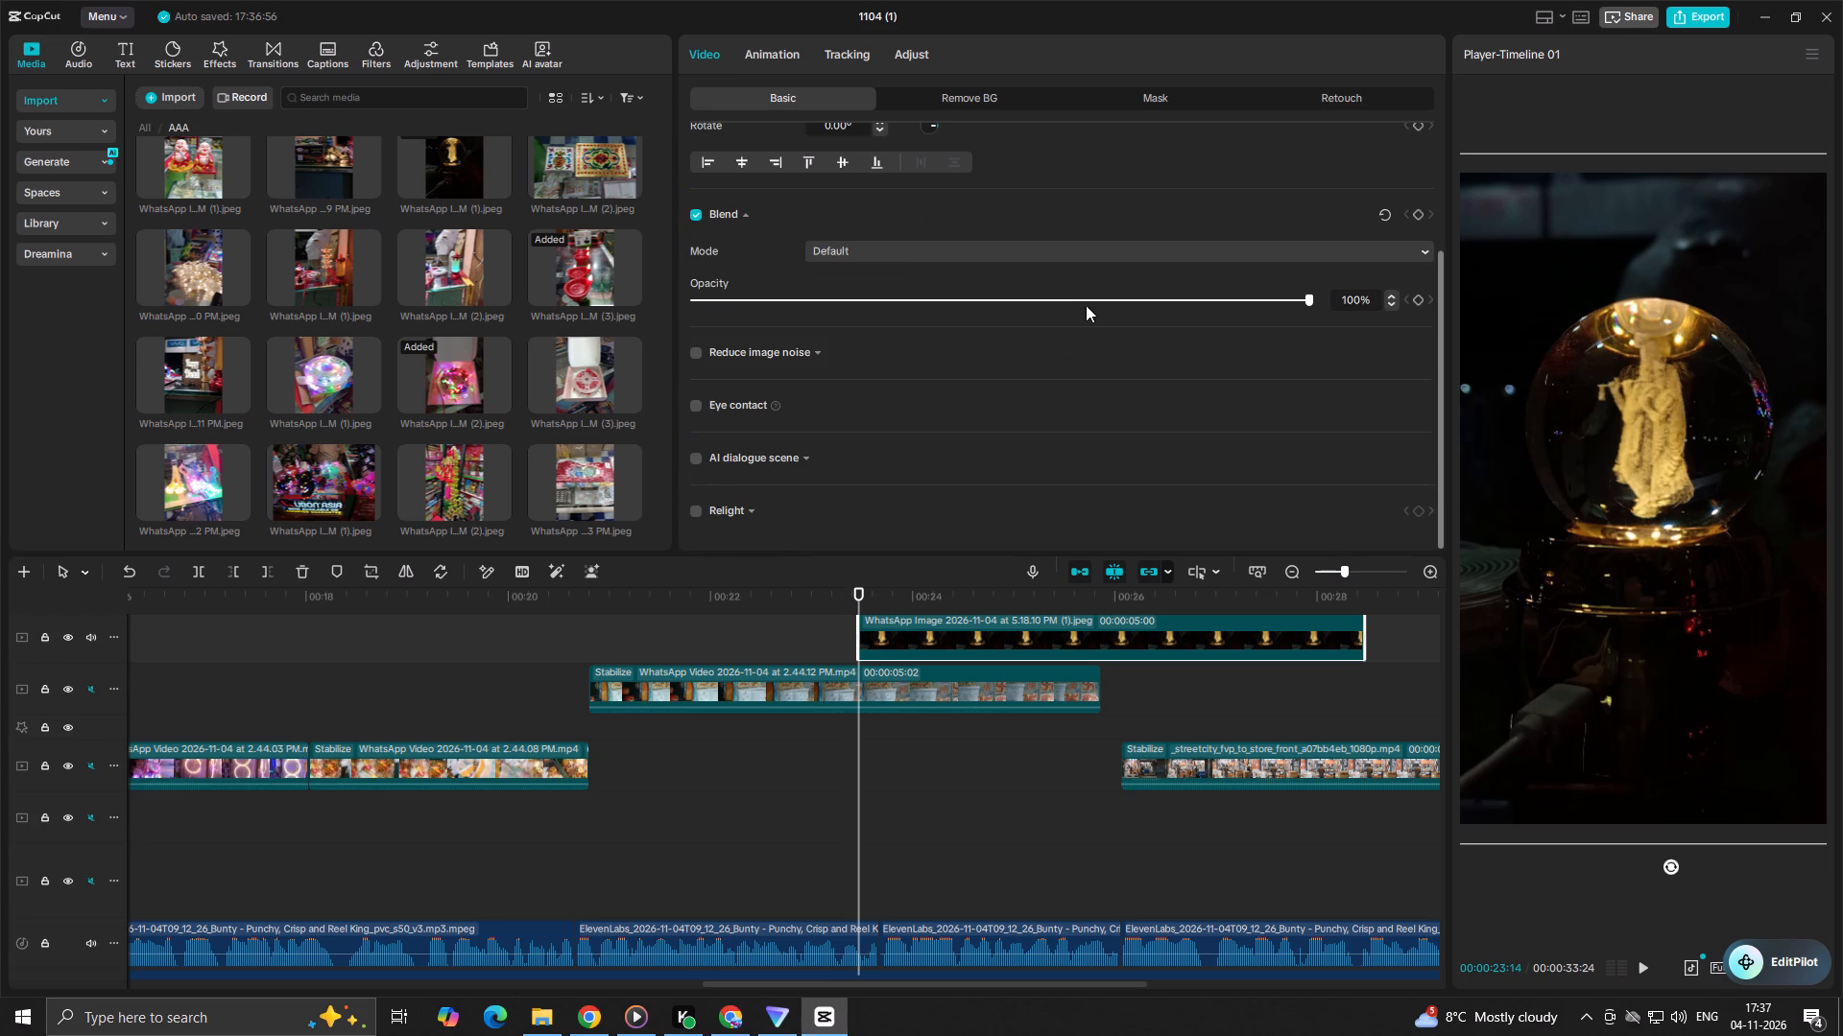
pyautogui.scroll(-3, 1061, 346)
pyautogui.scroll(4, 944, 379)
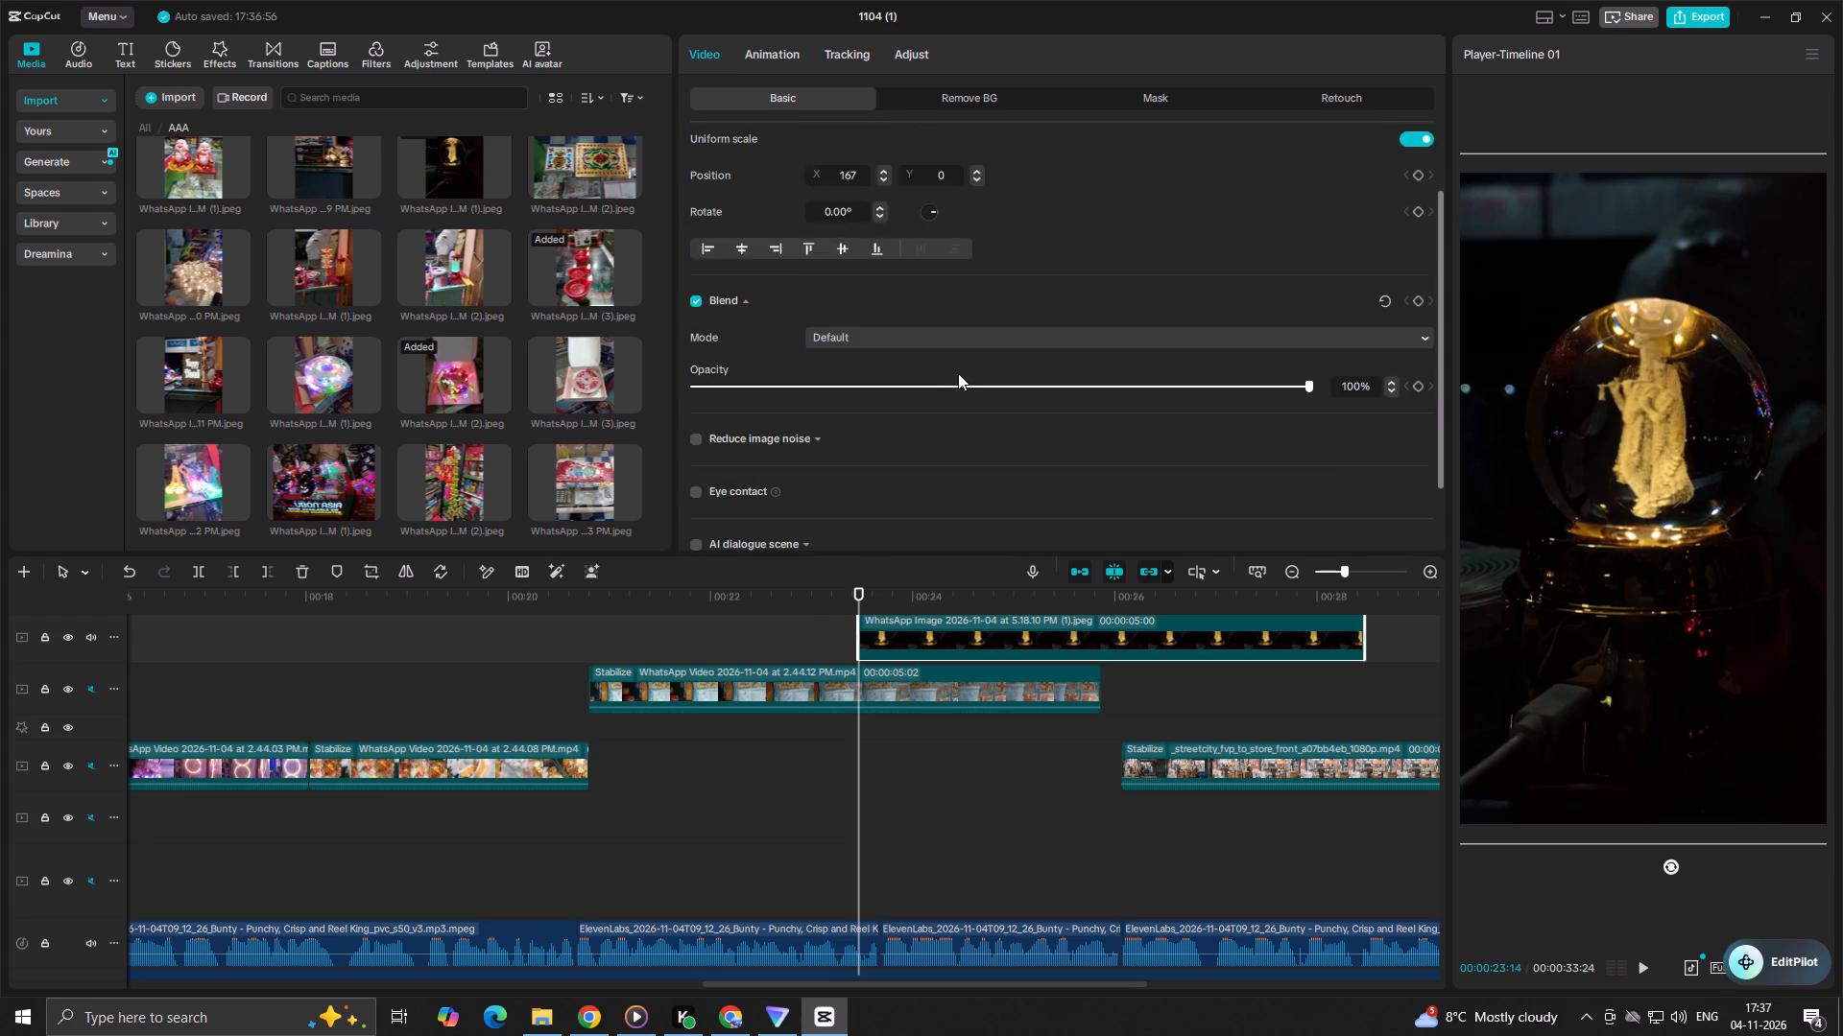
pyautogui.scroll(1, 958, 373)
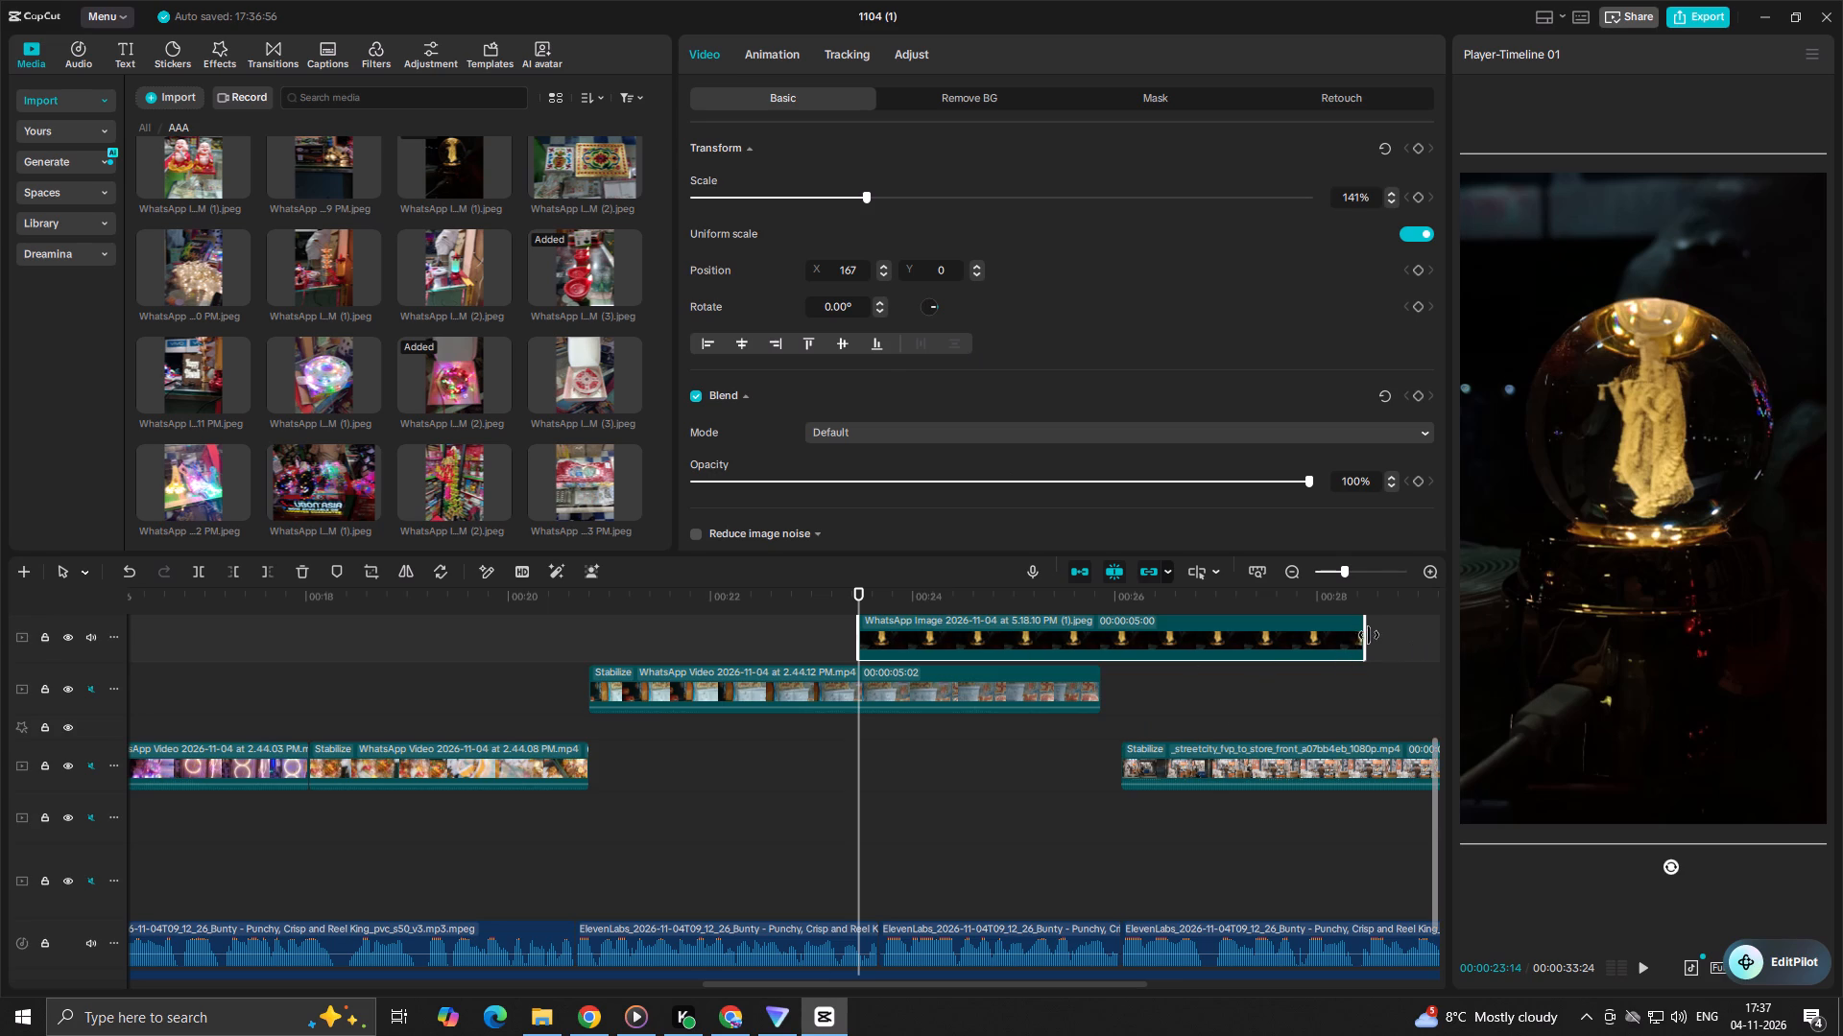
pyautogui.moveTo(1365, 634); pyautogui.dragTo(1145, 735)
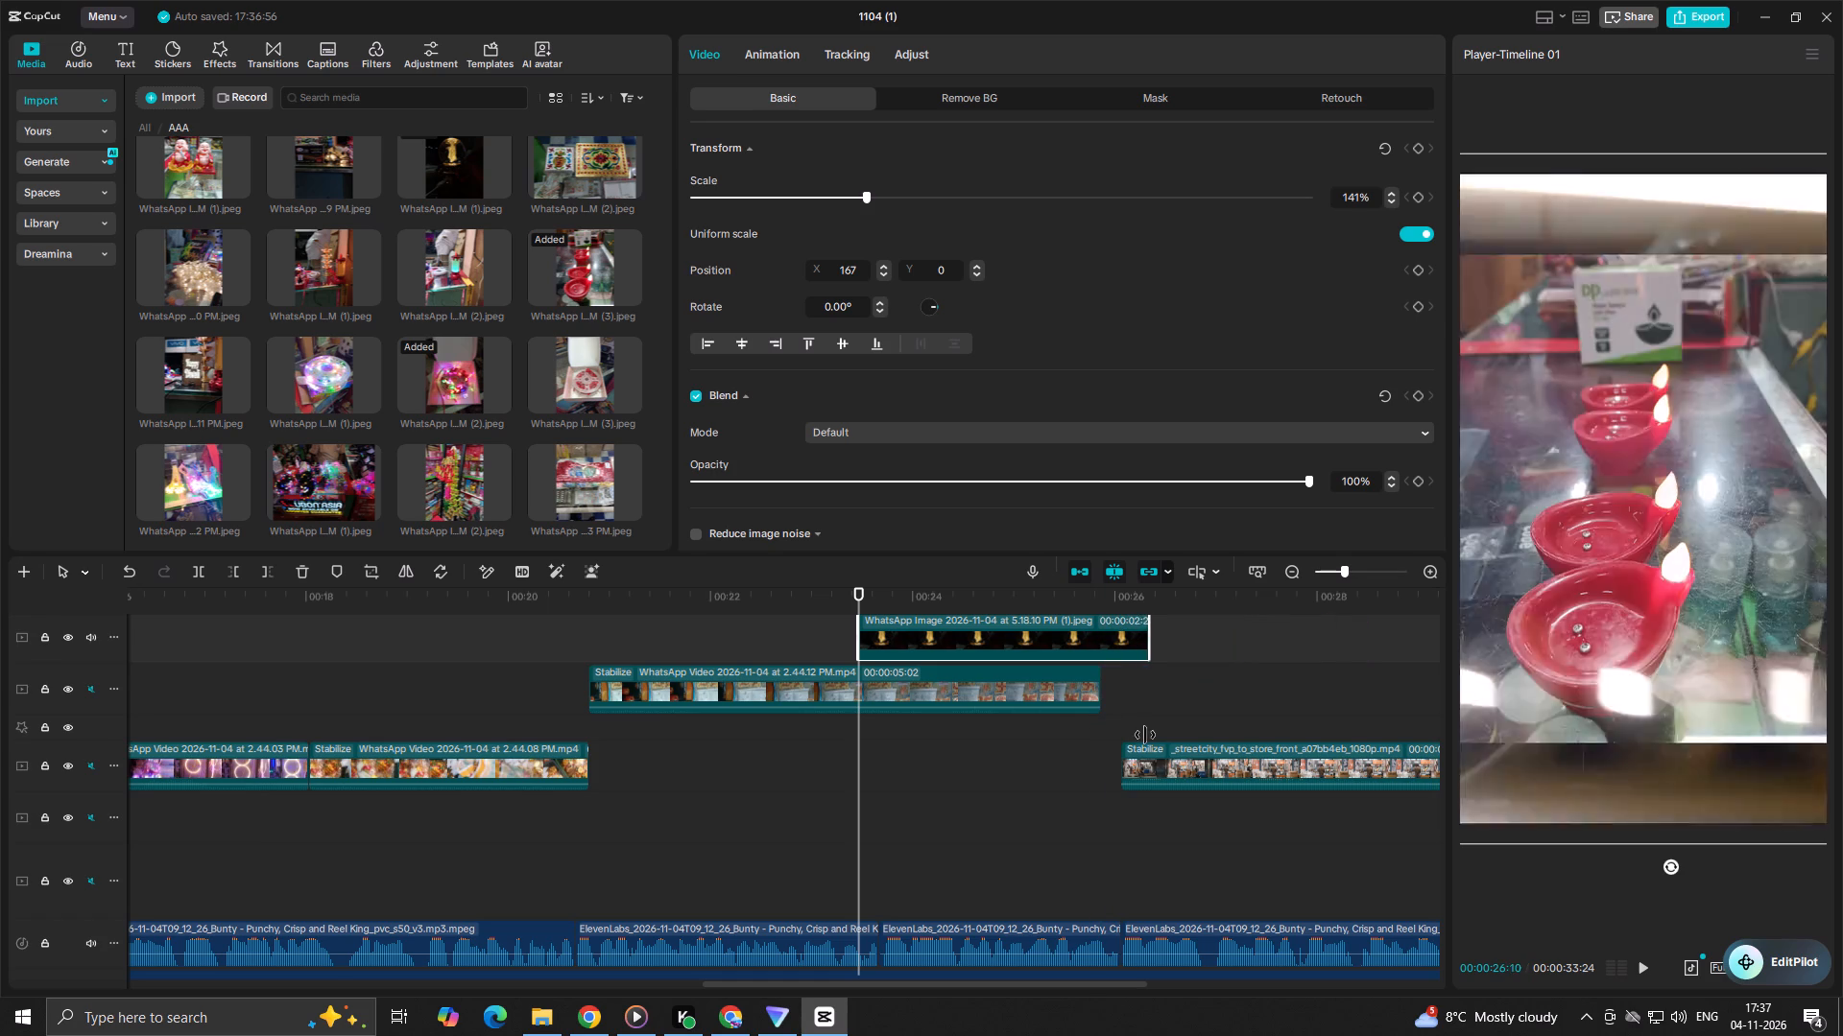
pyautogui.moveTo(1145, 735); pyautogui.dragTo(1117, 759)
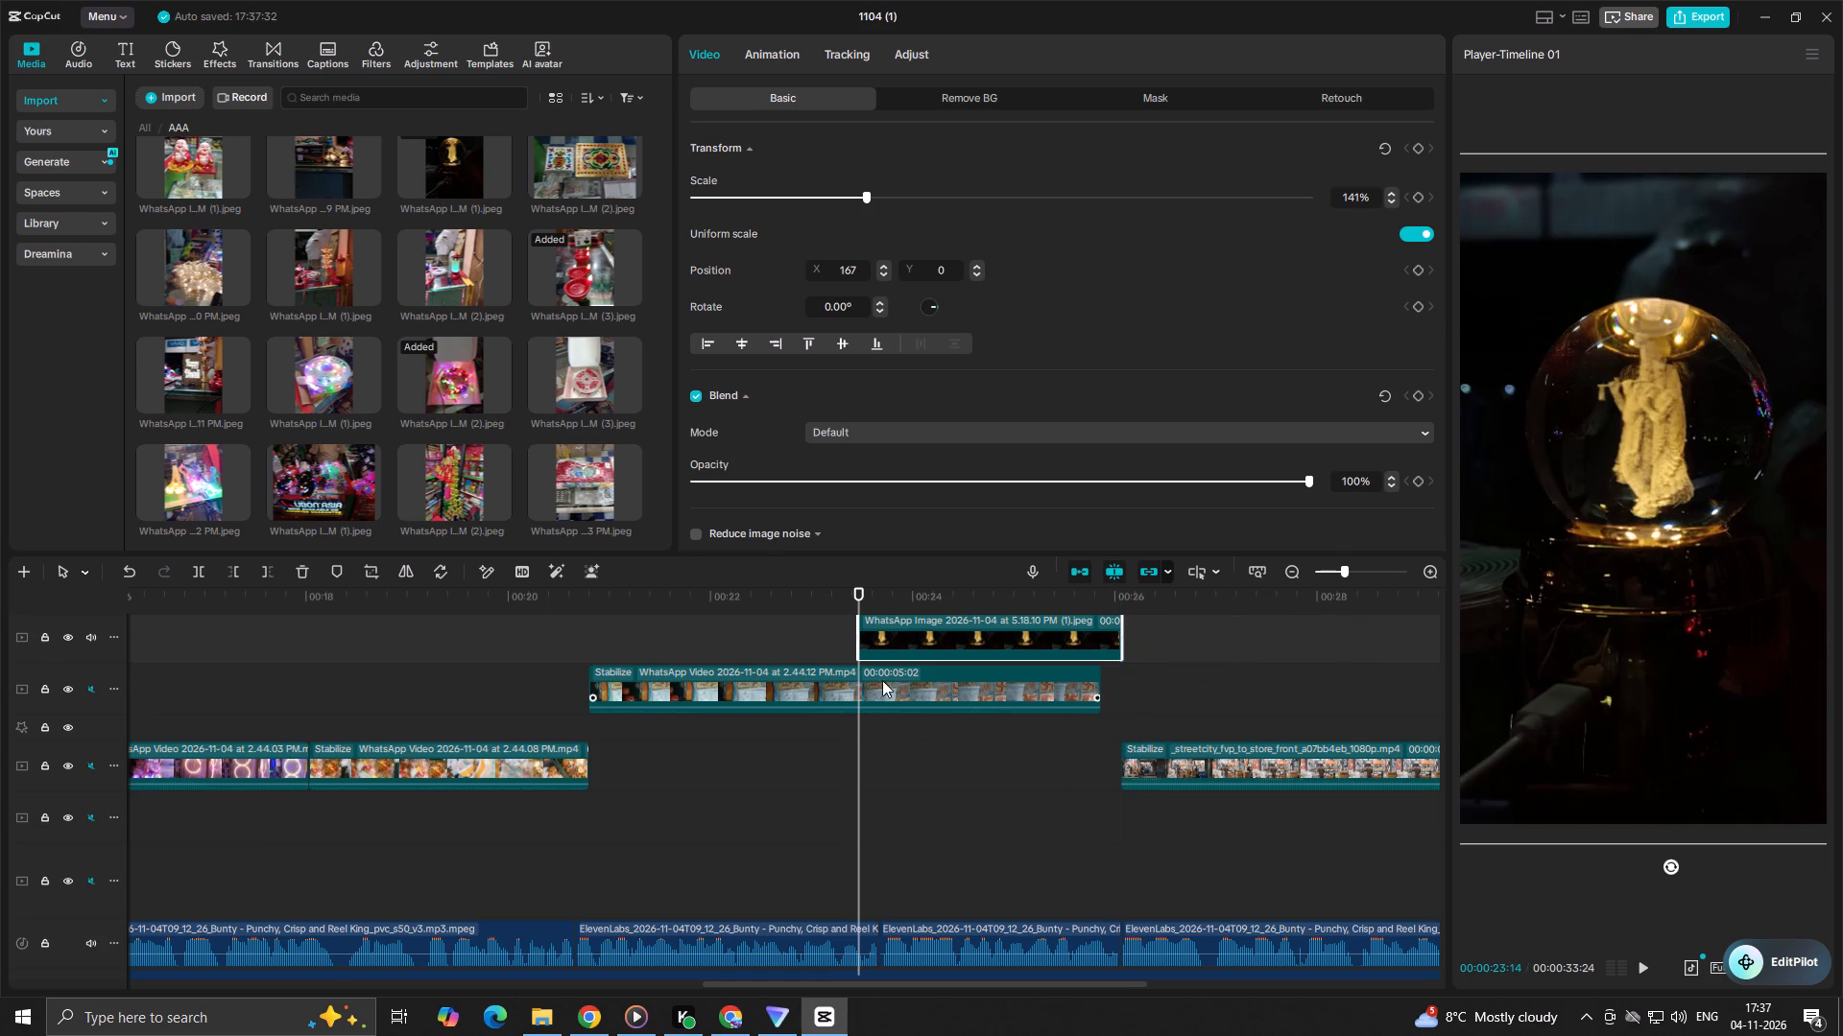
# Add a transform keyframe at the start of the globe photo, at 23:14.
pyautogui.click(904, 624)
pyautogui.click(1419, 146)
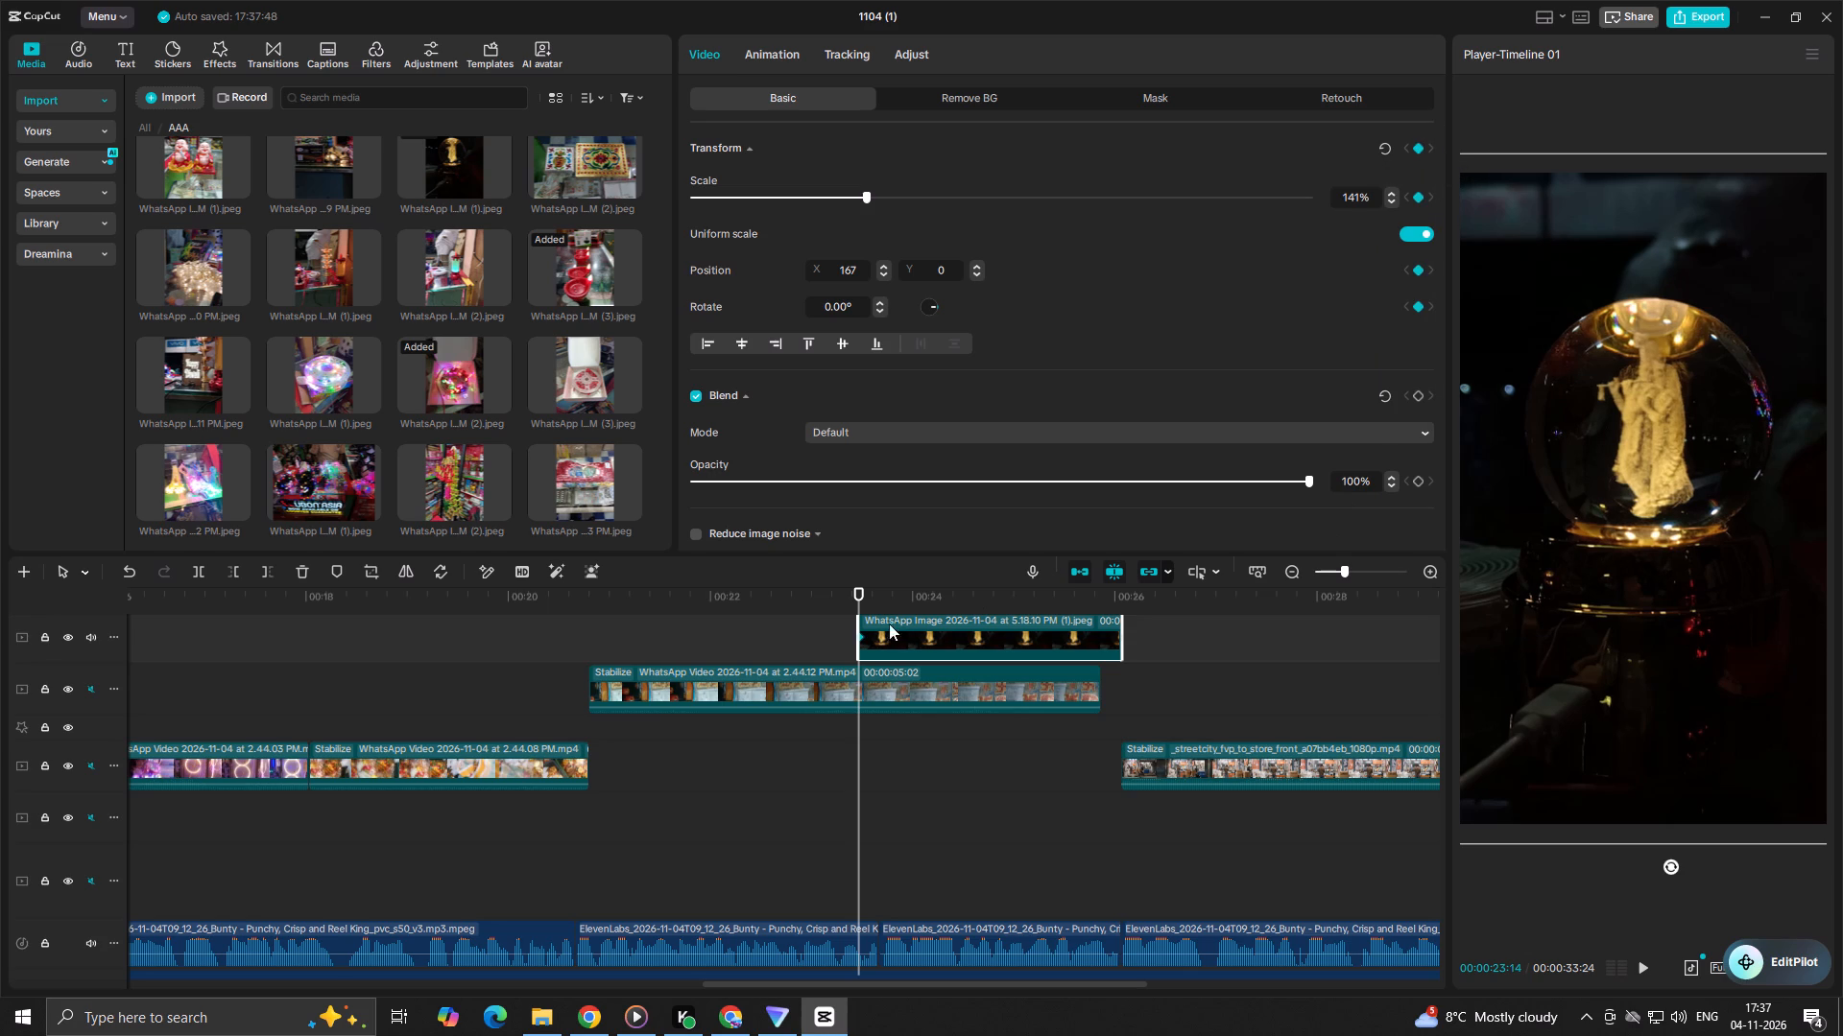
# Add a transform keyframe at the end of the globe photo, at 26:02, and set its scale there to 302%.
pyautogui.moveTo(857, 593); pyautogui.dragTo(1131, 648)
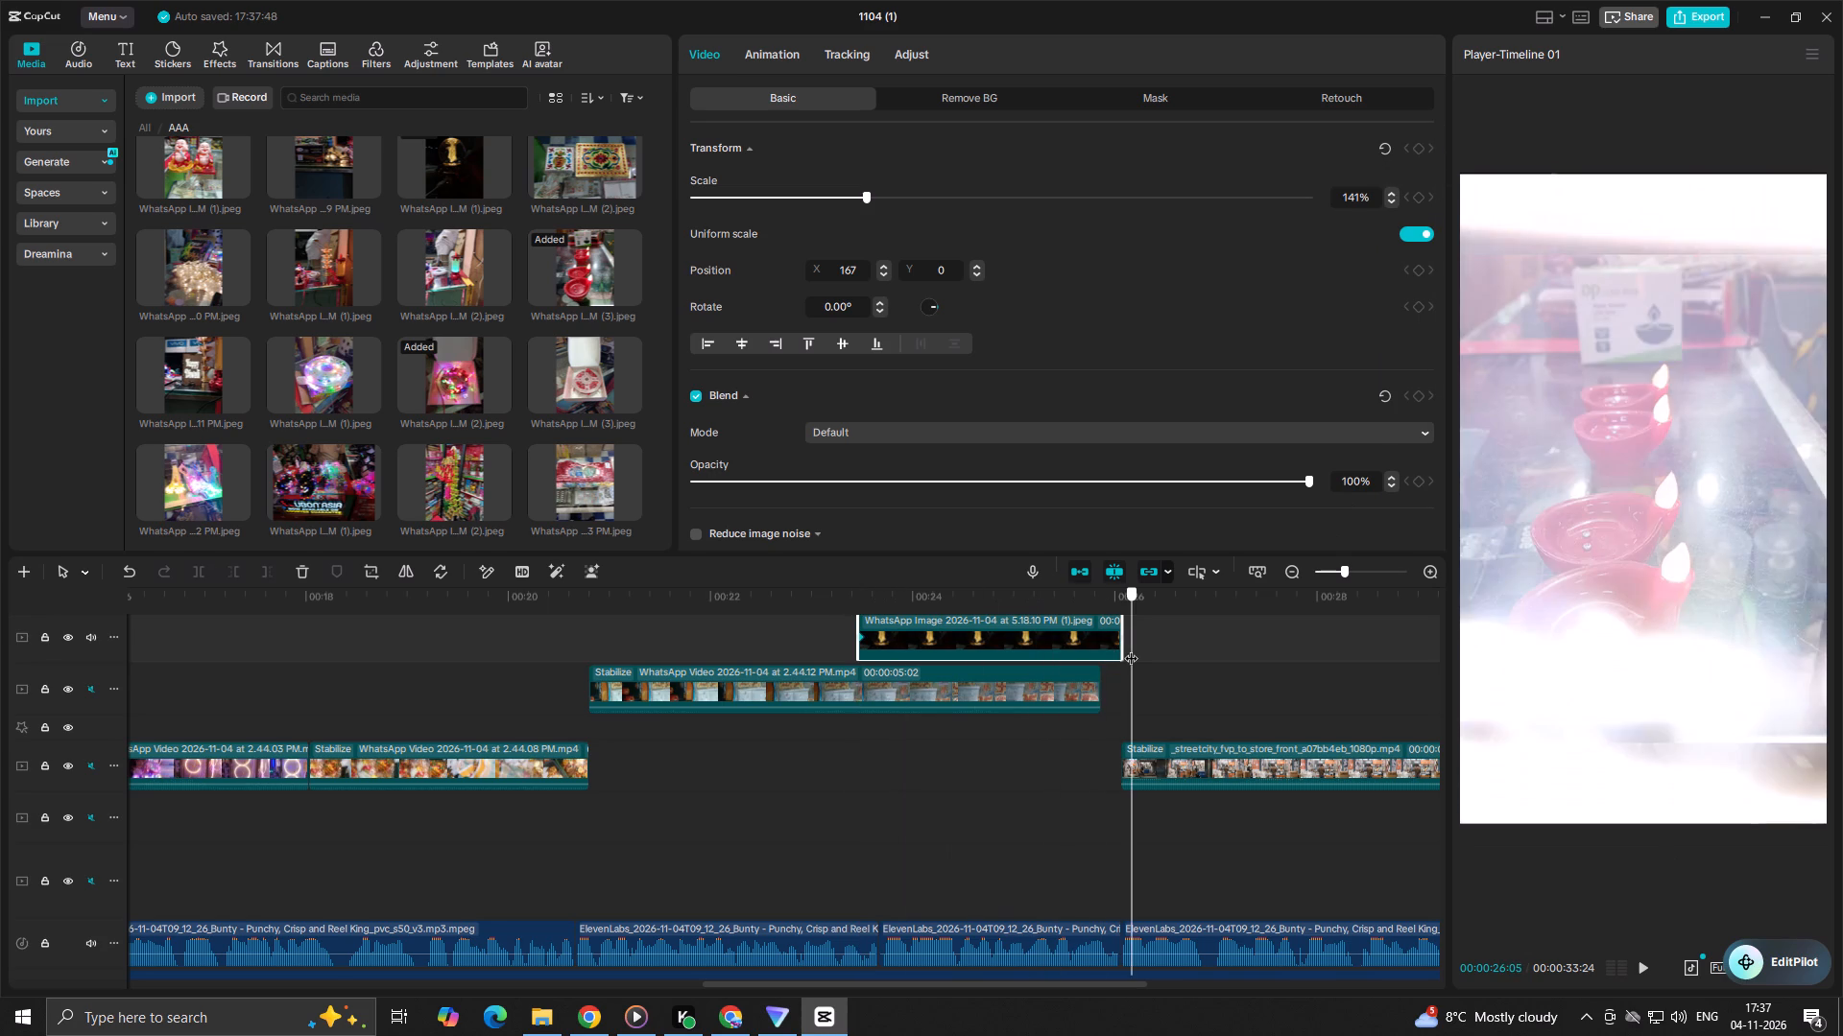
pyautogui.moveTo(1131, 648); pyautogui.dragTo(1117, 676)
pyautogui.click(1107, 626)
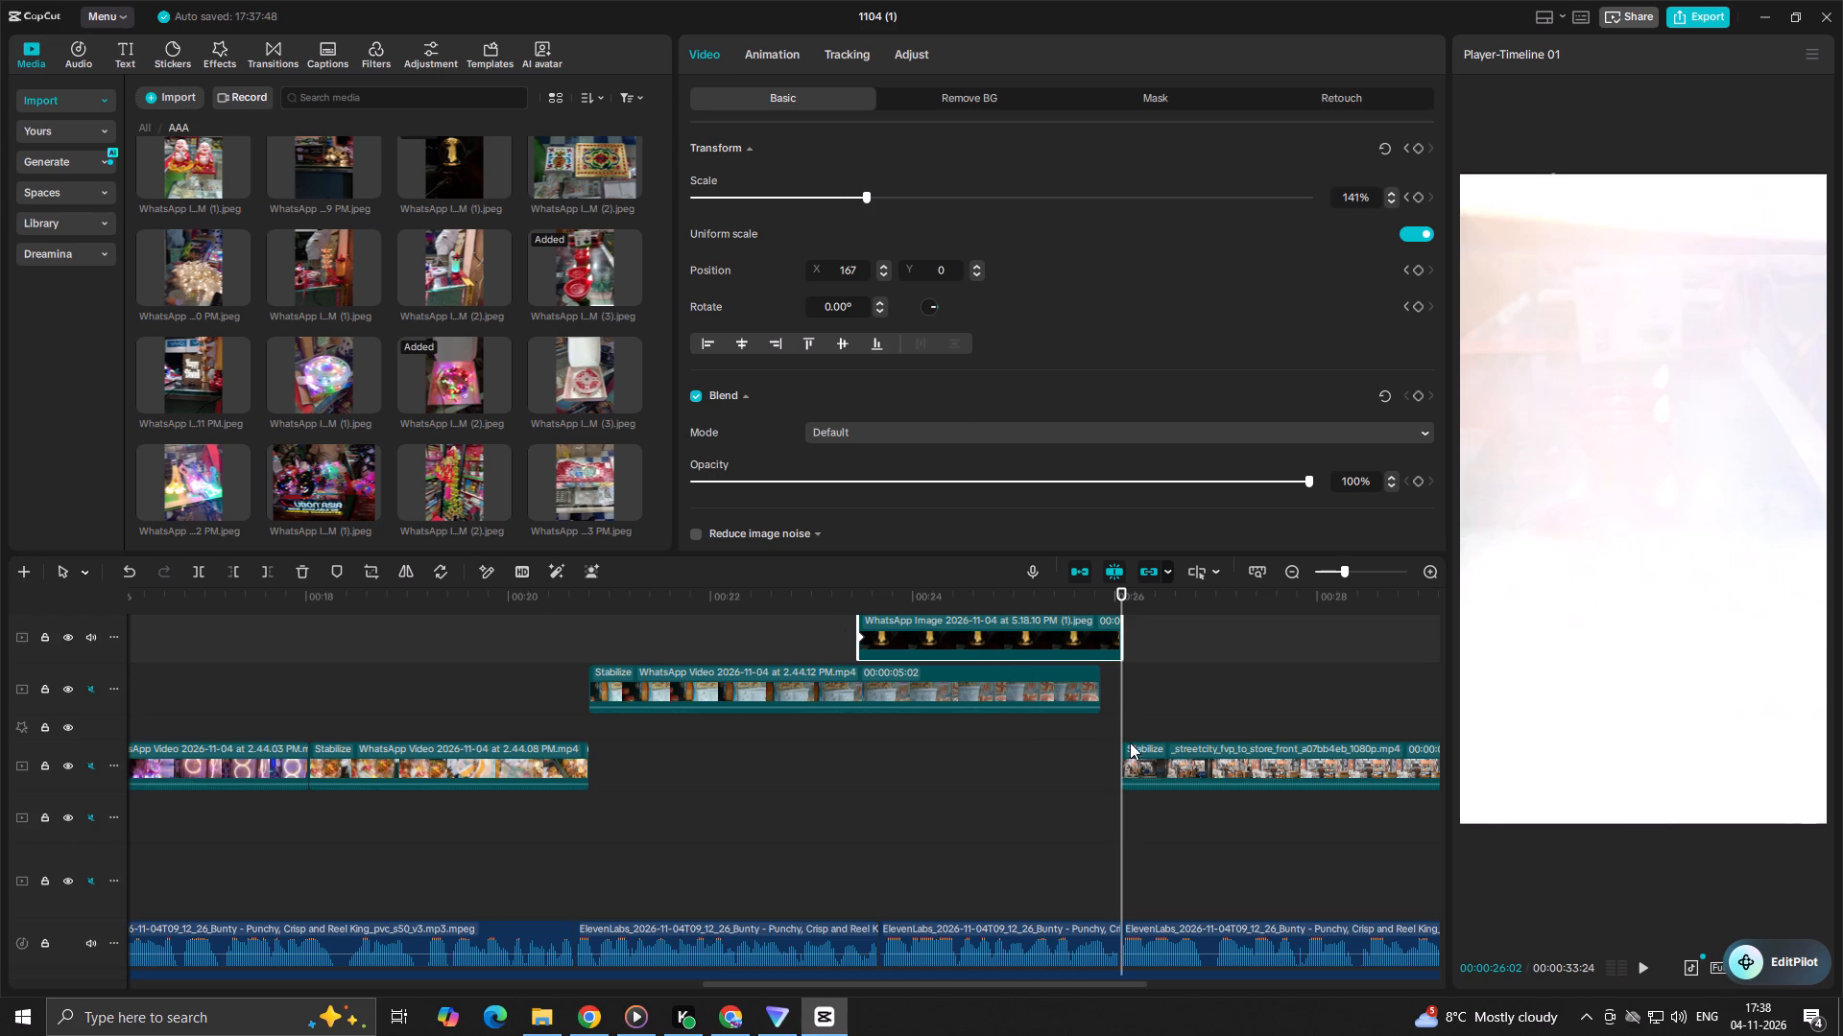
pyautogui.moveTo(1126, 697); pyautogui.dragTo(839, 799)
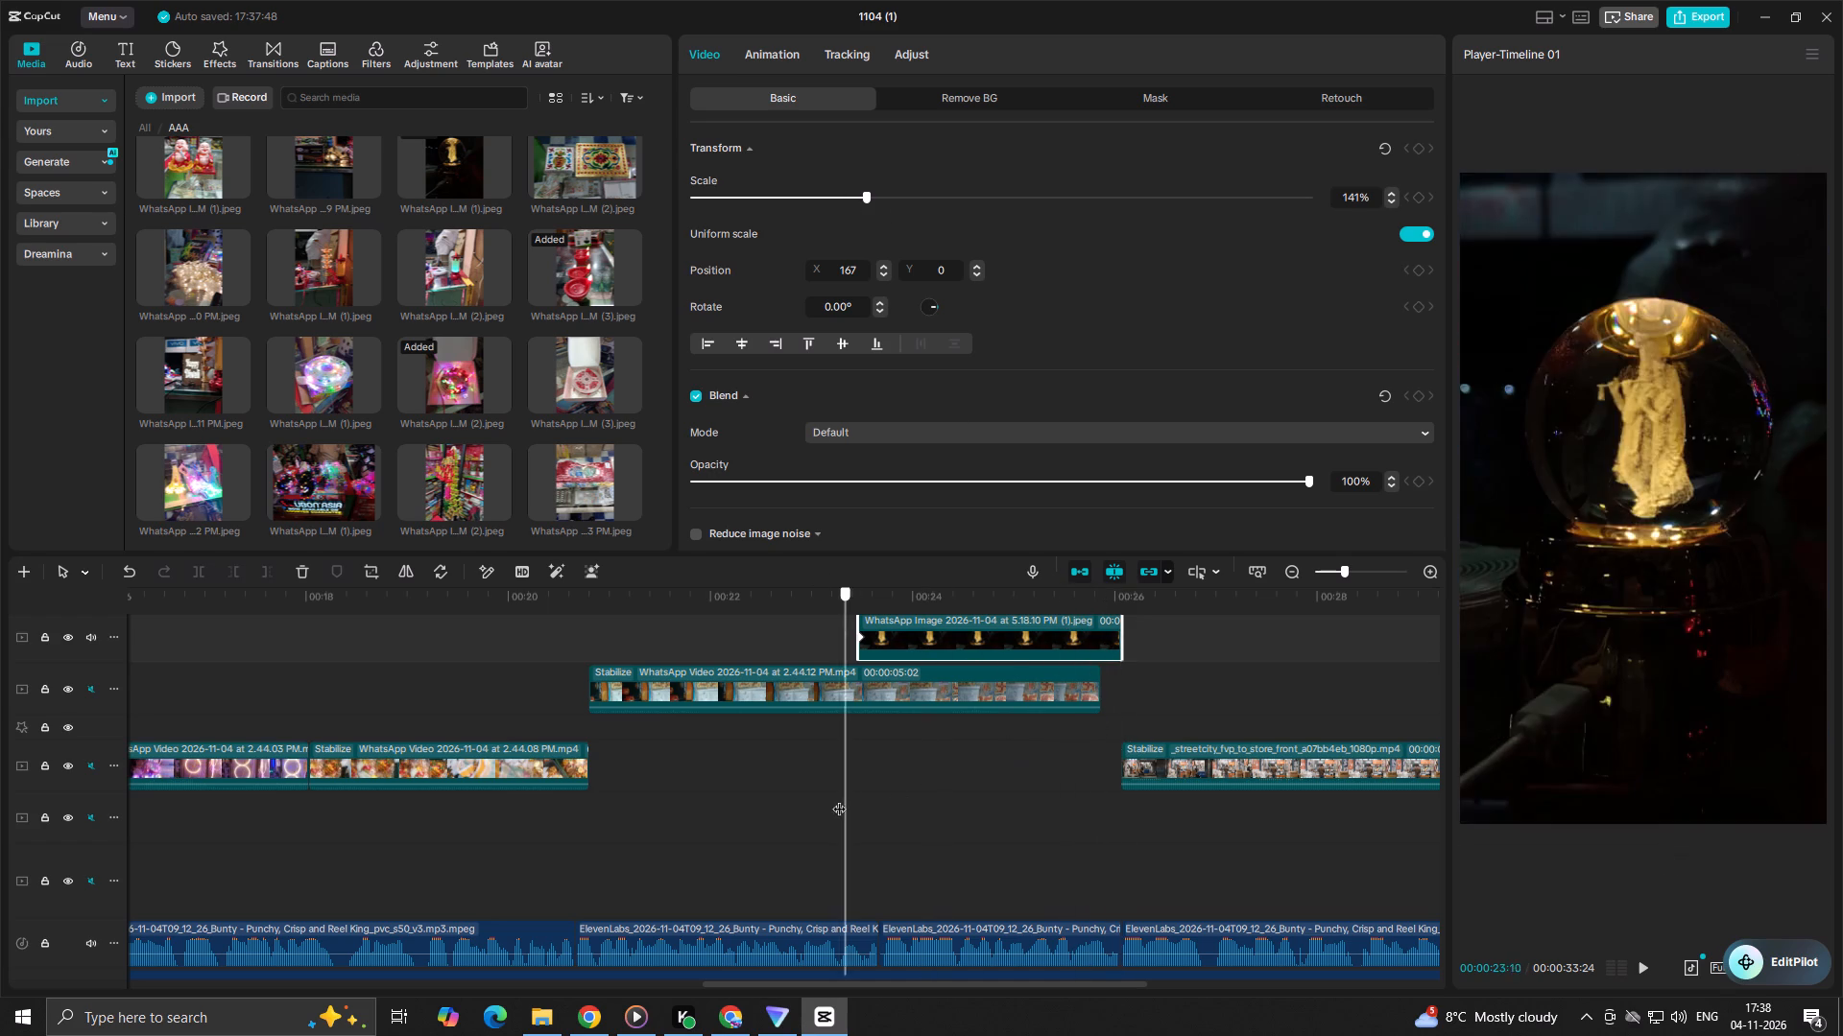
pyautogui.moveTo(839, 799); pyautogui.dragTo(1123, 787)
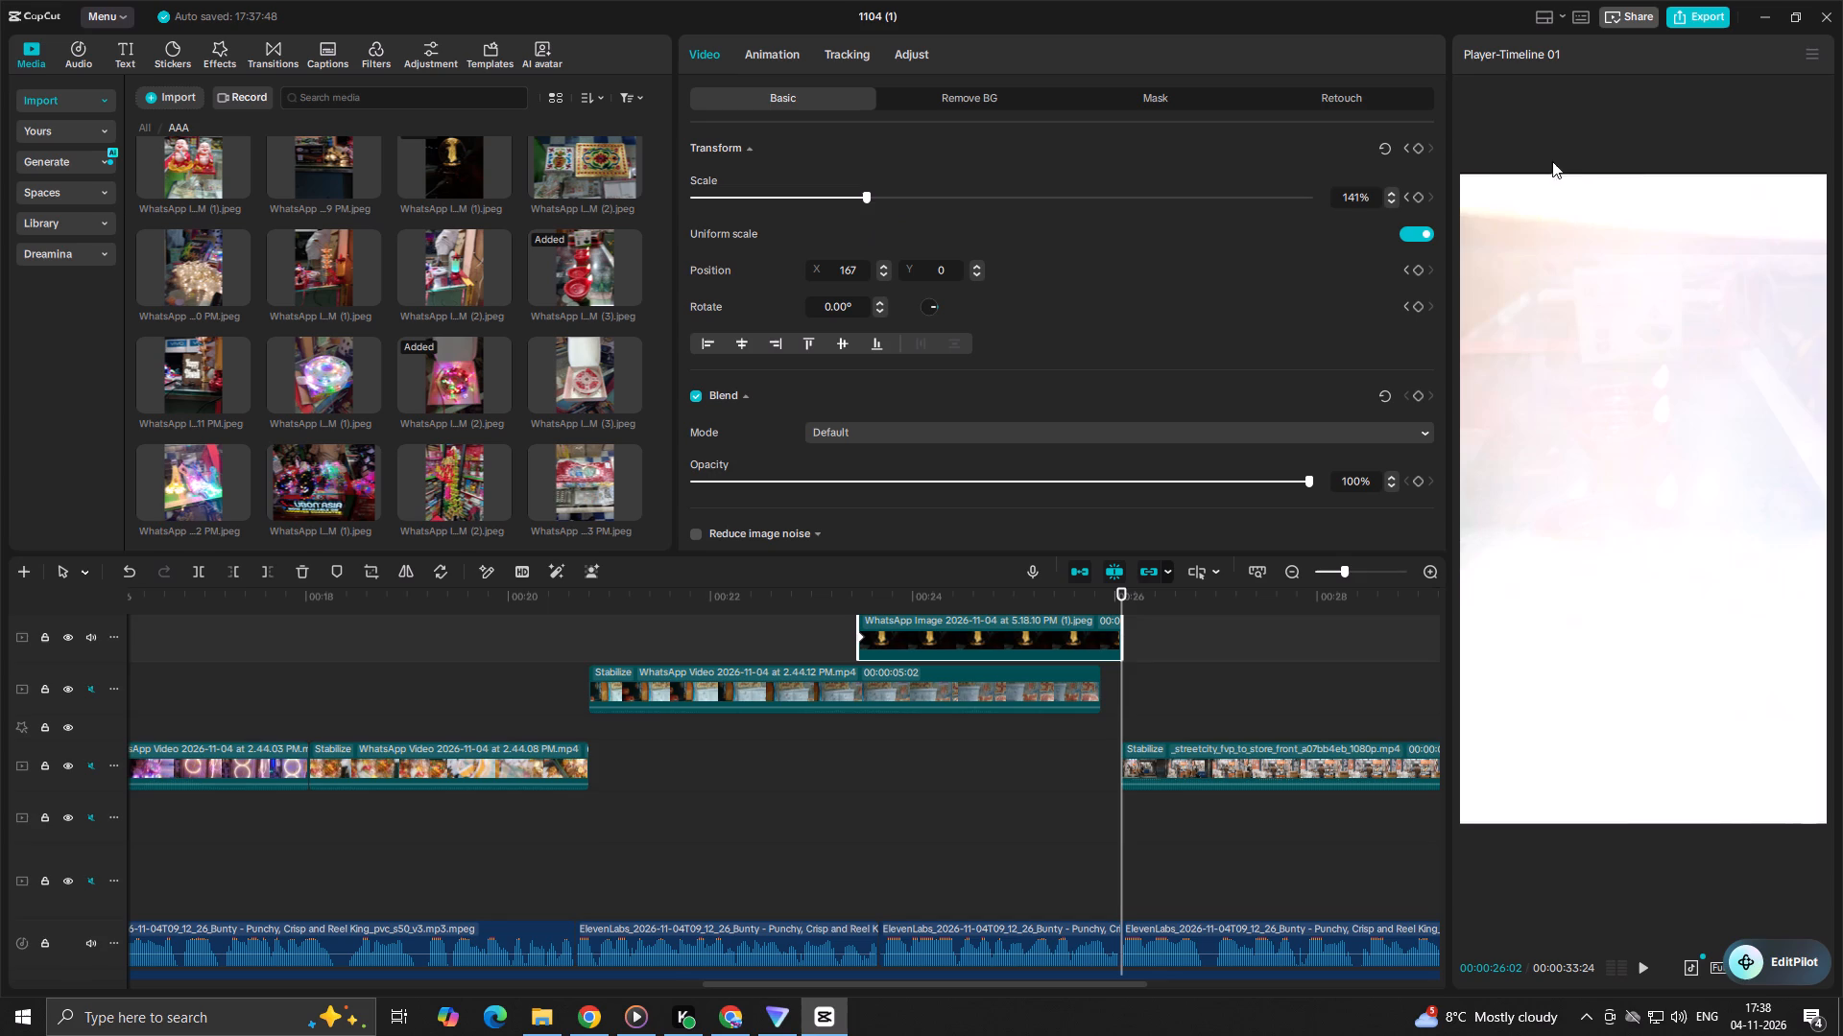
pyautogui.click(1422, 149)
pyautogui.moveTo(867, 198); pyautogui.dragTo(972, 205)
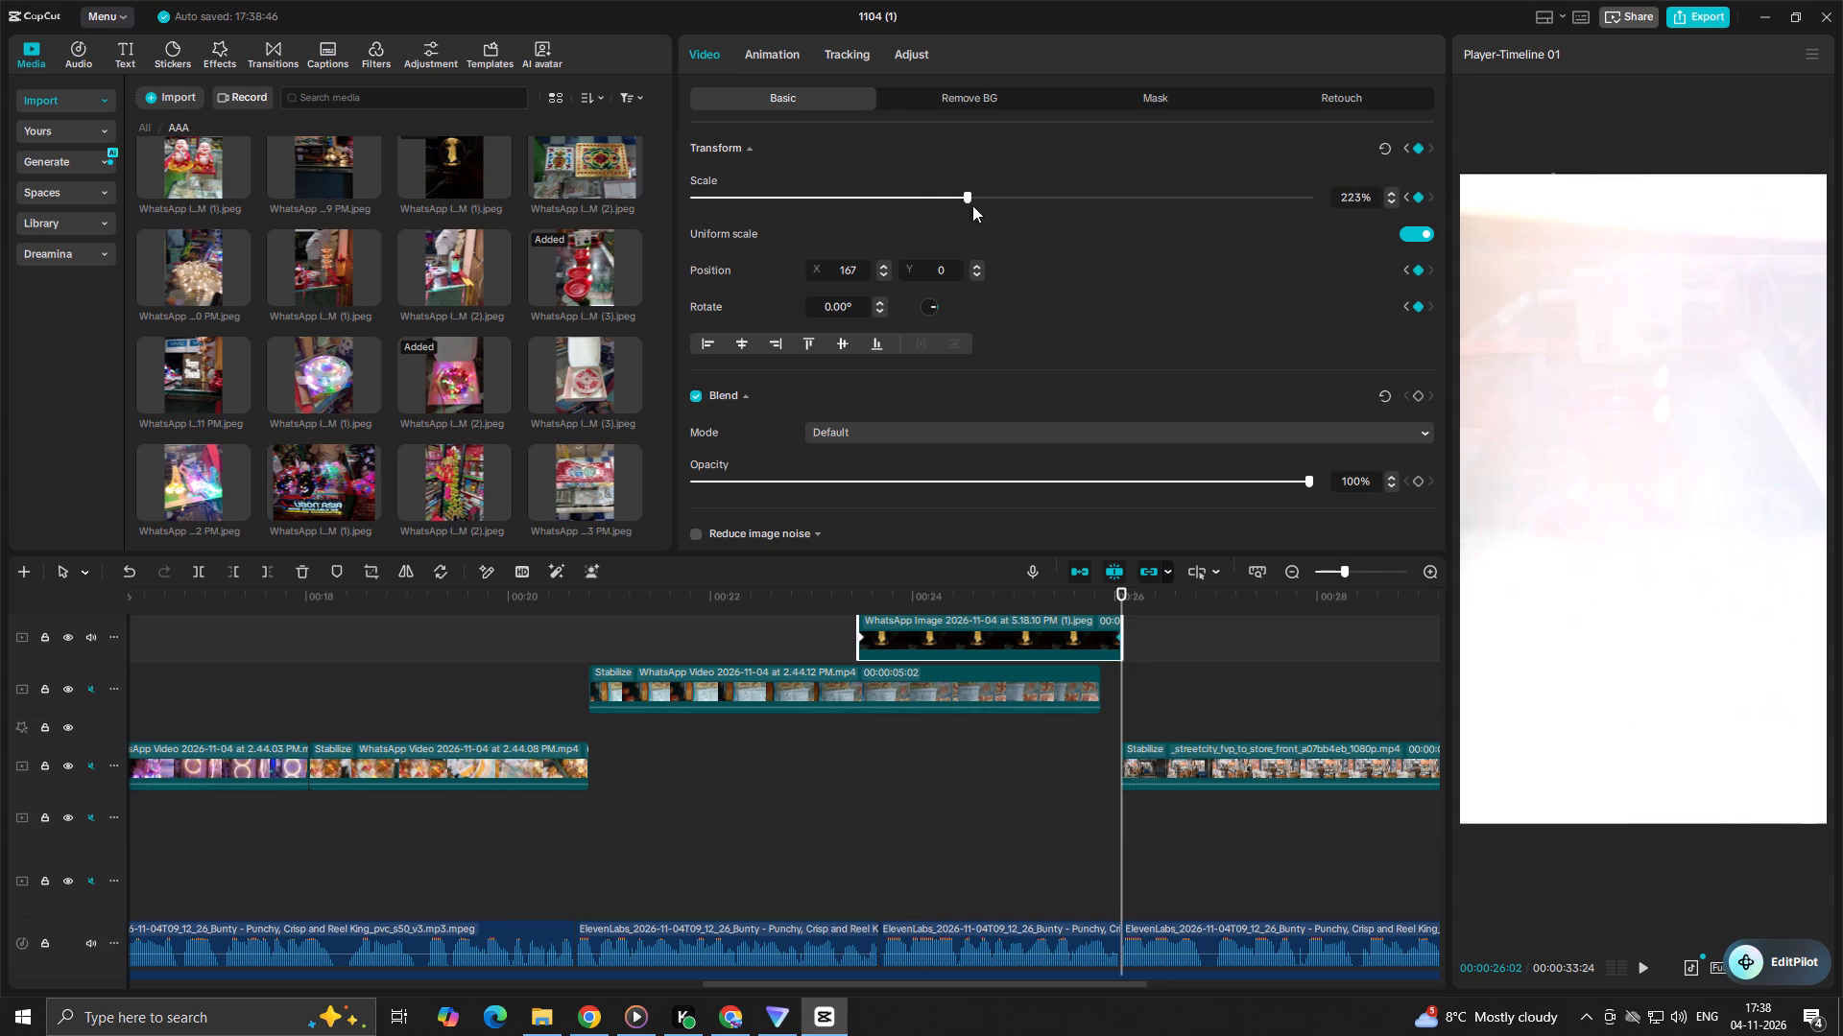
pyautogui.moveTo(972, 205); pyautogui.dragTo(1065, 225)
# Play back the globe photo's zoom and delete the red diya lamps photo that overlaps it from about 24 s.
pyautogui.click(811, 637)
pyautogui.press('space')
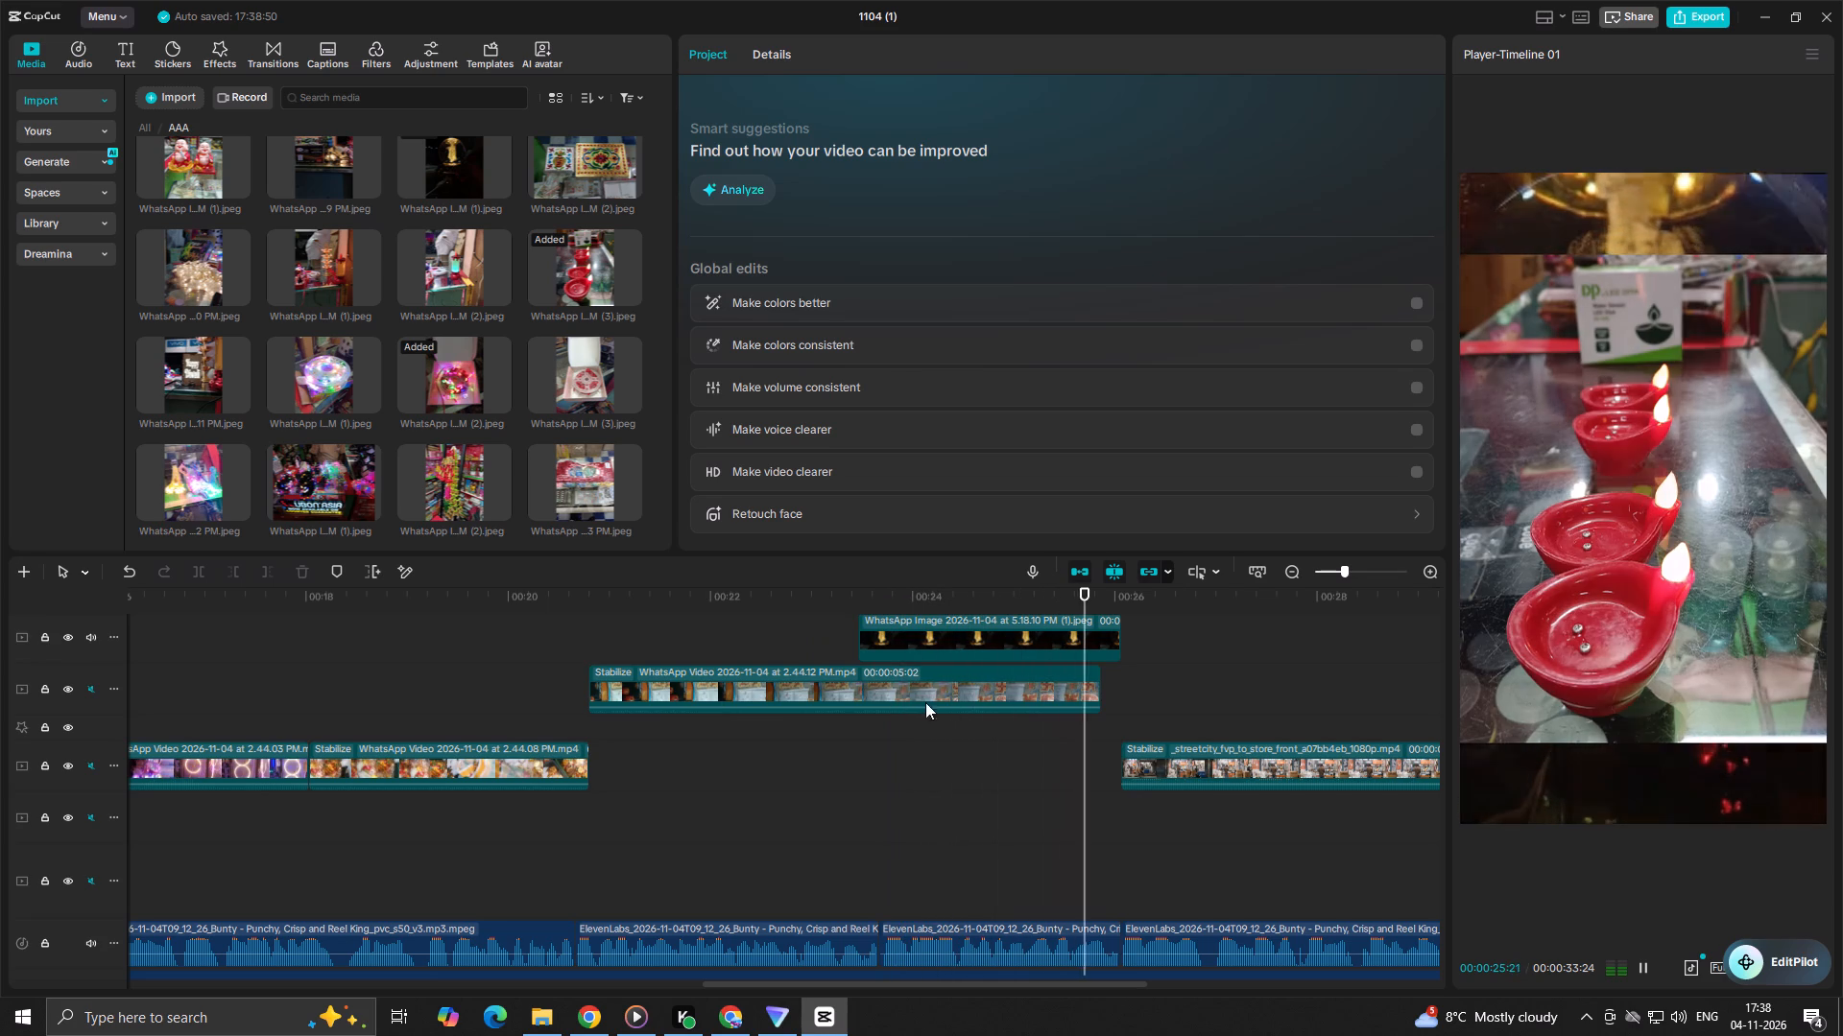
pyautogui.press('space')
pyautogui.scroll(10, 1012, 765)
pyautogui.scroll(-5, 1007, 779)
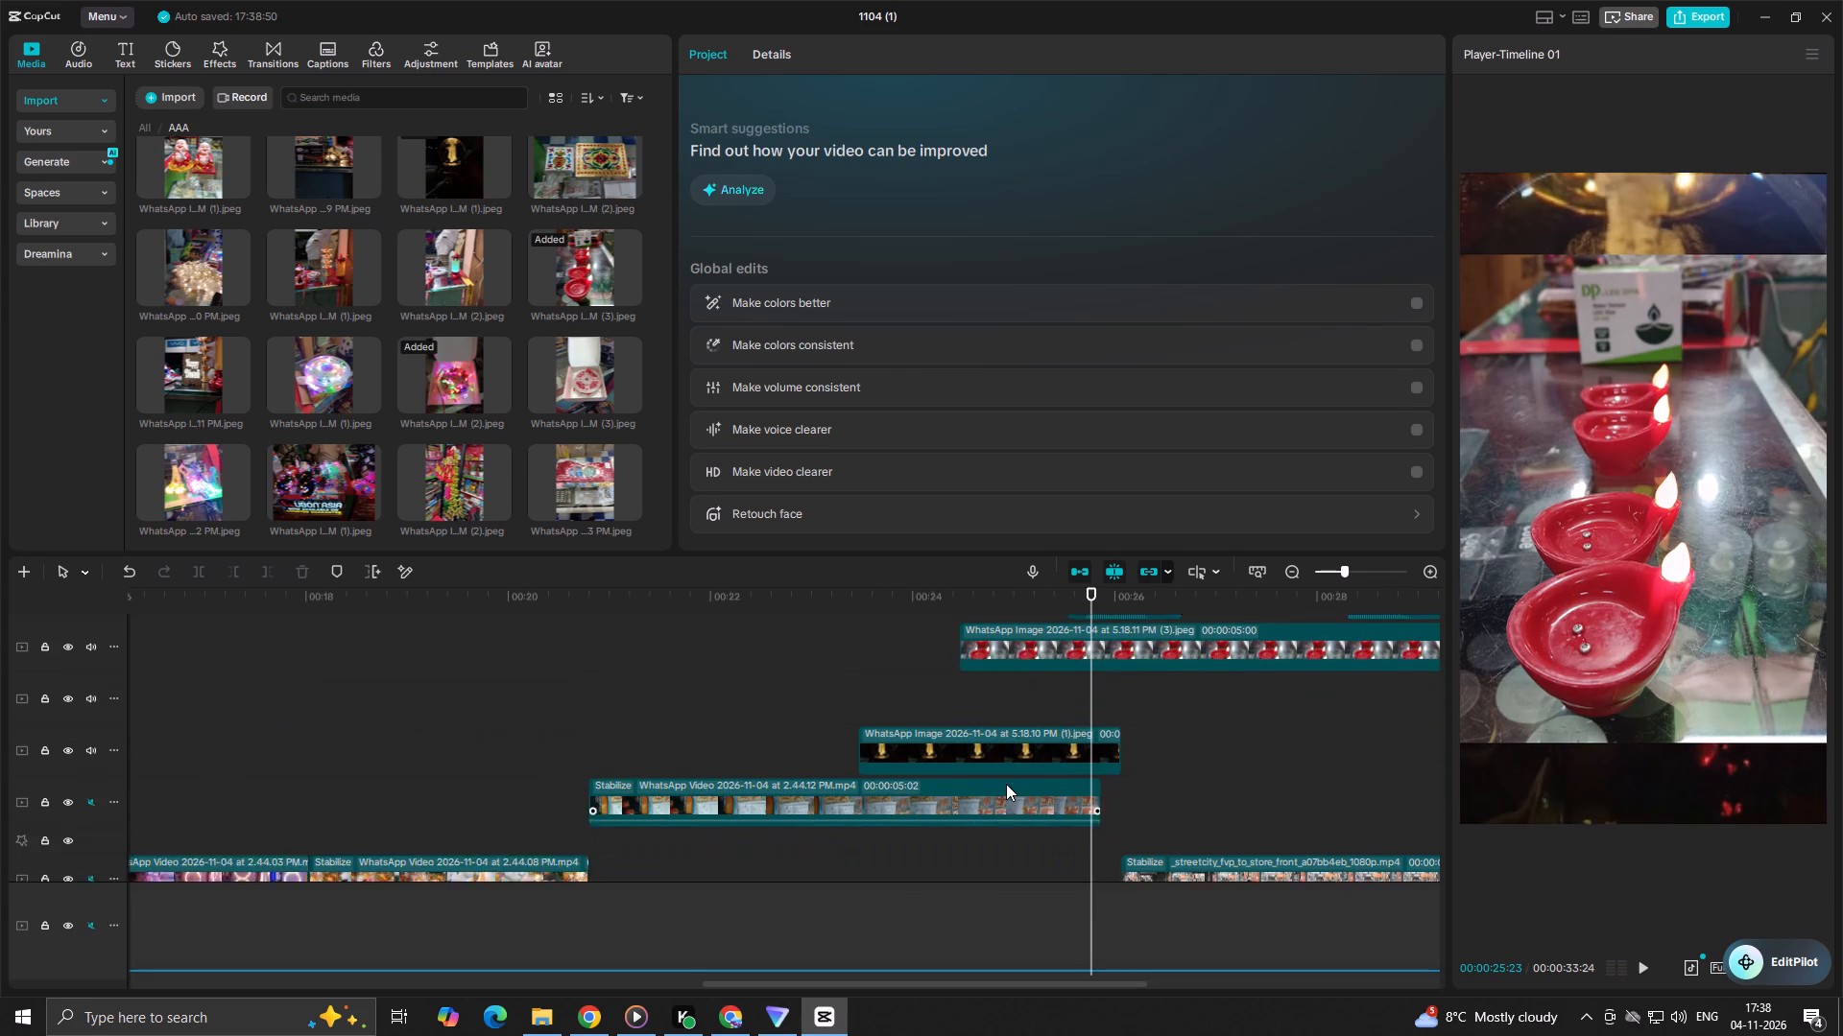
pyautogui.scroll(-5, 1006, 784)
pyautogui.scroll(10, 838, 819)
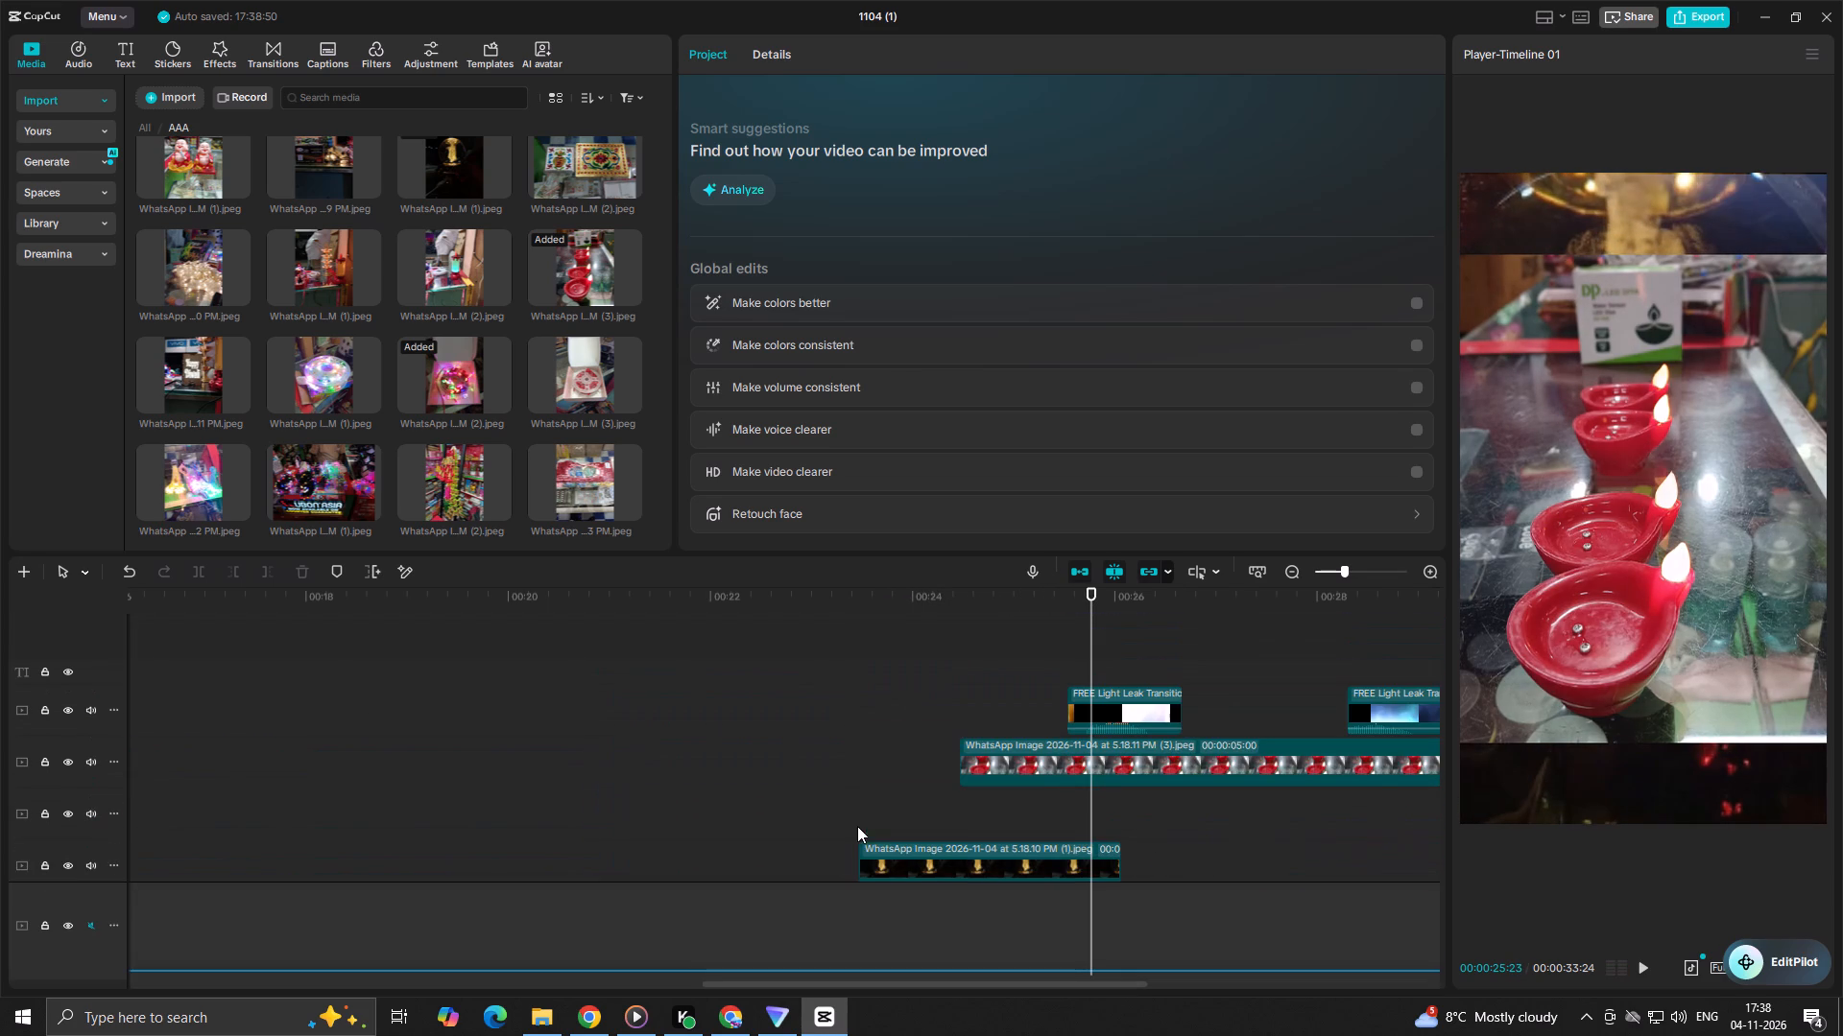
pyautogui.scroll(5, 870, 823)
pyautogui.click(1013, 761)
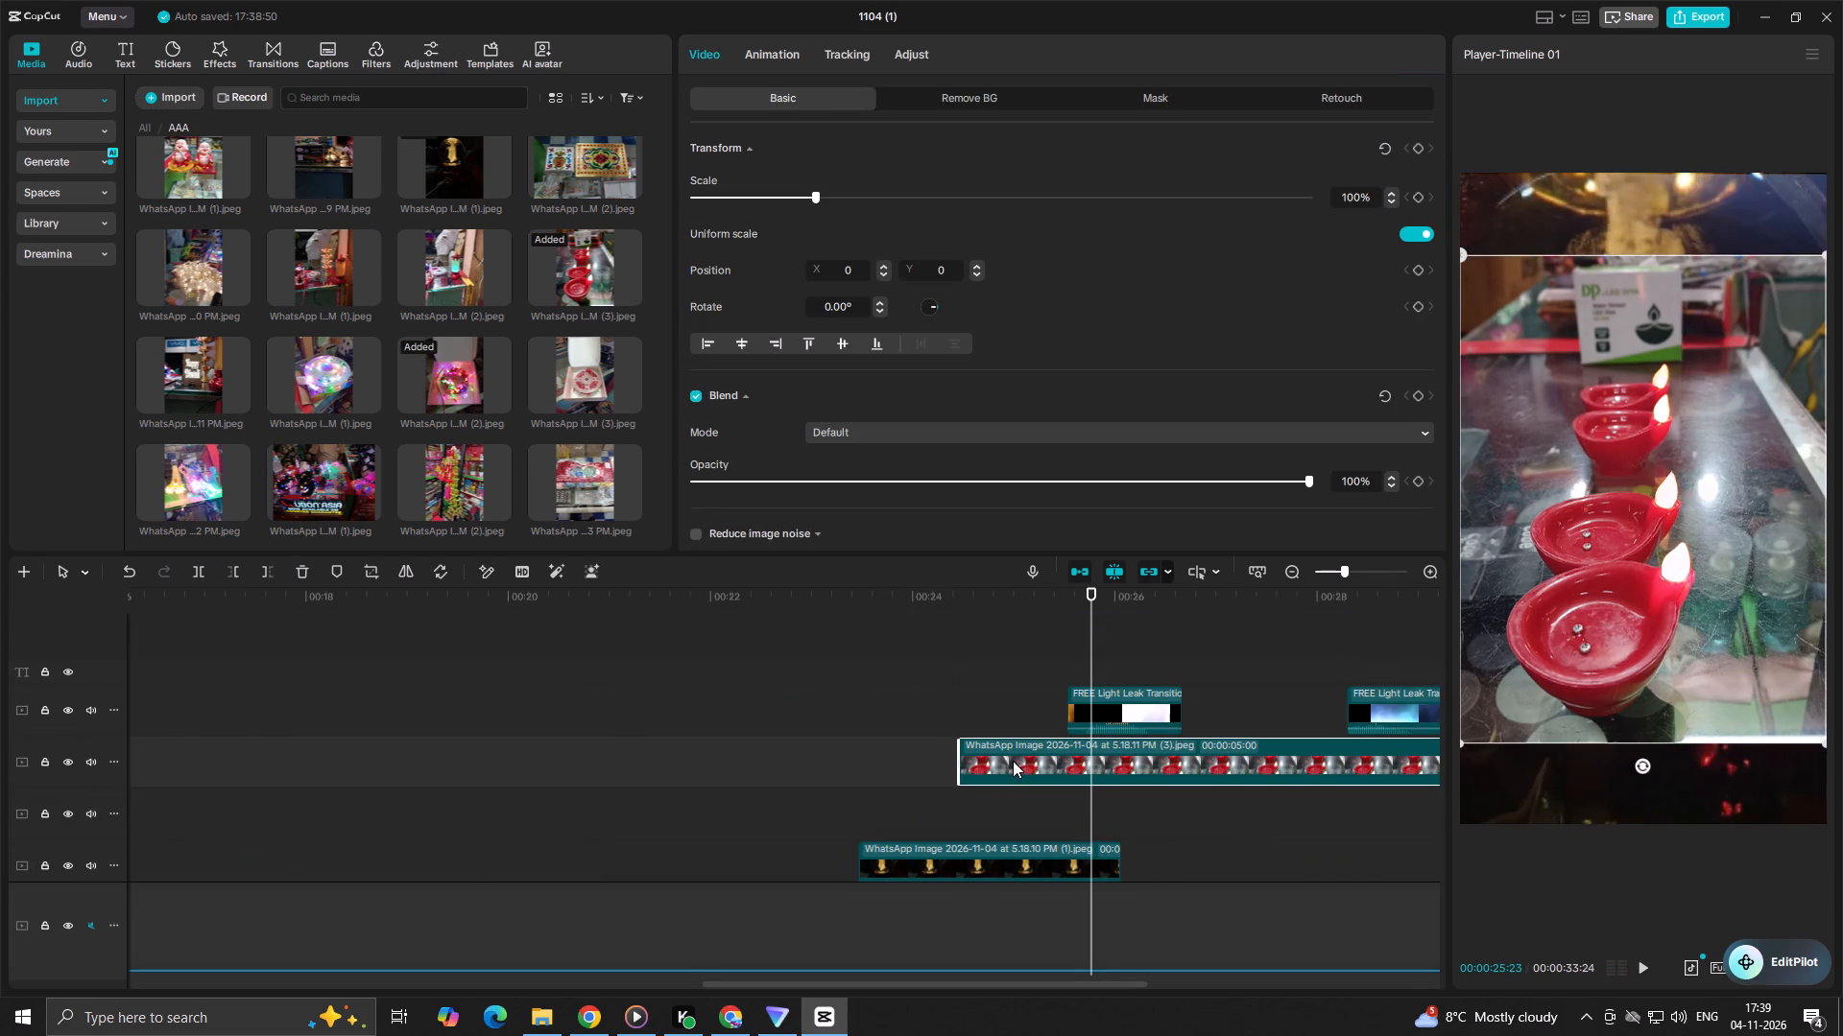
pyautogui.press('BackSpace')
# Play the edit from 20:14 through the sky lantern clip and into the globe photo's zoom.
pyautogui.scroll(-9, 870, 742)
pyautogui.scroll(5, 469, 838)
pyautogui.keyDown('ctrl'); pyautogui.scroll(-10, 452, 790); pyautogui.keyUp('ctrl')
pyautogui.scroll(-4, 516, 802)
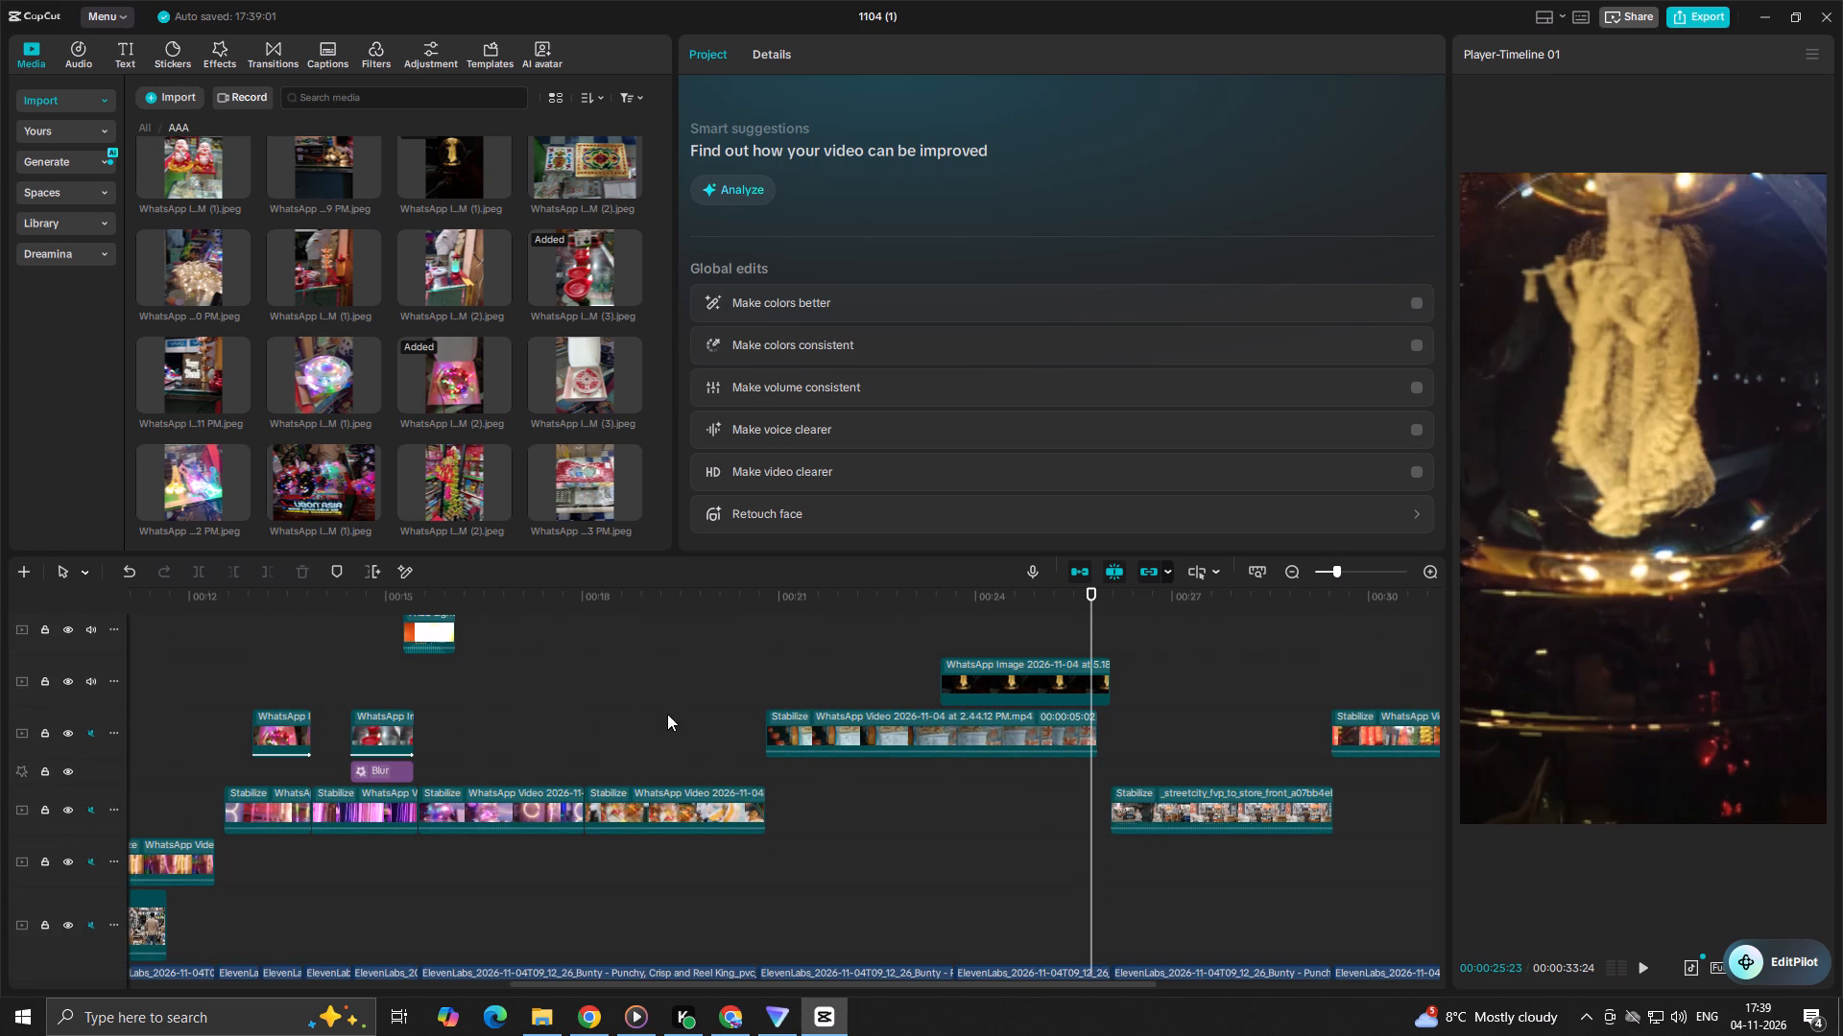
pyautogui.click(743, 746)
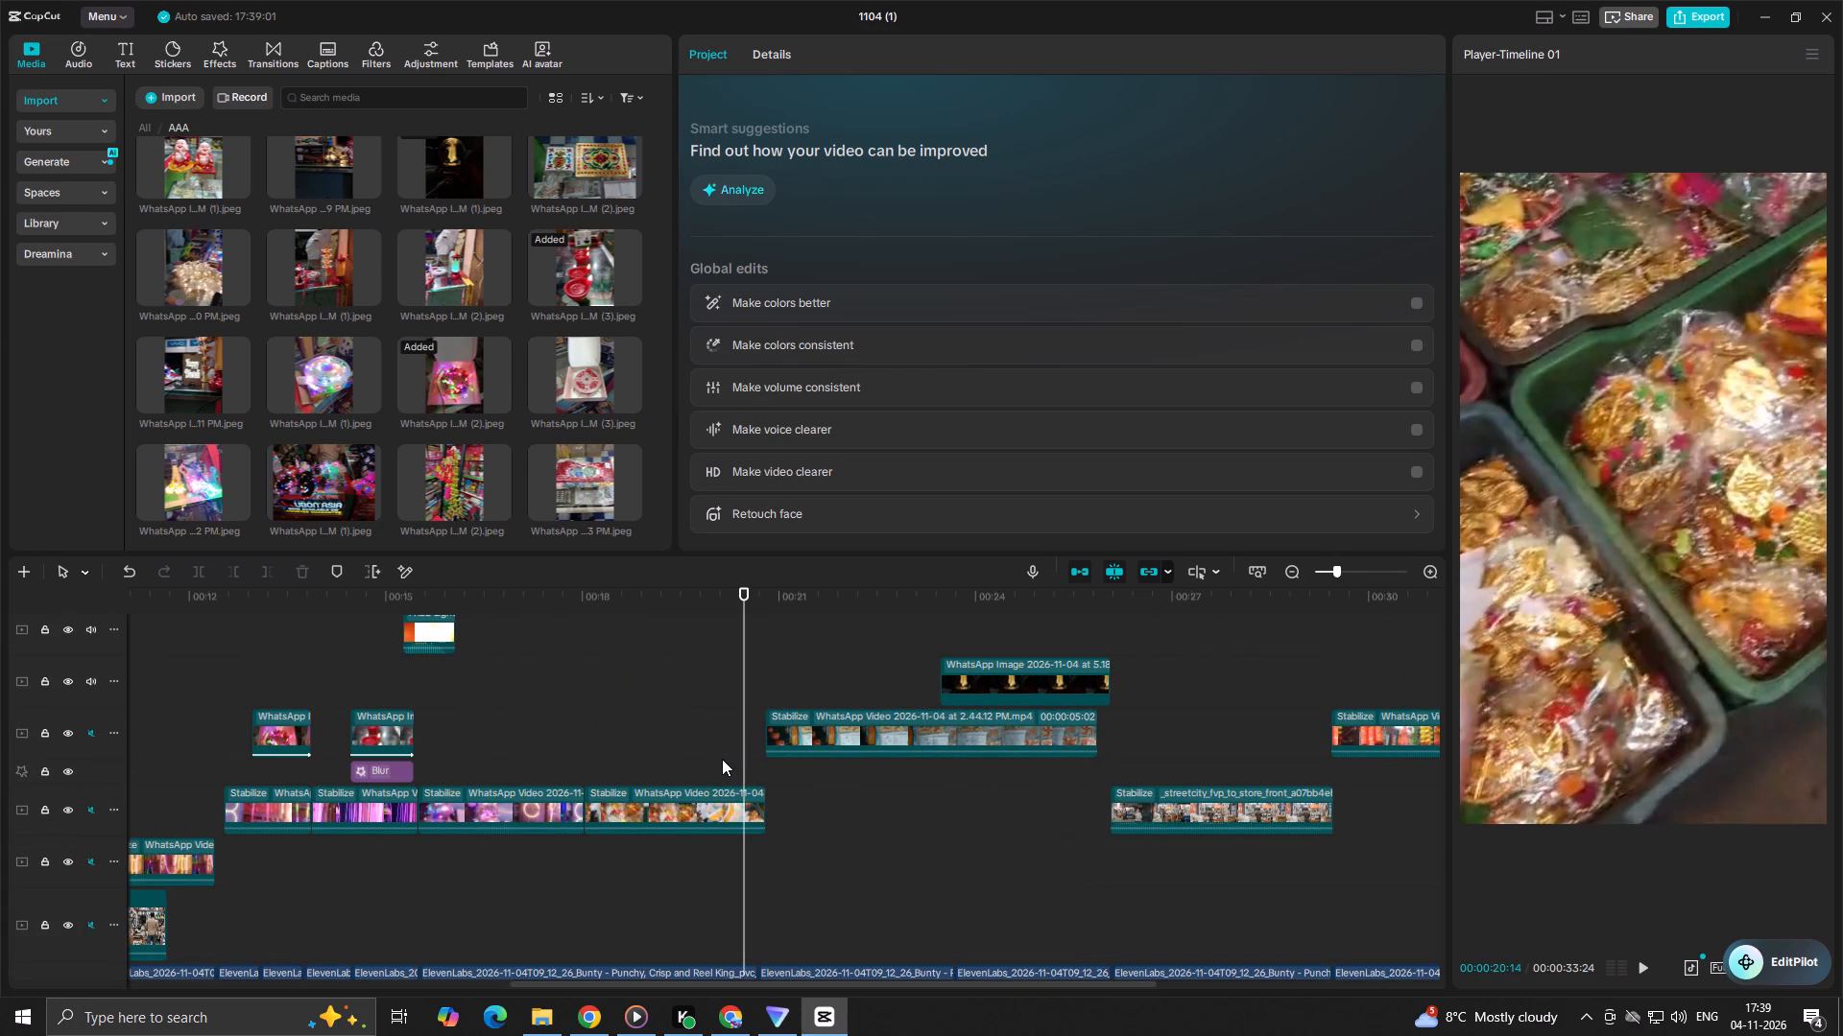
pyautogui.press('space')
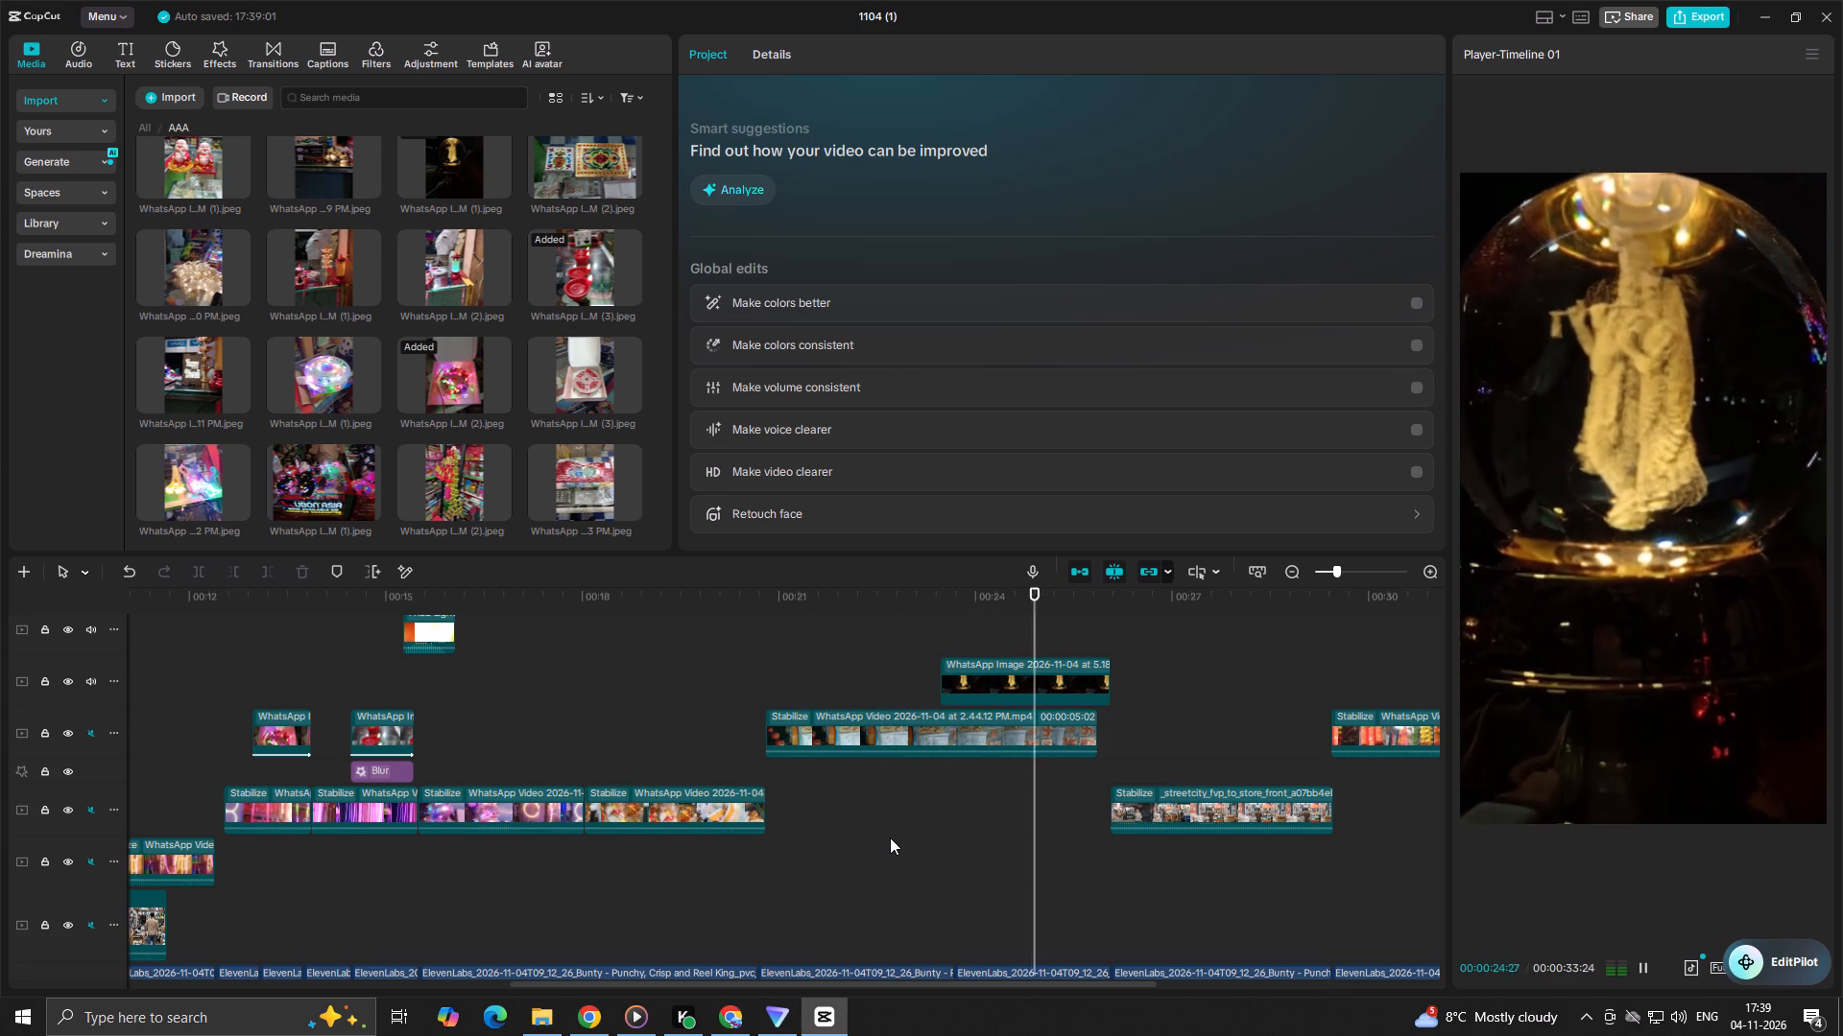
pyautogui.press('space')
# Check the end of the globe photo and move the light leak transition above it earlier, to start at about 23 s.
pyautogui.click(1050, 627)
pyautogui.moveTo(1050, 627); pyautogui.dragTo(1107, 638)
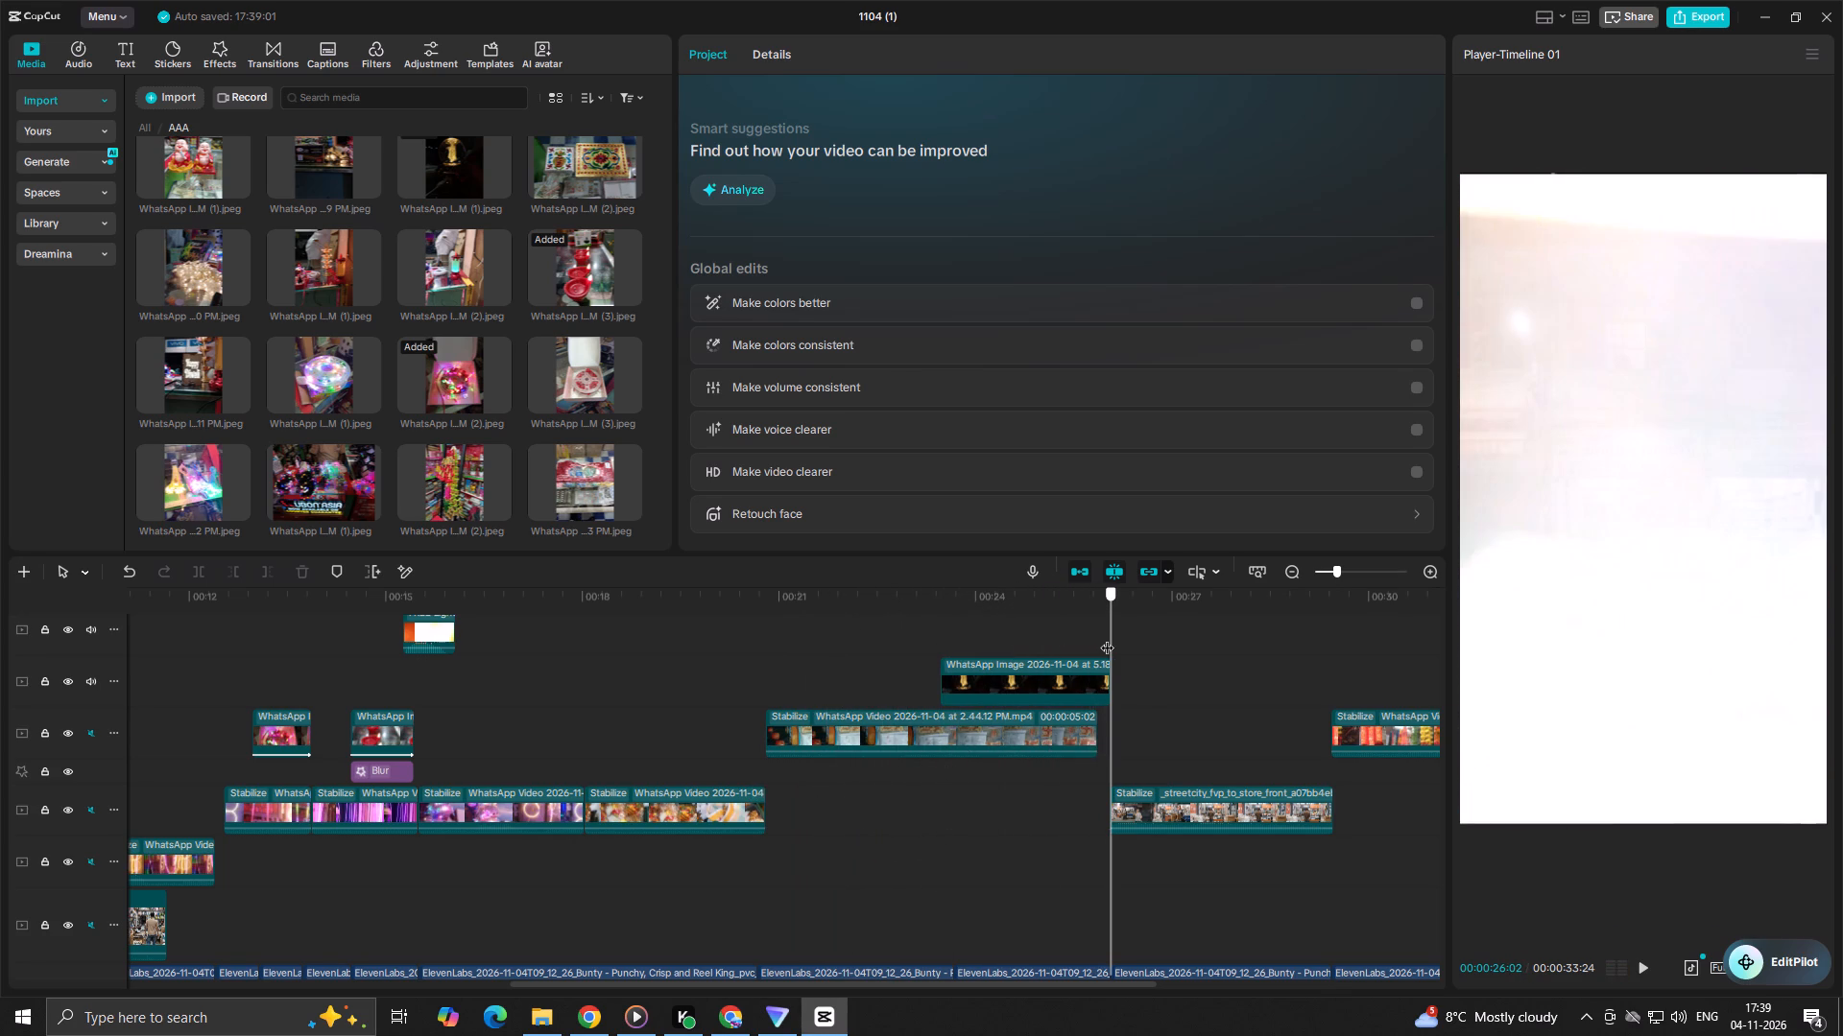
pyautogui.moveTo(1107, 638); pyautogui.dragTo(1097, 644)
pyautogui.click(1093, 682)
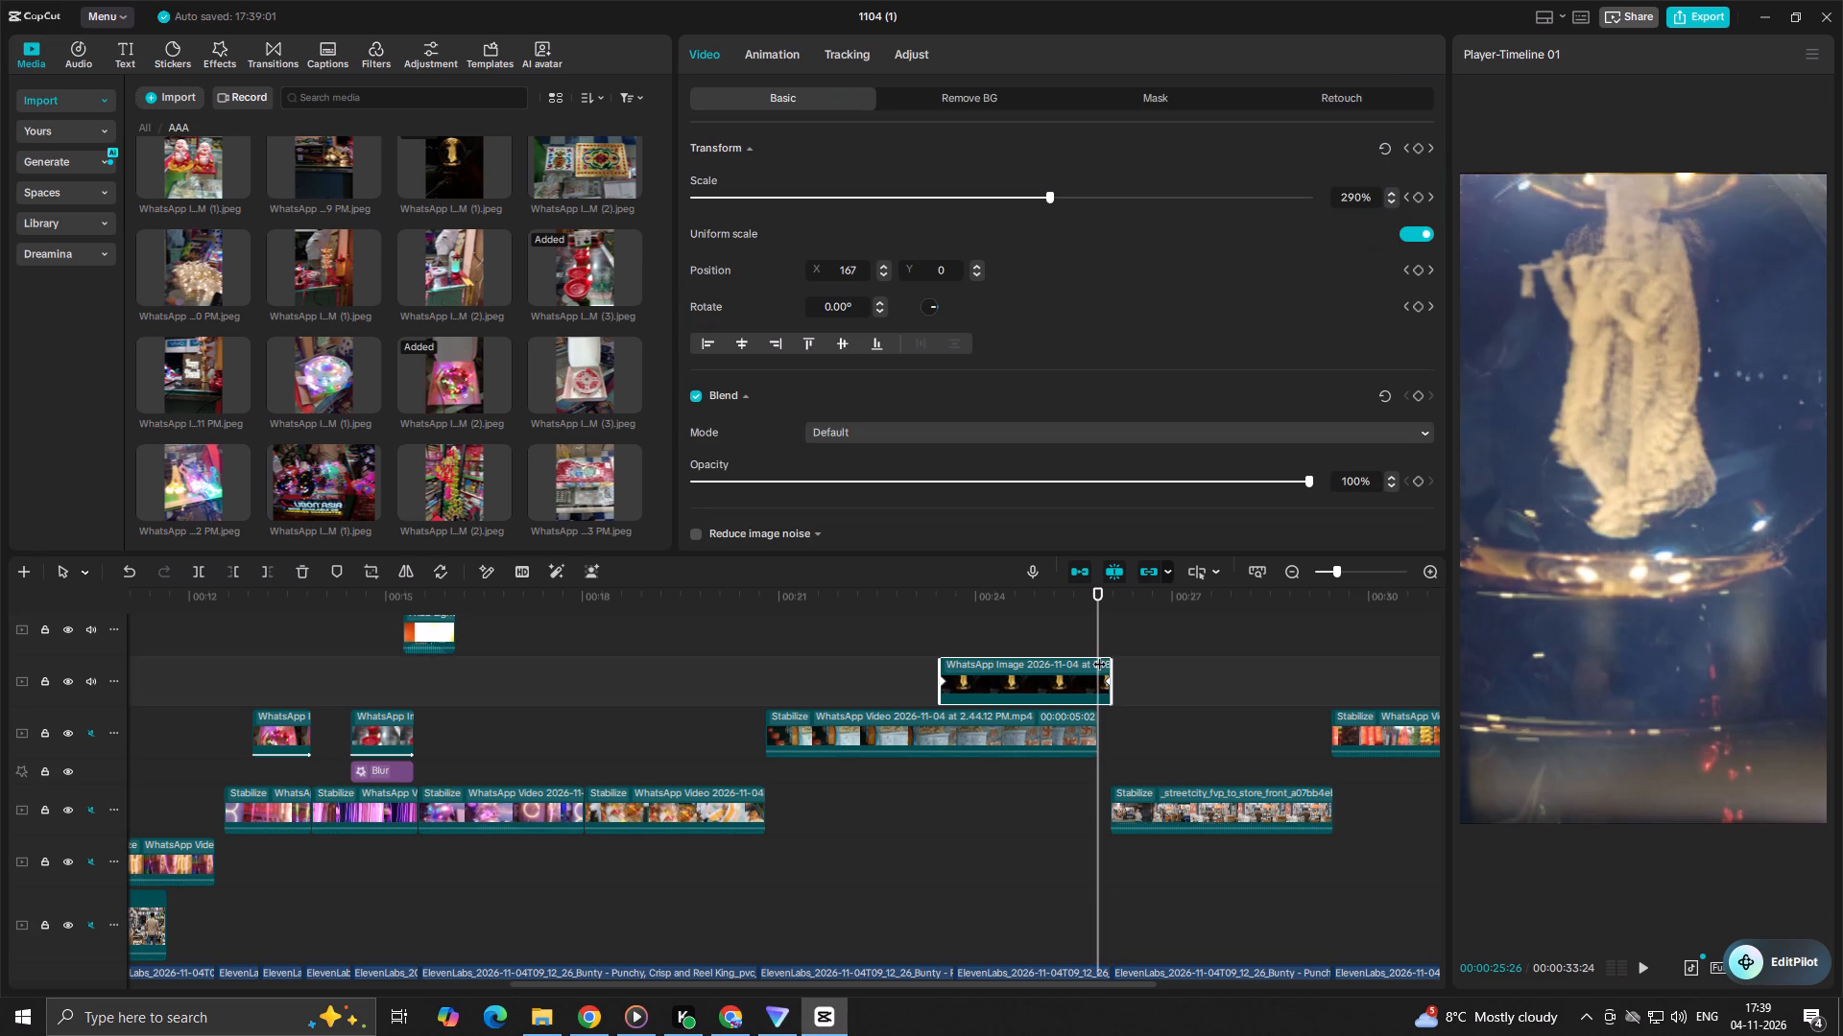
pyautogui.click(1100, 638)
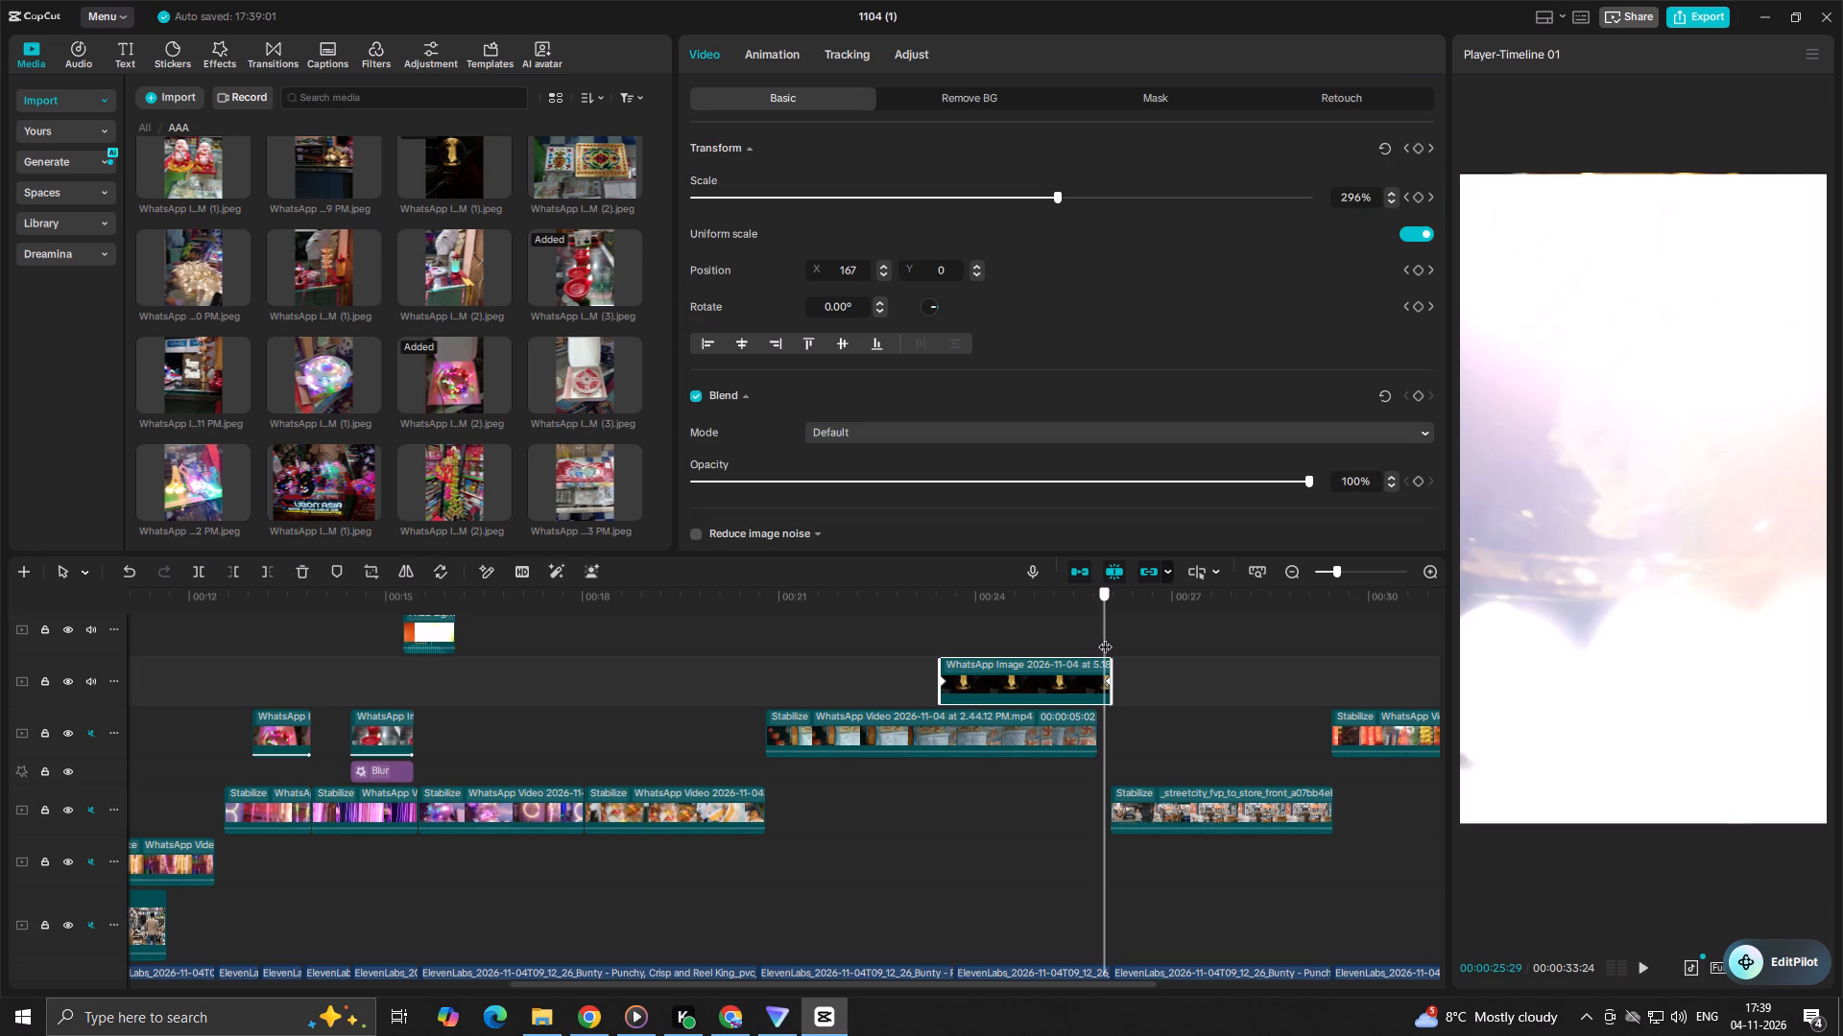
pyautogui.scroll(9, 1095, 772)
pyautogui.moveTo(1111, 700); pyautogui.dragTo(953, 694)
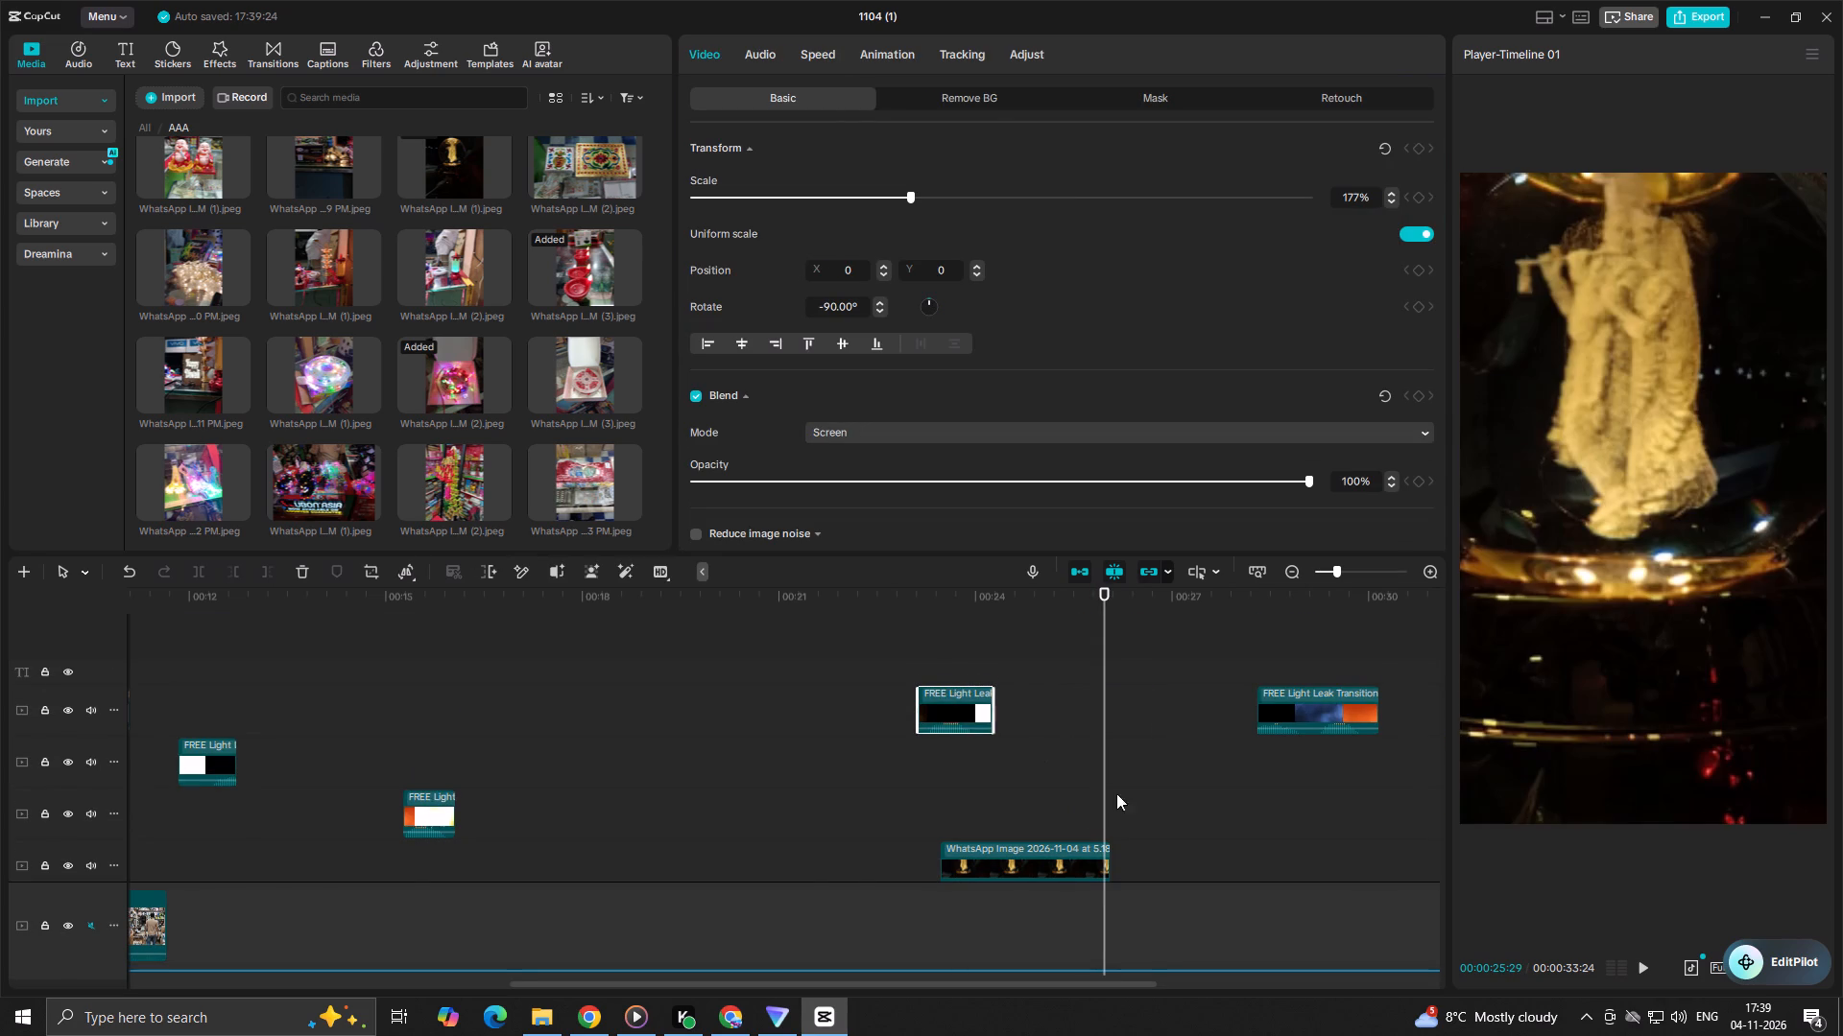
# Select the globe photo and examine its last frames up to the cut to the street storefront clip at 26:02.
pyautogui.scroll(-4, 1133, 766)
pyautogui.keyDown('ctrl'); pyautogui.scroll(20, 1120, 776); pyautogui.keyUp('ctrl')
pyautogui.keyDown('ctrl'); pyautogui.scroll(1, 1120, 776); pyautogui.keyUp('ctrl')
pyautogui.scroll(4, 1116, 718)
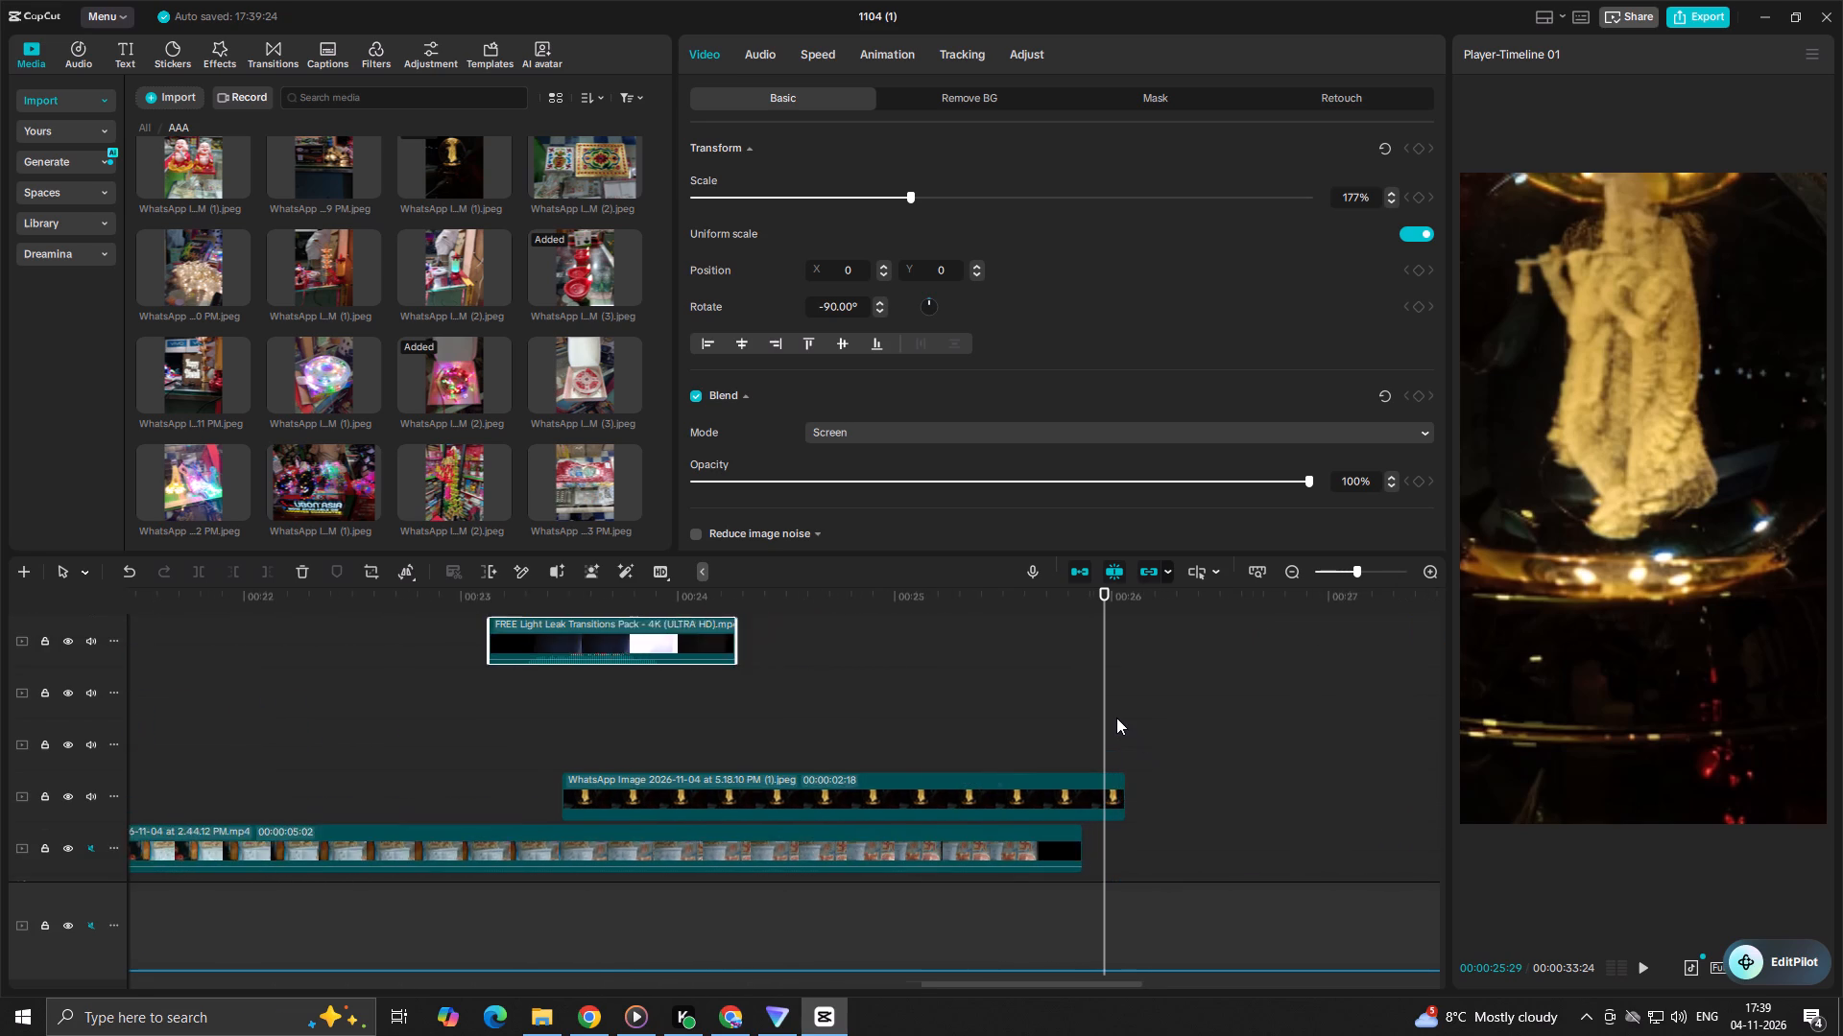
pyautogui.scroll(5, 1116, 718)
pyautogui.click(1087, 796)
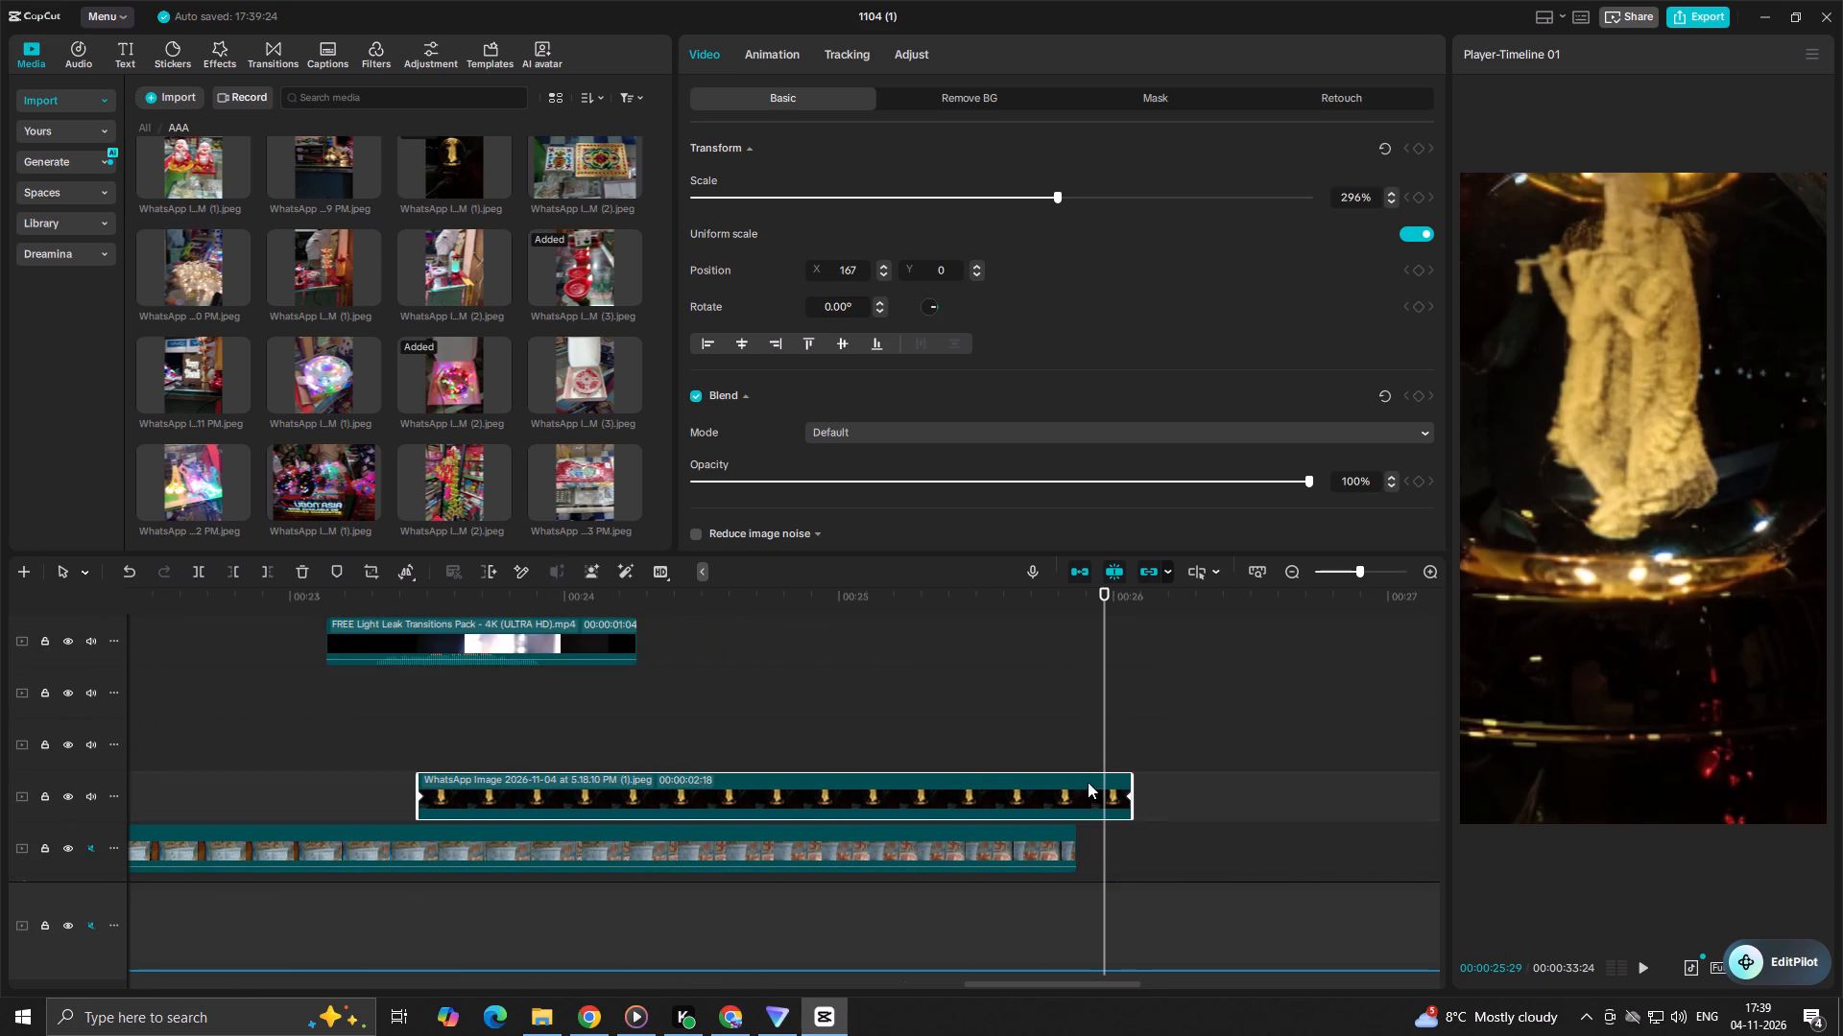
pyautogui.moveTo(1108, 736); pyautogui.dragTo(1129, 742)
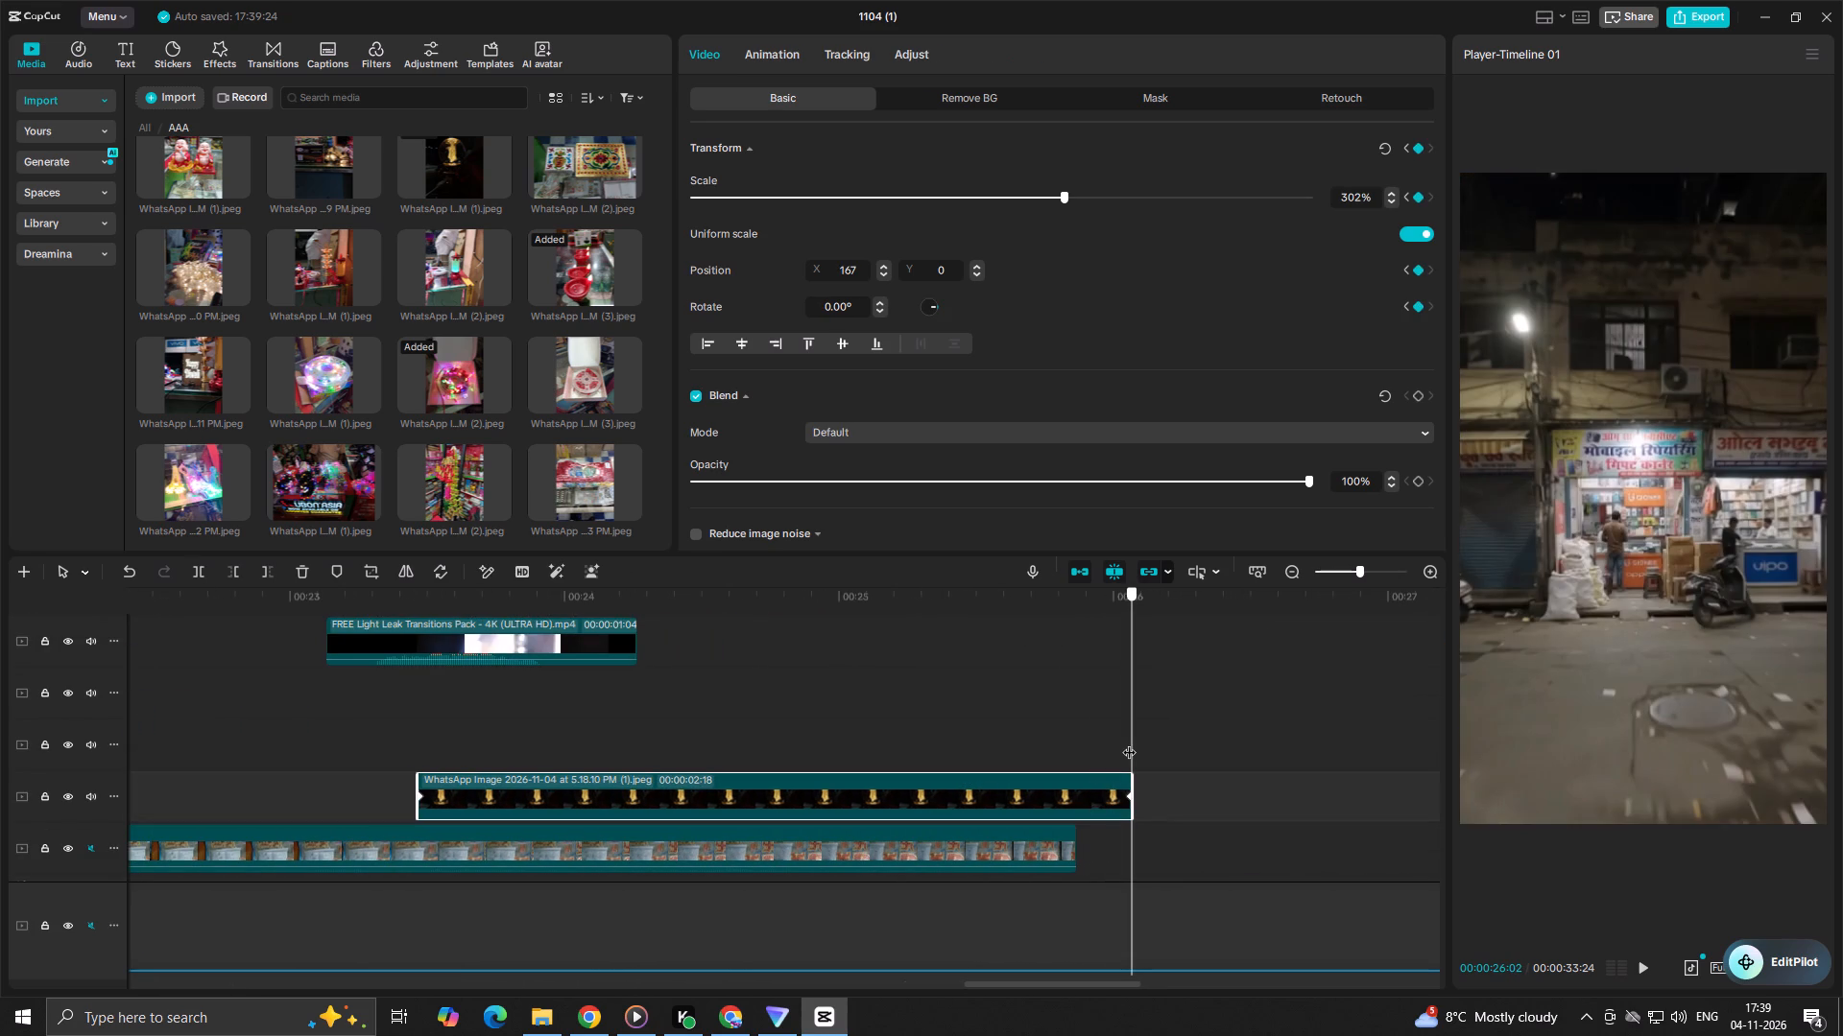
pyautogui.moveTo(1129, 742); pyautogui.dragTo(1126, 745)
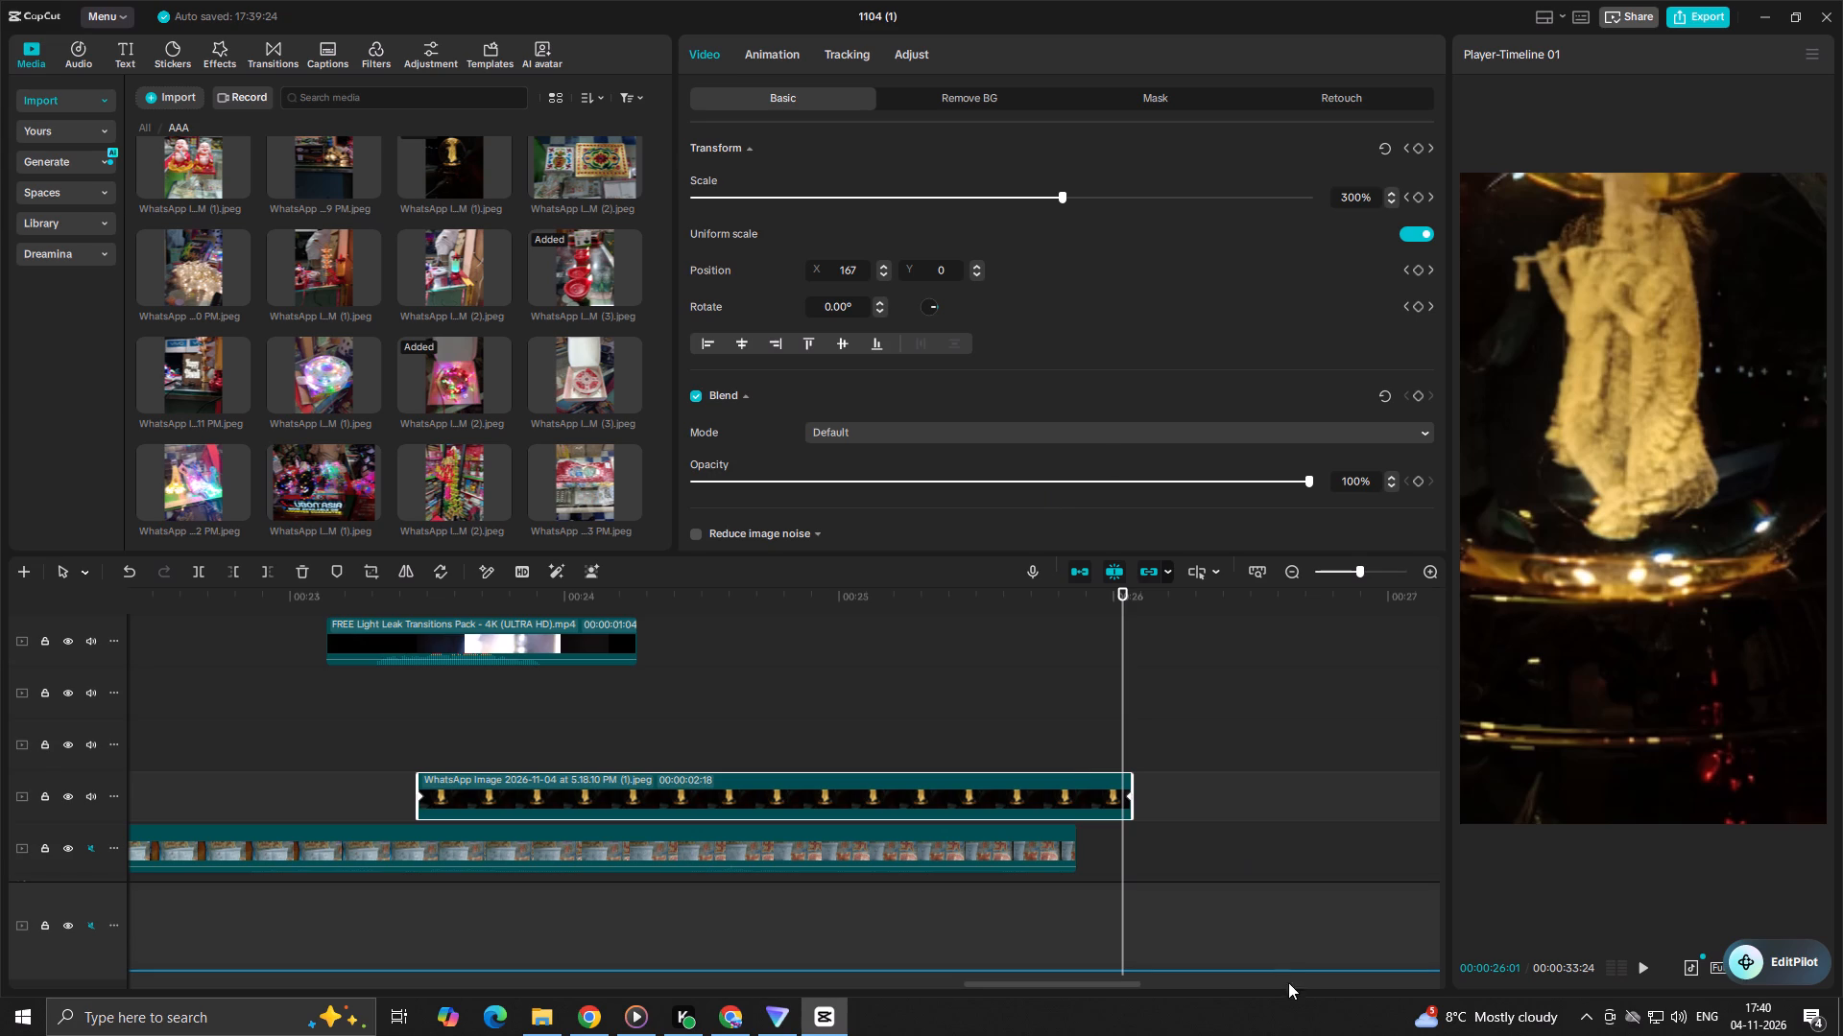
pyautogui.keyDown('ctrl'); pyautogui.scroll(11, 1155, 746); pyautogui.keyUp('ctrl')
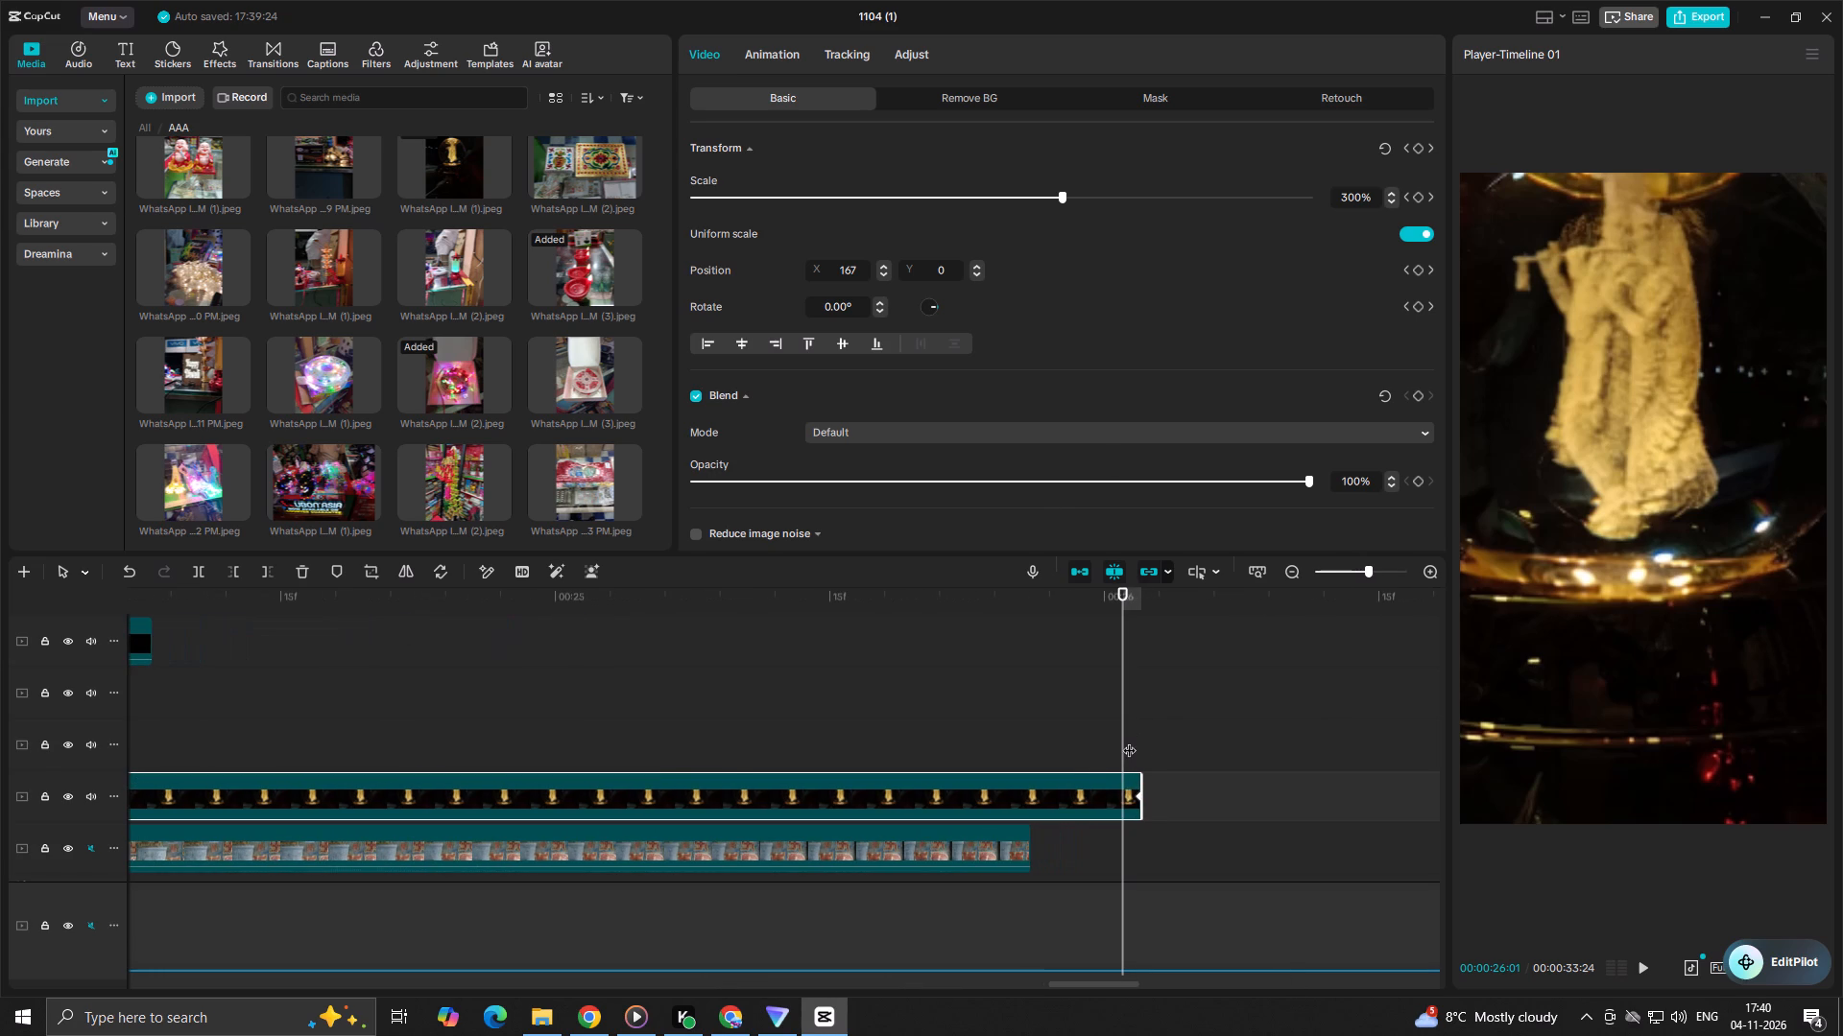
pyautogui.moveTo(1129, 741); pyautogui.dragTo(1142, 746)
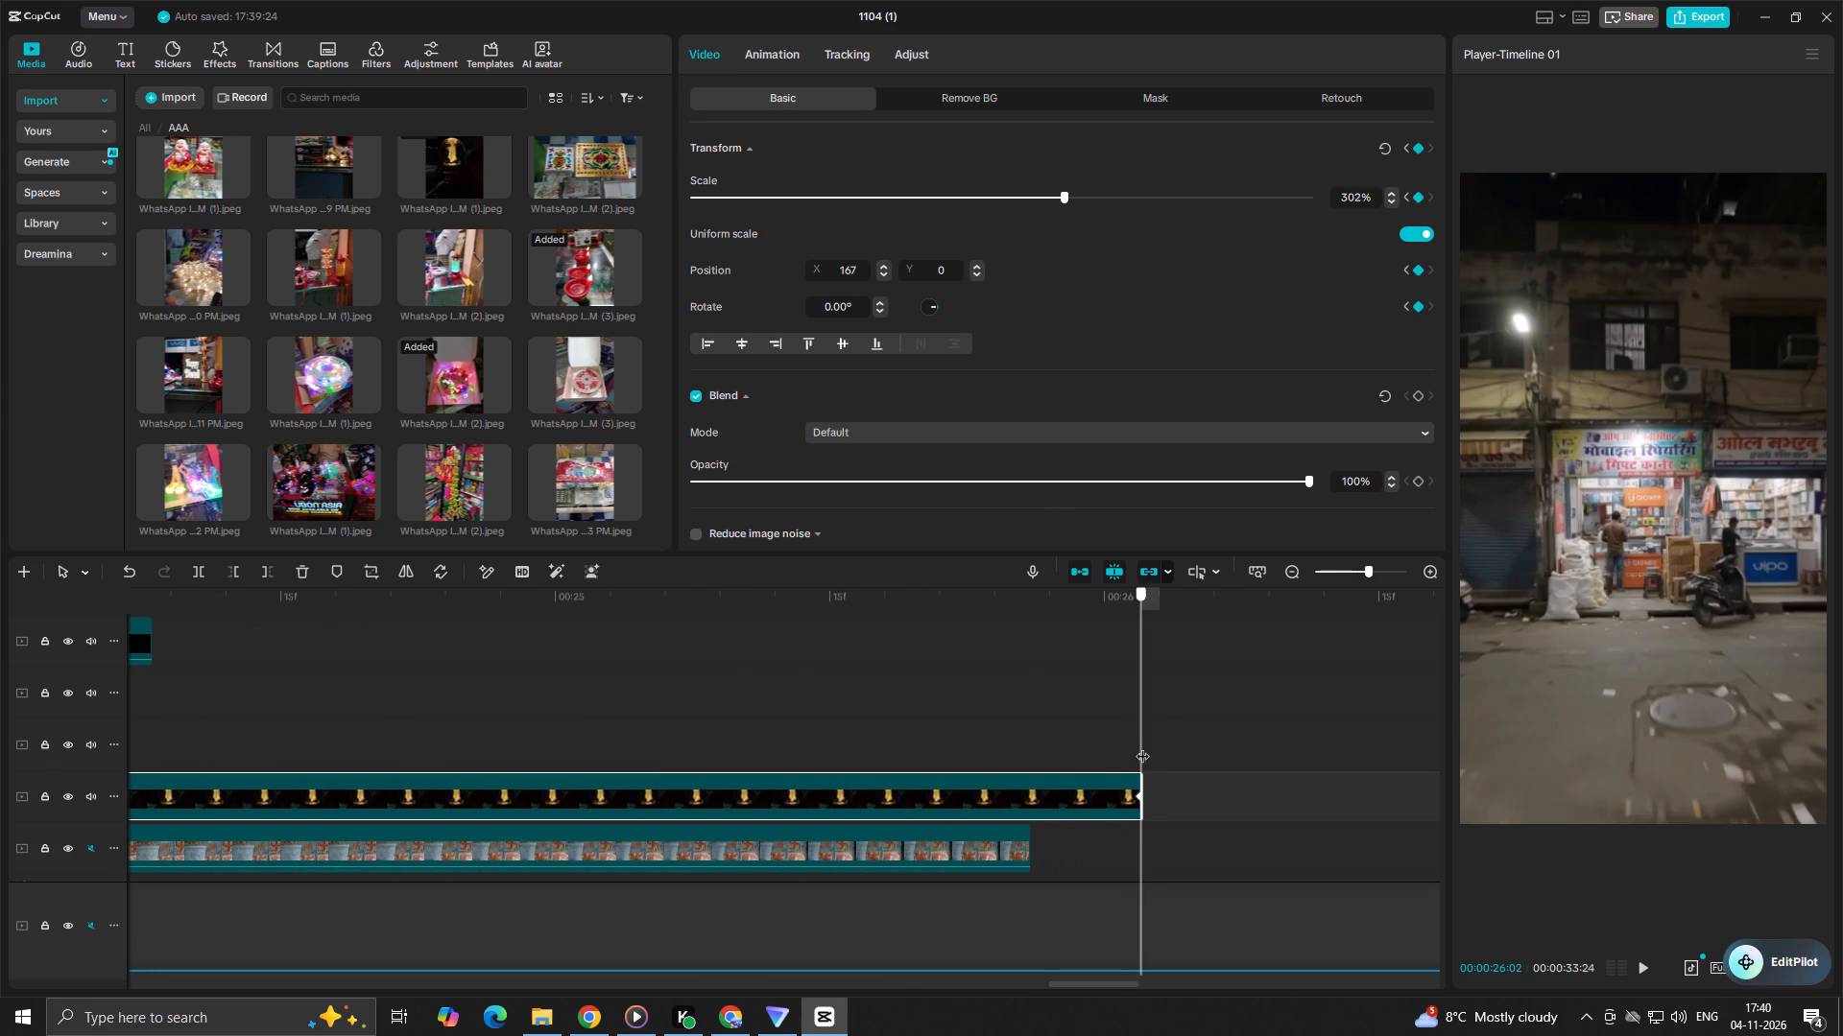
# At 26:01, set the globe photo's scale to 226%, move it lower in the frame, and play back its ending.
pyautogui.moveTo(1142, 746); pyautogui.dragTo(1135, 751)
pyautogui.moveTo(1145, 755); pyautogui.dragTo(1137, 752)
pyautogui.moveTo(1137, 752); pyautogui.dragTo(1125, 762)
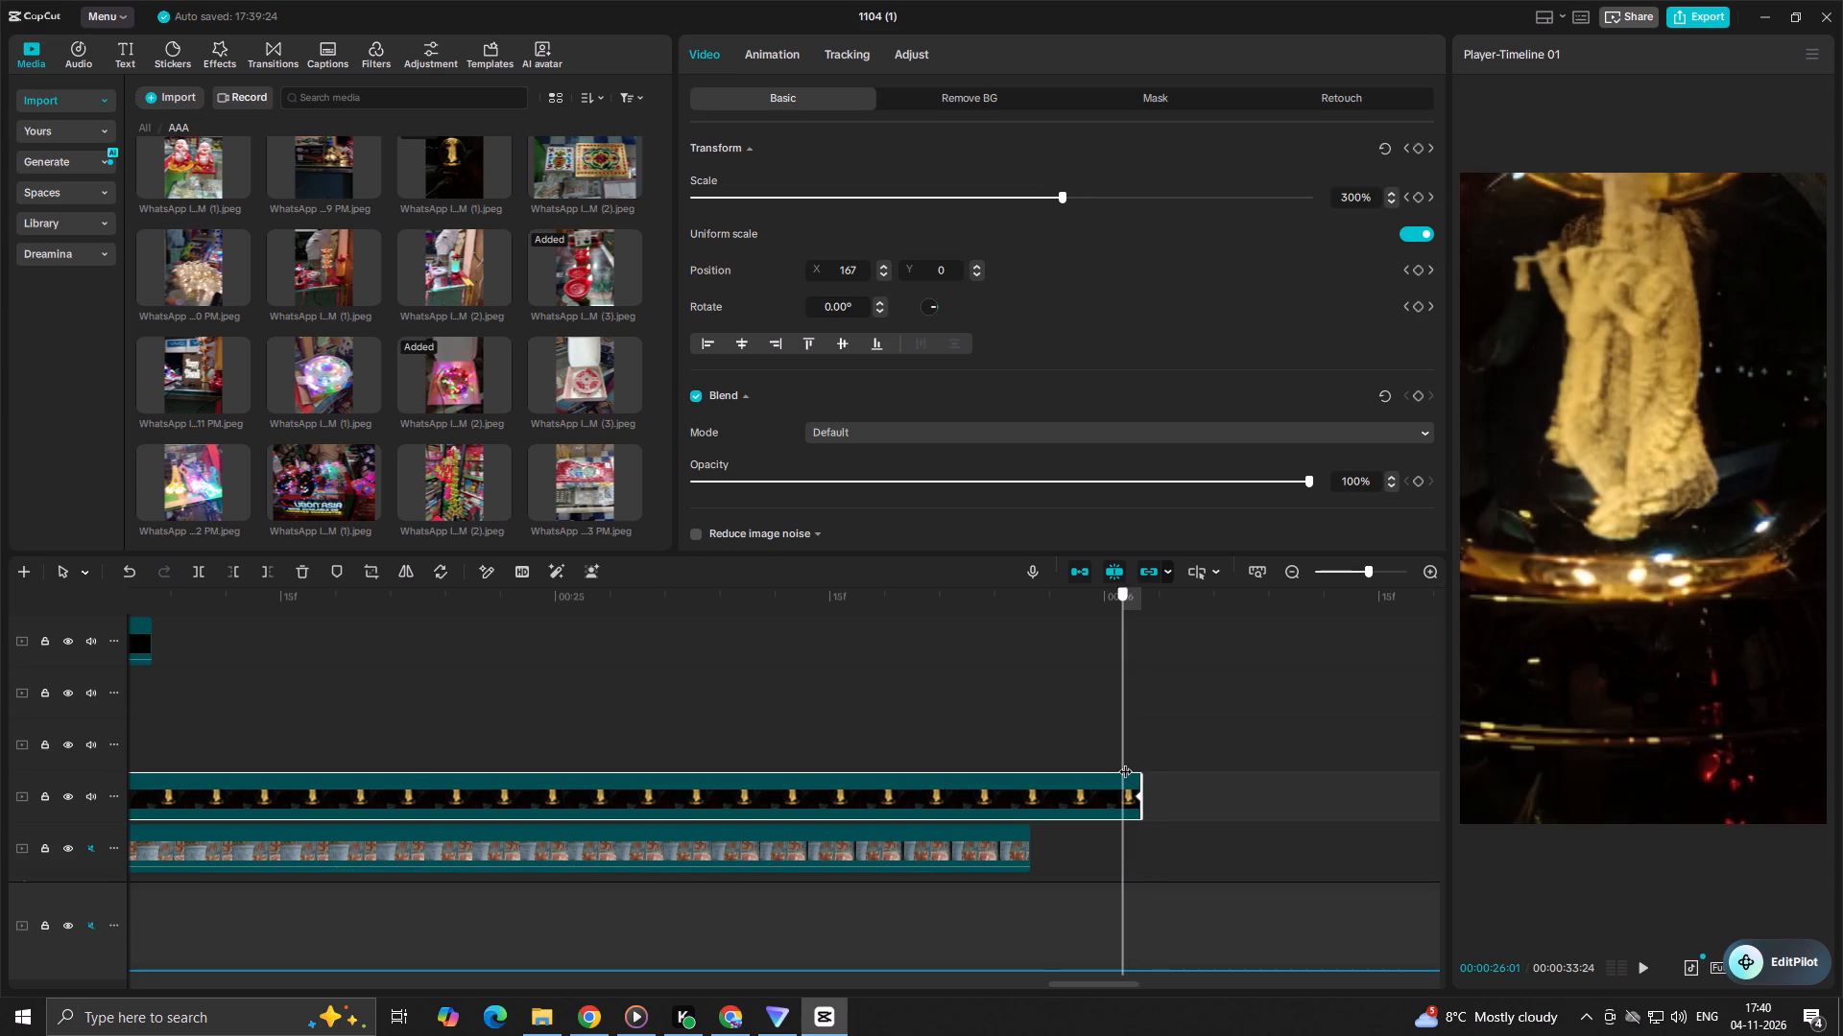
pyautogui.moveTo(1125, 762); pyautogui.dragTo(1124, 763)
pyautogui.moveTo(1058, 195); pyautogui.dragTo(978, 209)
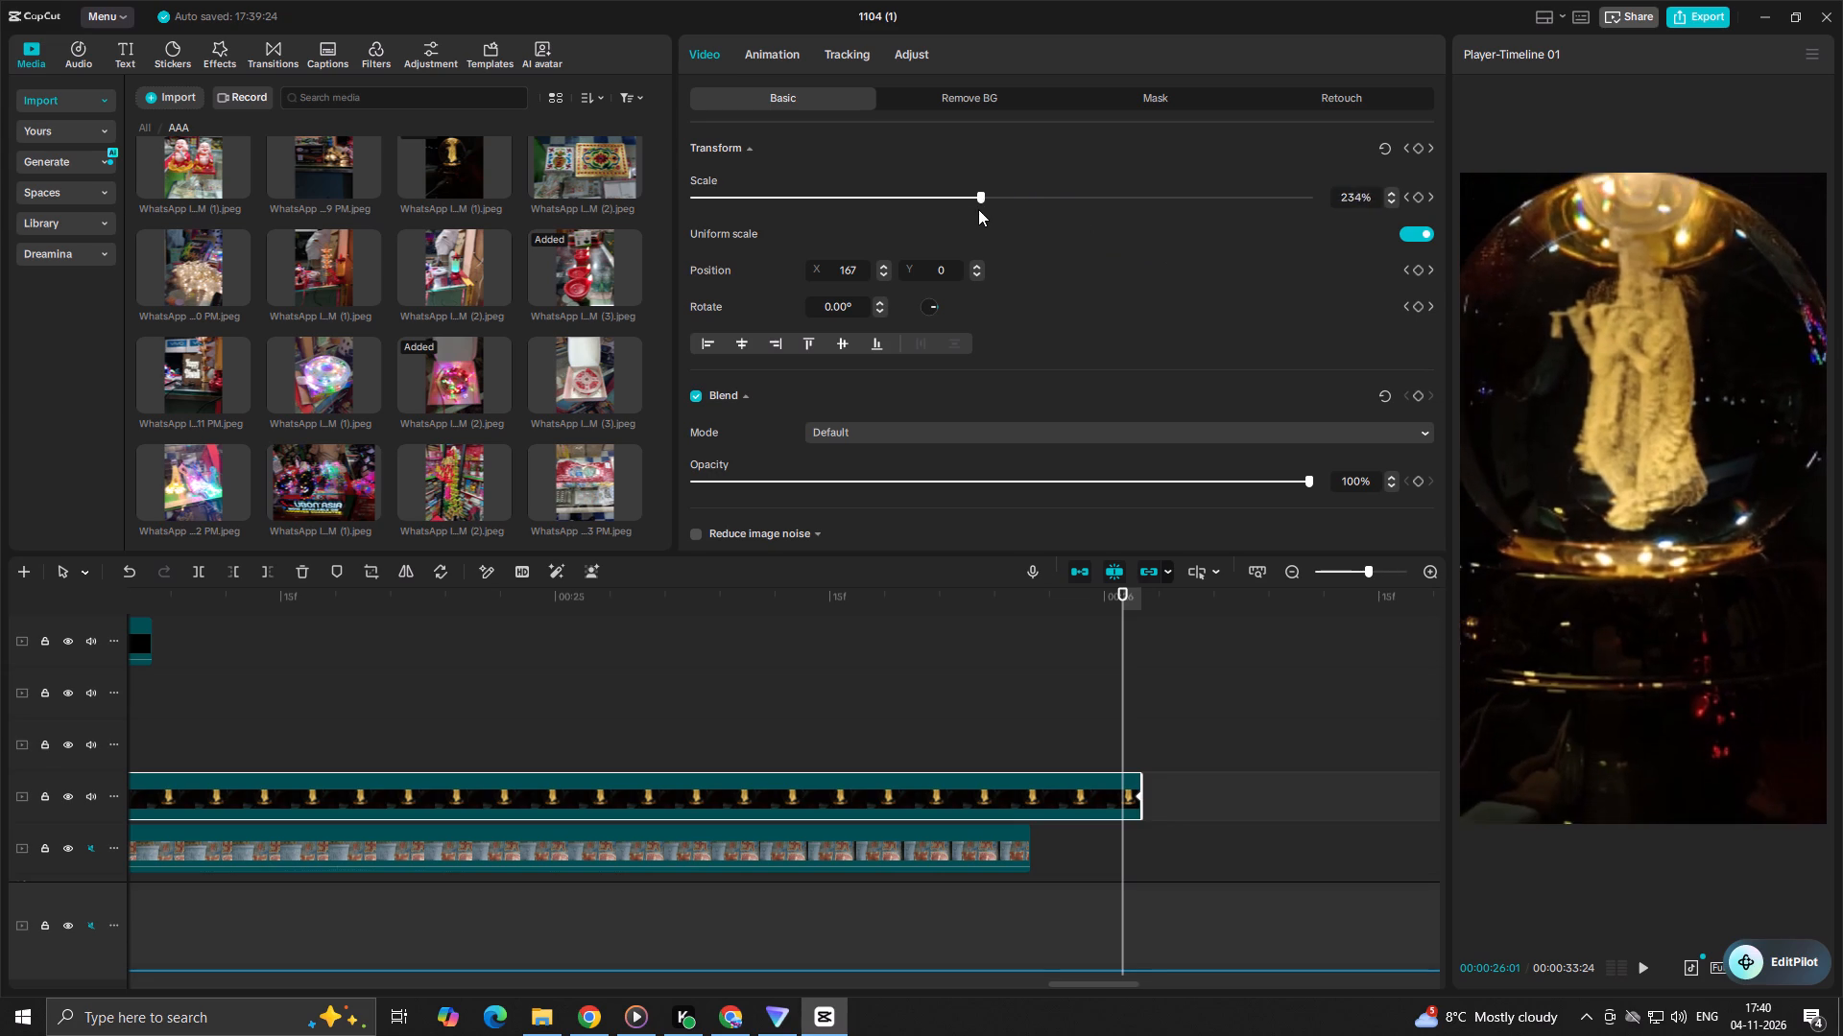
pyautogui.moveTo(978, 209); pyautogui.dragTo(971, 210)
pyautogui.moveTo(1587, 479); pyautogui.dragTo(1607, 547)
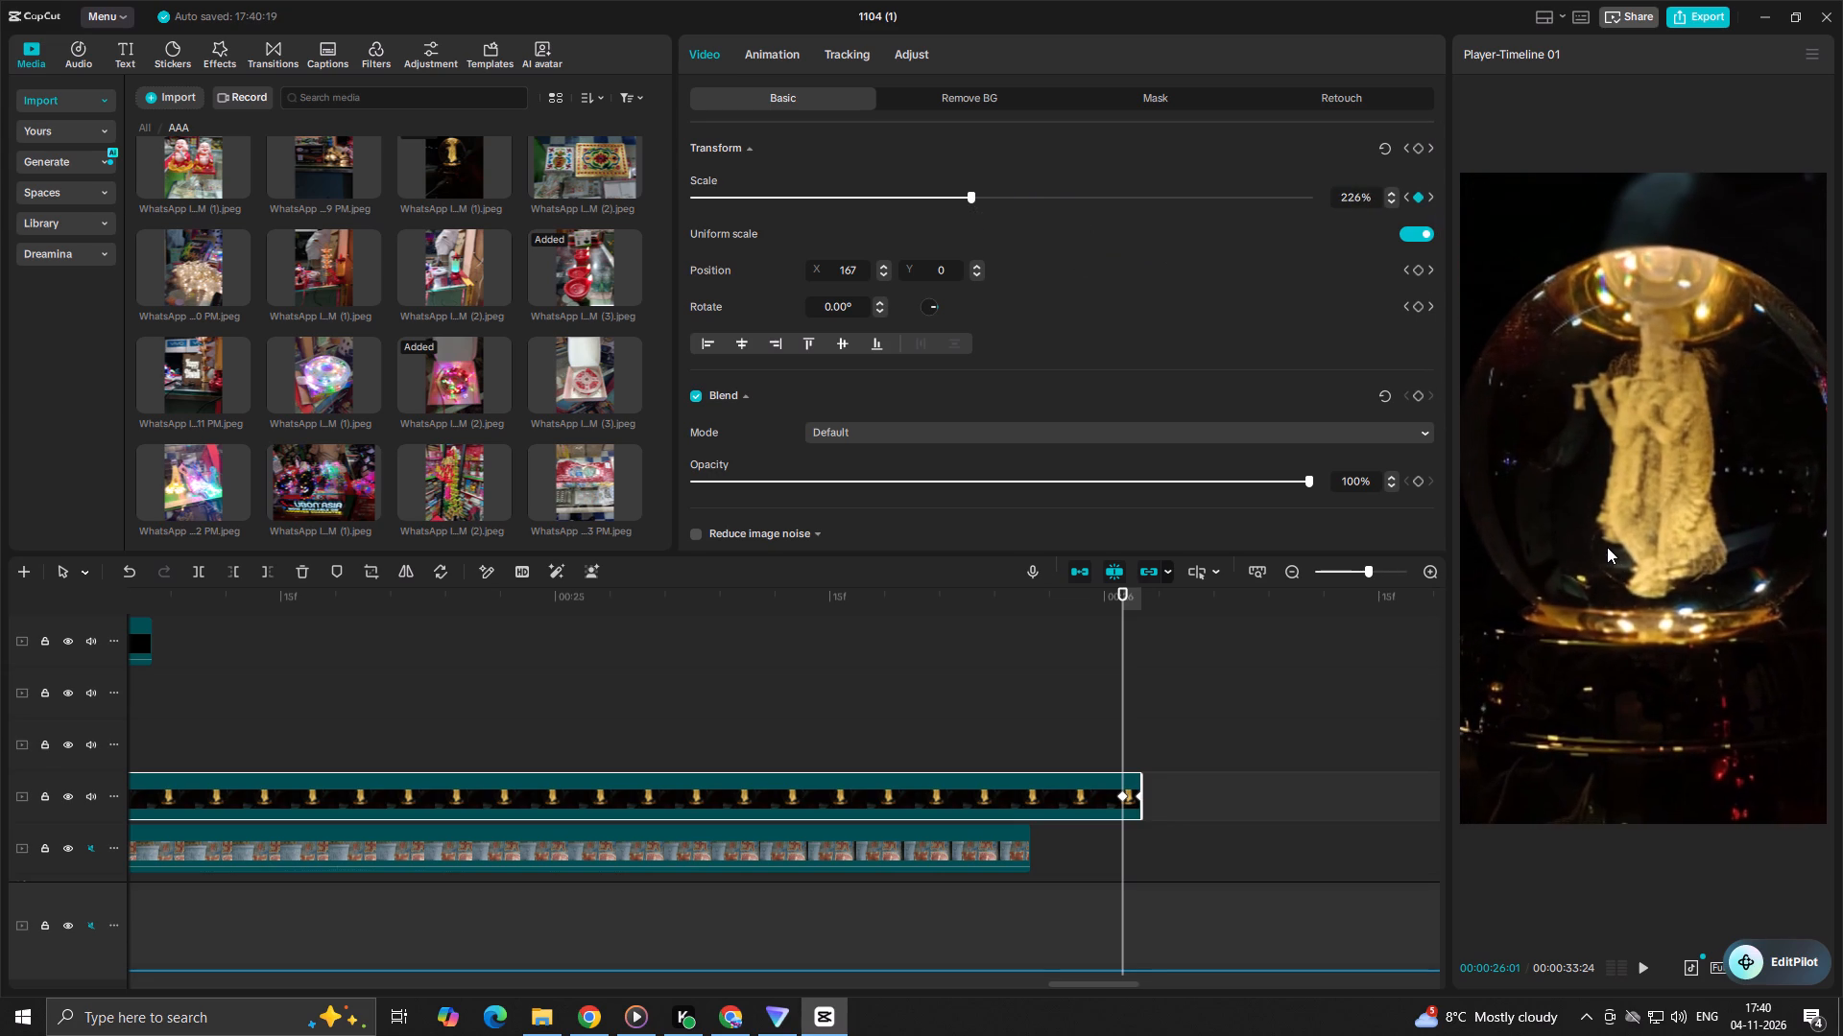
pyautogui.moveTo(1607, 547); pyautogui.dragTo(1609, 543)
pyautogui.click(961, 706)
pyautogui.moveTo(961, 706); pyautogui.dragTo(518, 780)
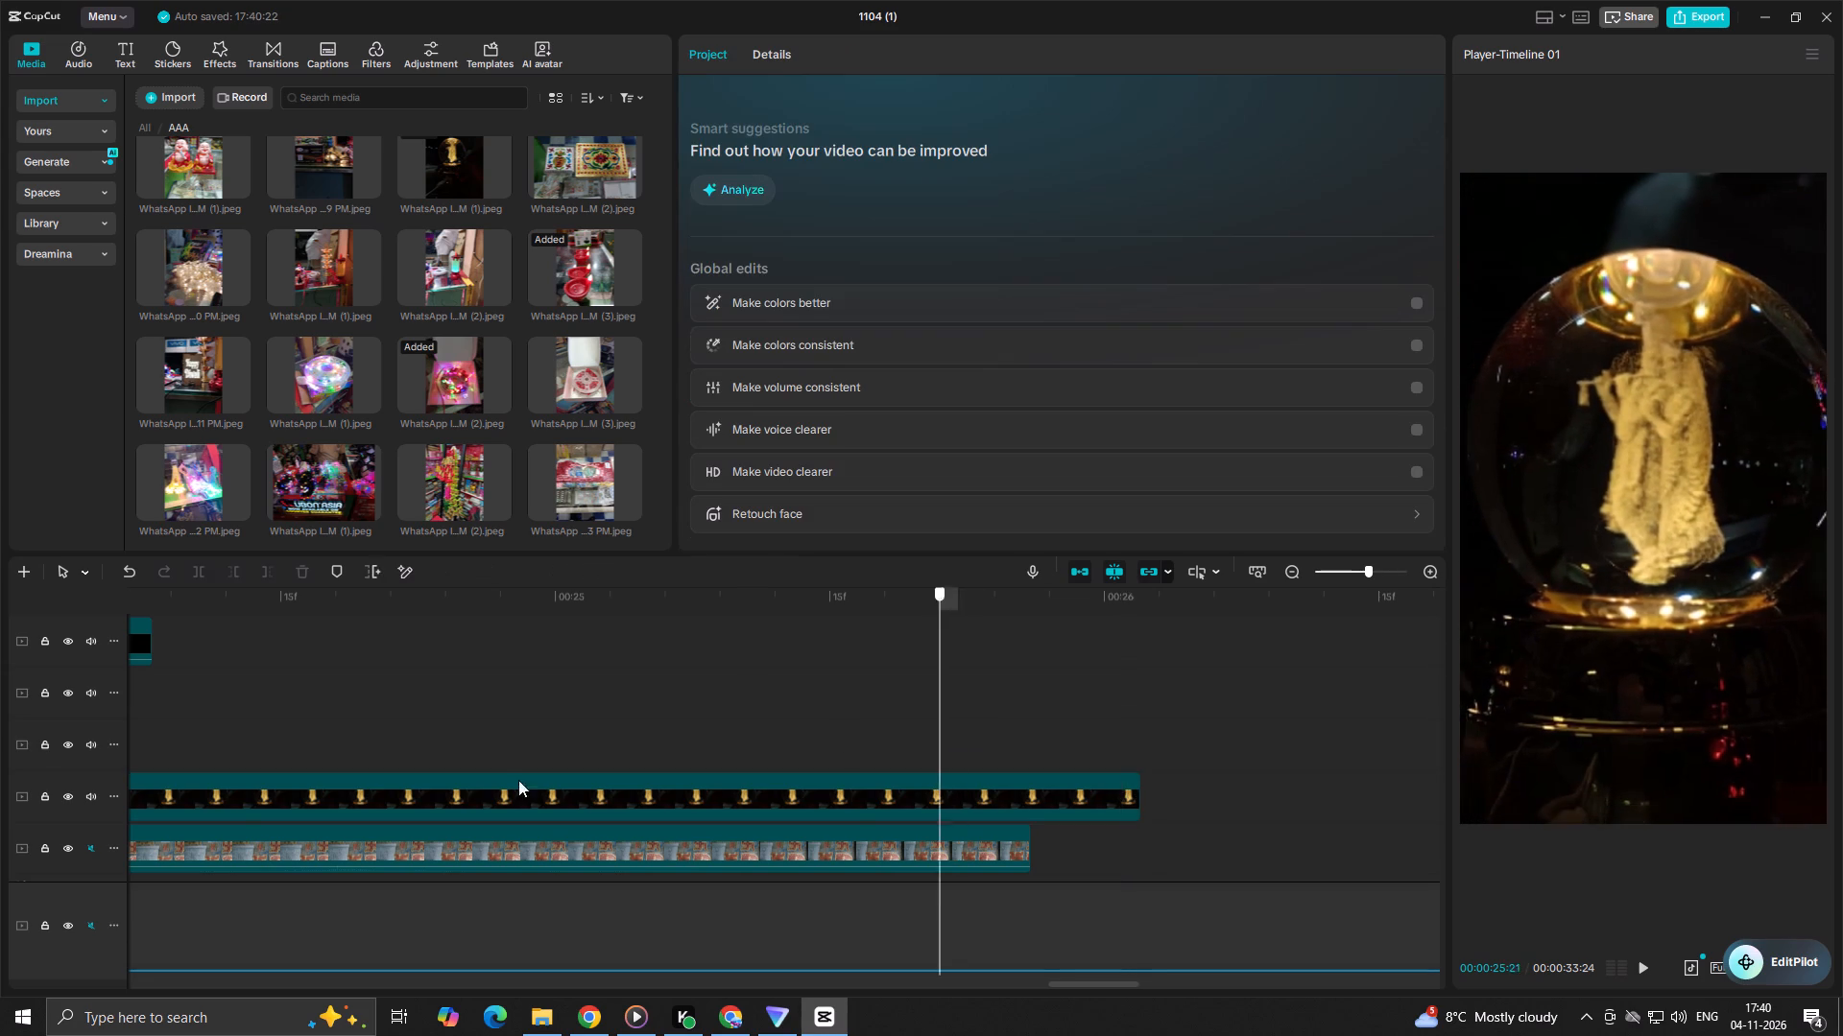
pyautogui.moveTo(518, 780); pyautogui.dragTo(682, 792)
pyautogui.press('space')
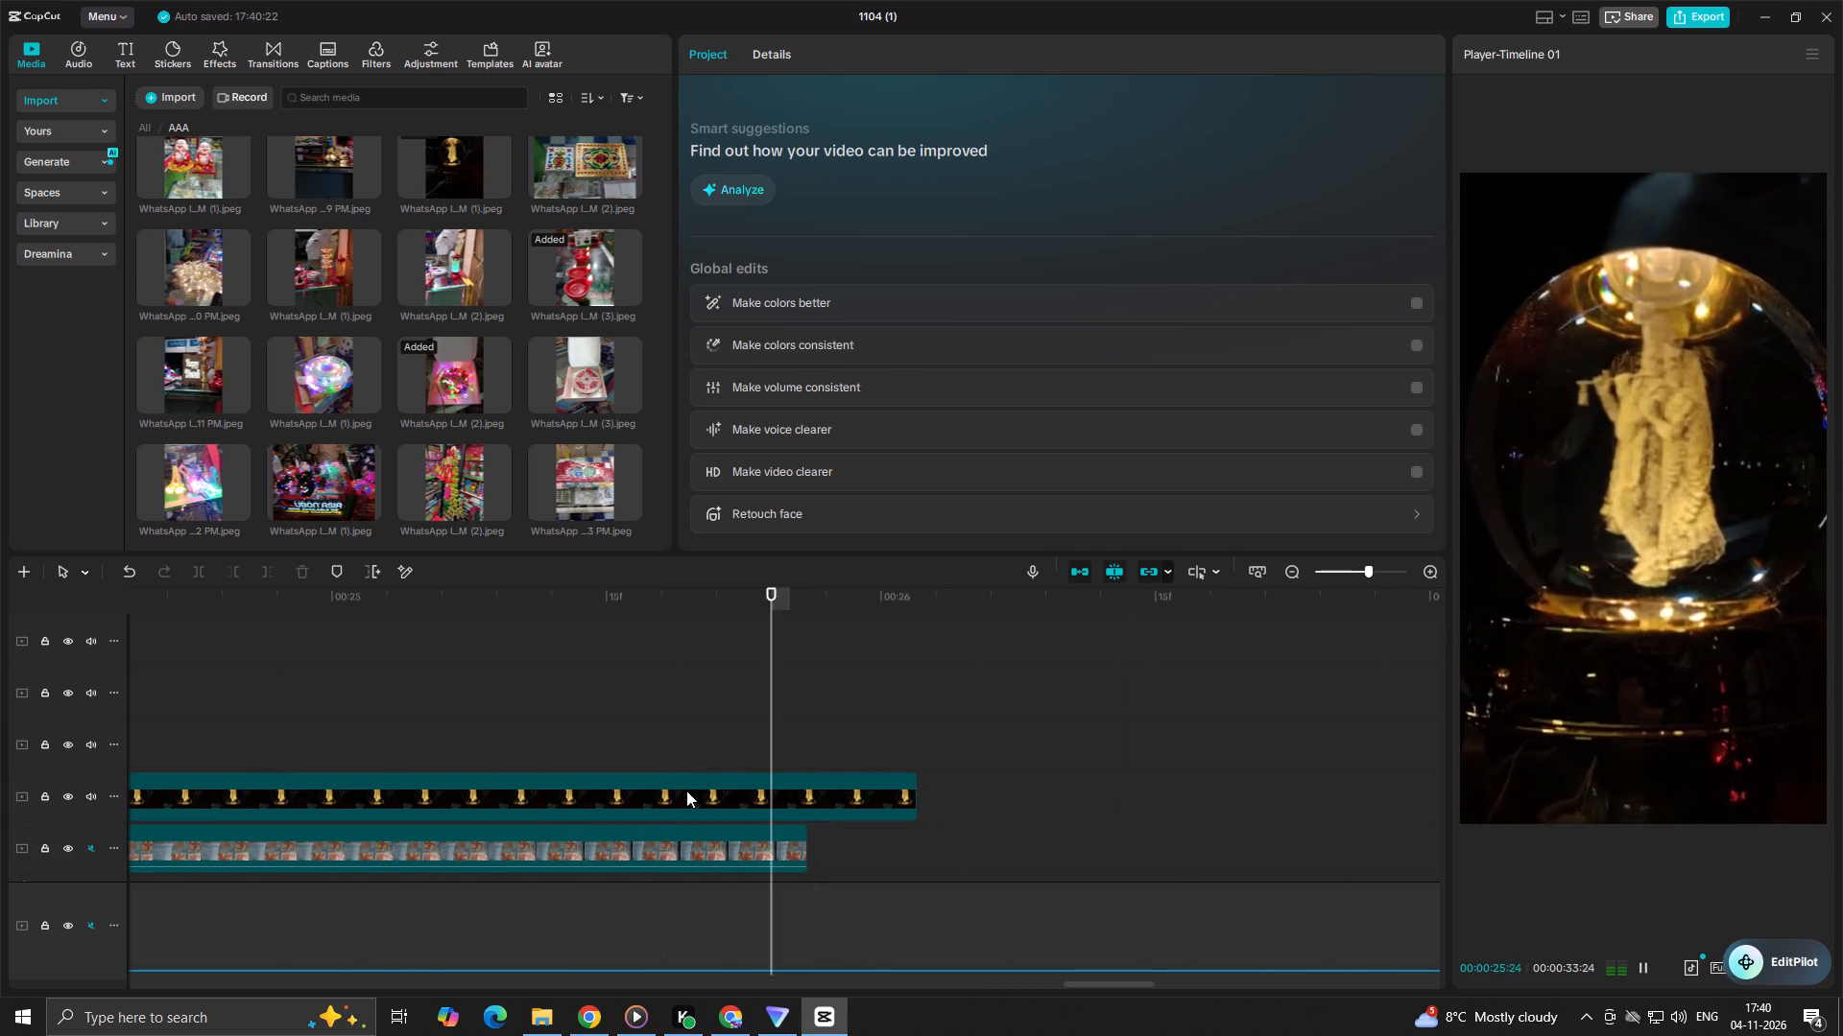
pyautogui.press('space')
# Examine the timeline from the light leak at about 23 s to the one over the cut into the hanging garland clip.
pyautogui.keyDown('ctrl'); pyautogui.scroll(-8, 836, 709); pyautogui.keyUp('ctrl')
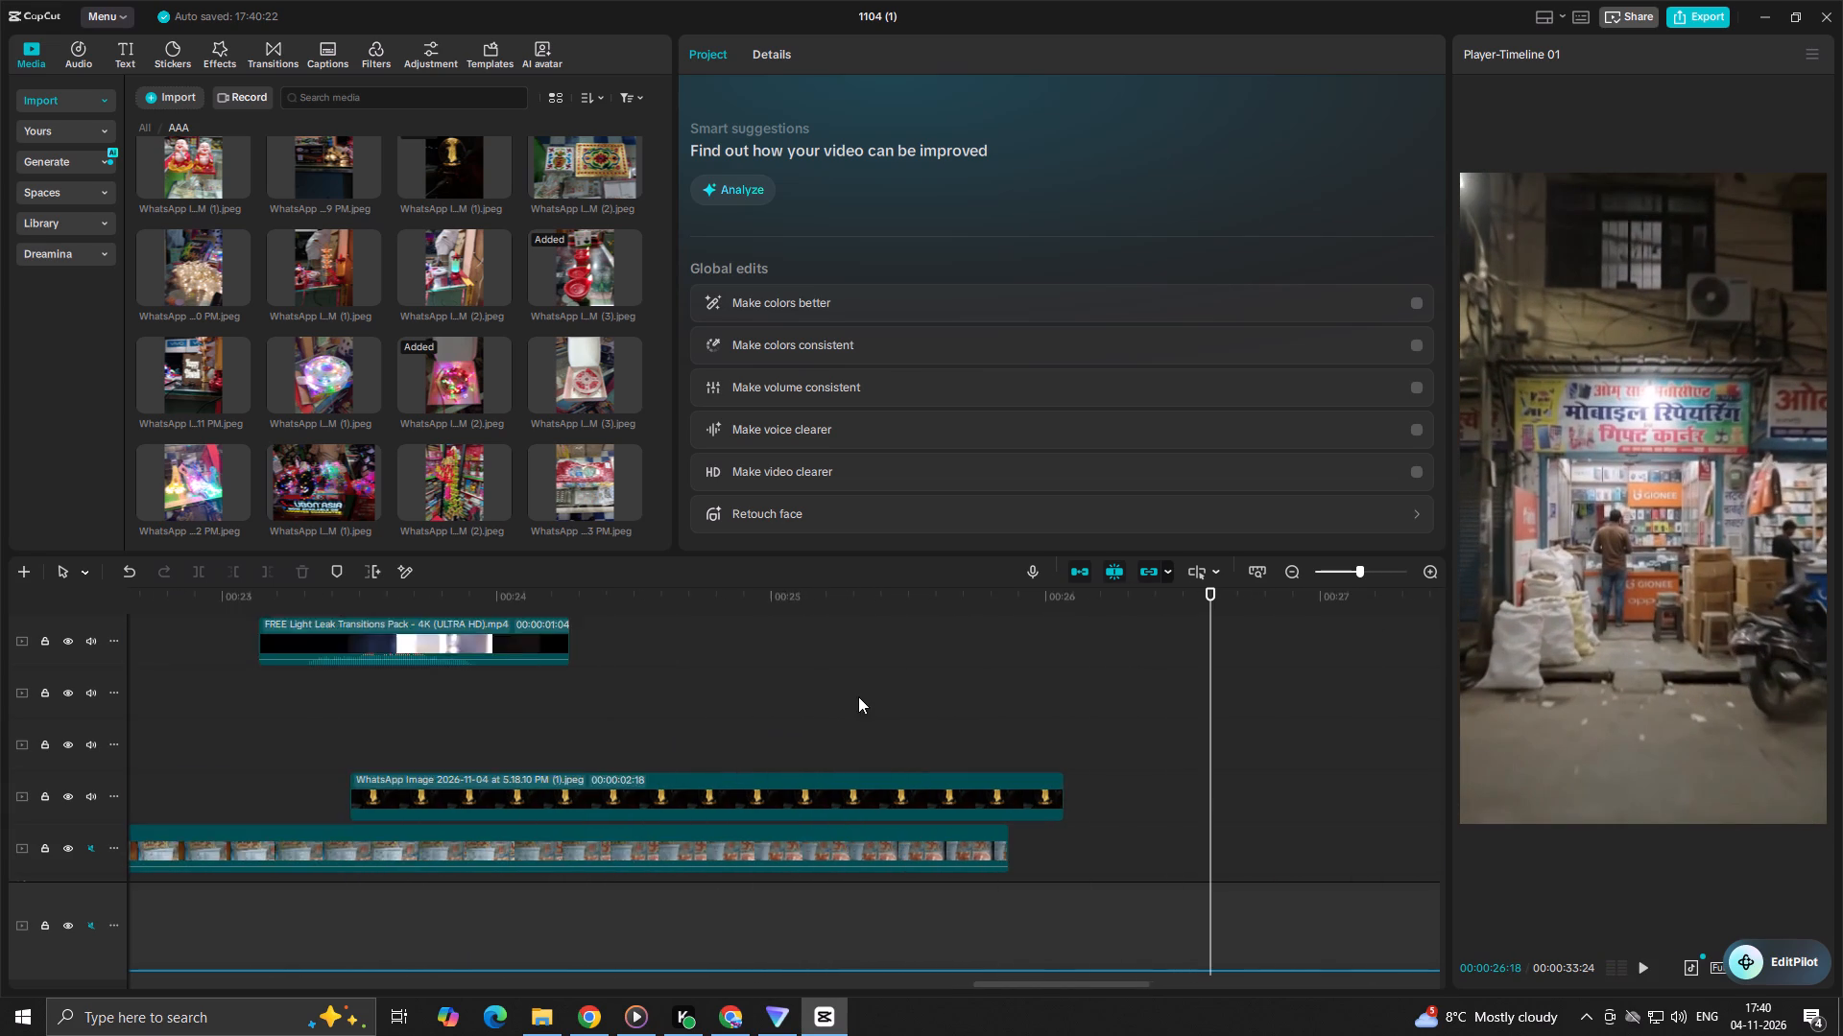
pyautogui.keyDown('ctrl'); pyautogui.scroll(-14, 858, 696); pyautogui.keyUp('ctrl')
pyautogui.keyDown('ctrl'); pyautogui.scroll(-4, 1011, 703); pyautogui.keyUp('ctrl')
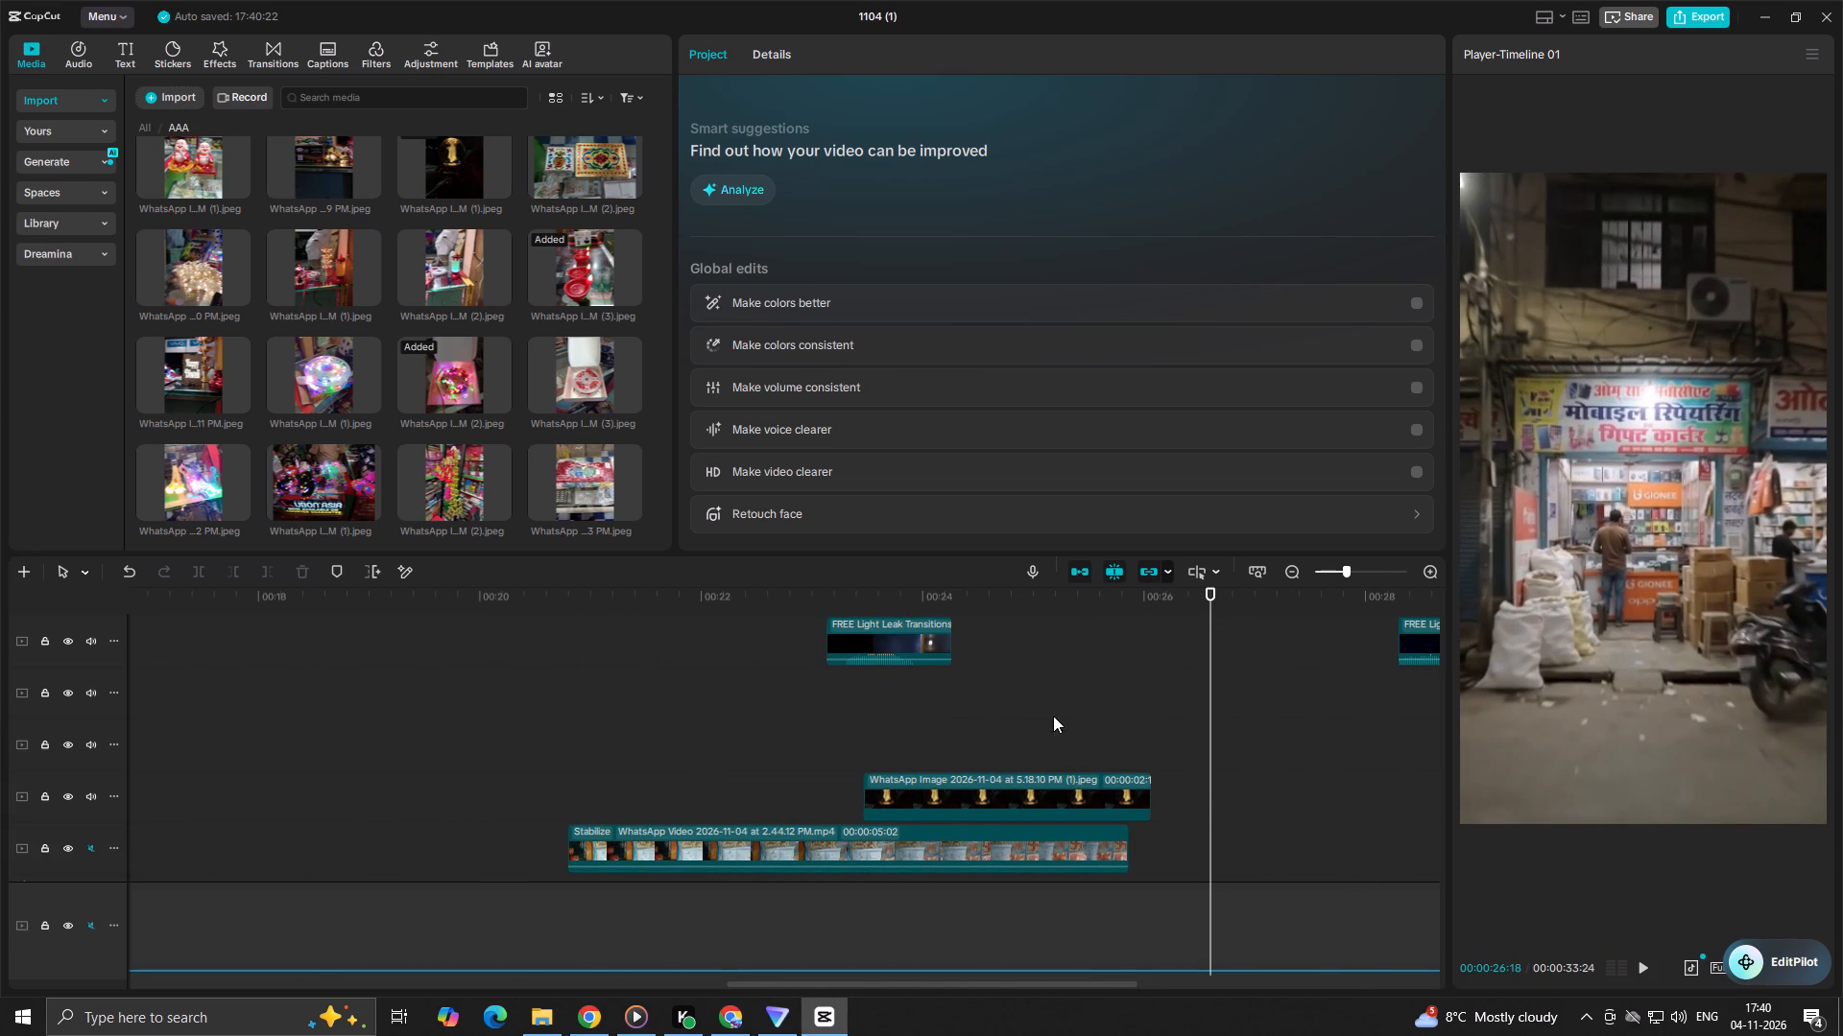
pyautogui.scroll(11, 1062, 717)
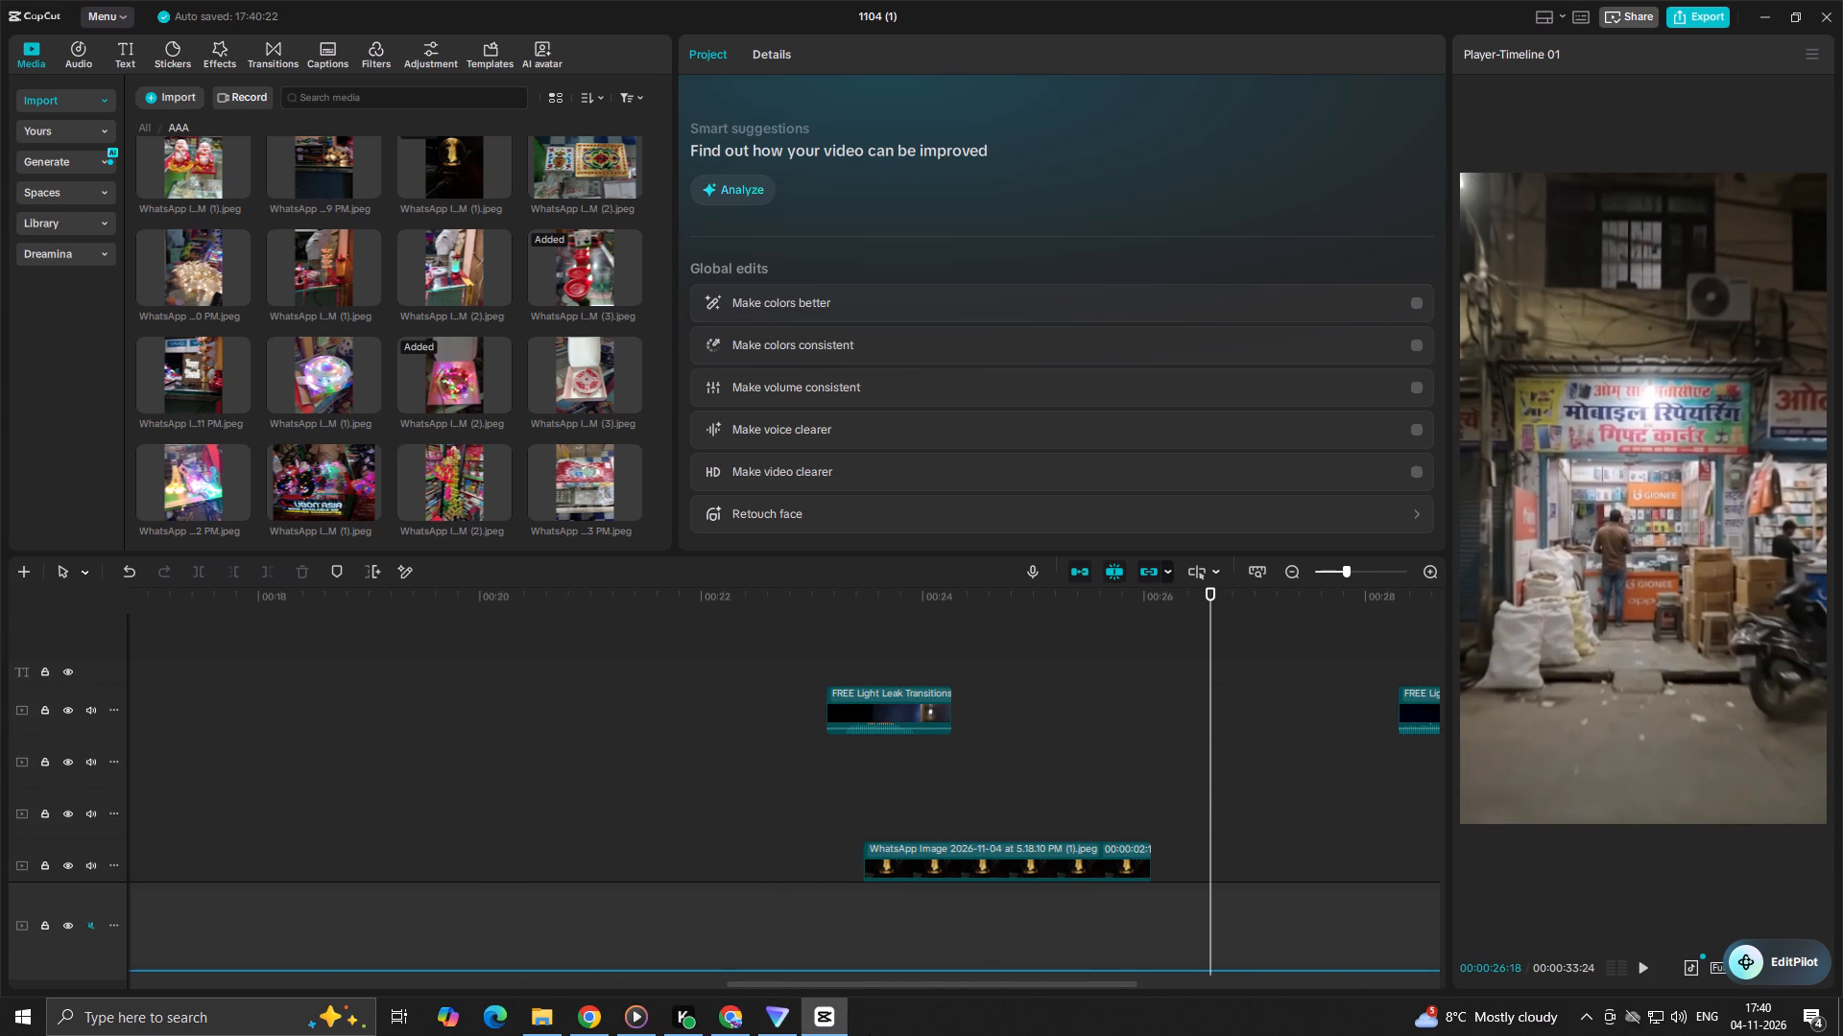
pyautogui.scroll(1, 956, 1035)
pyautogui.click(853, 806)
pyautogui.moveTo(853, 806); pyautogui.dragTo(855, 809)
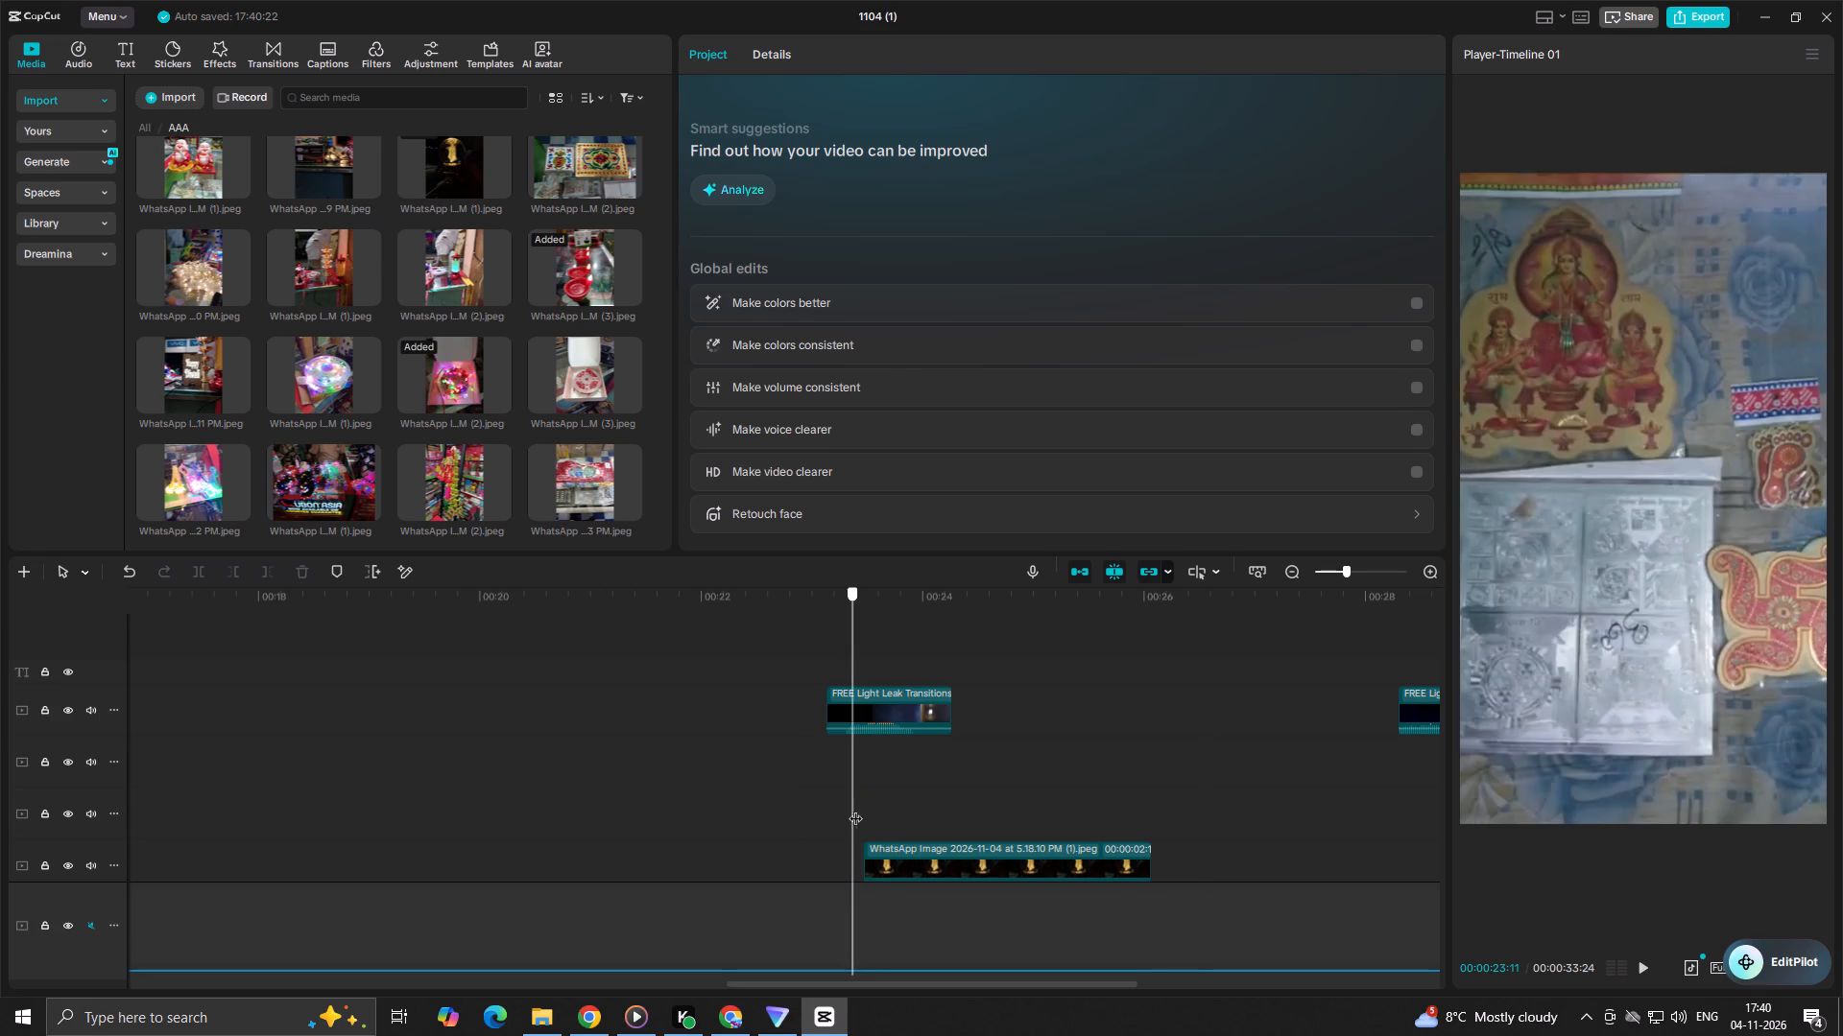
pyautogui.moveTo(855, 809); pyautogui.dragTo(943, 807)
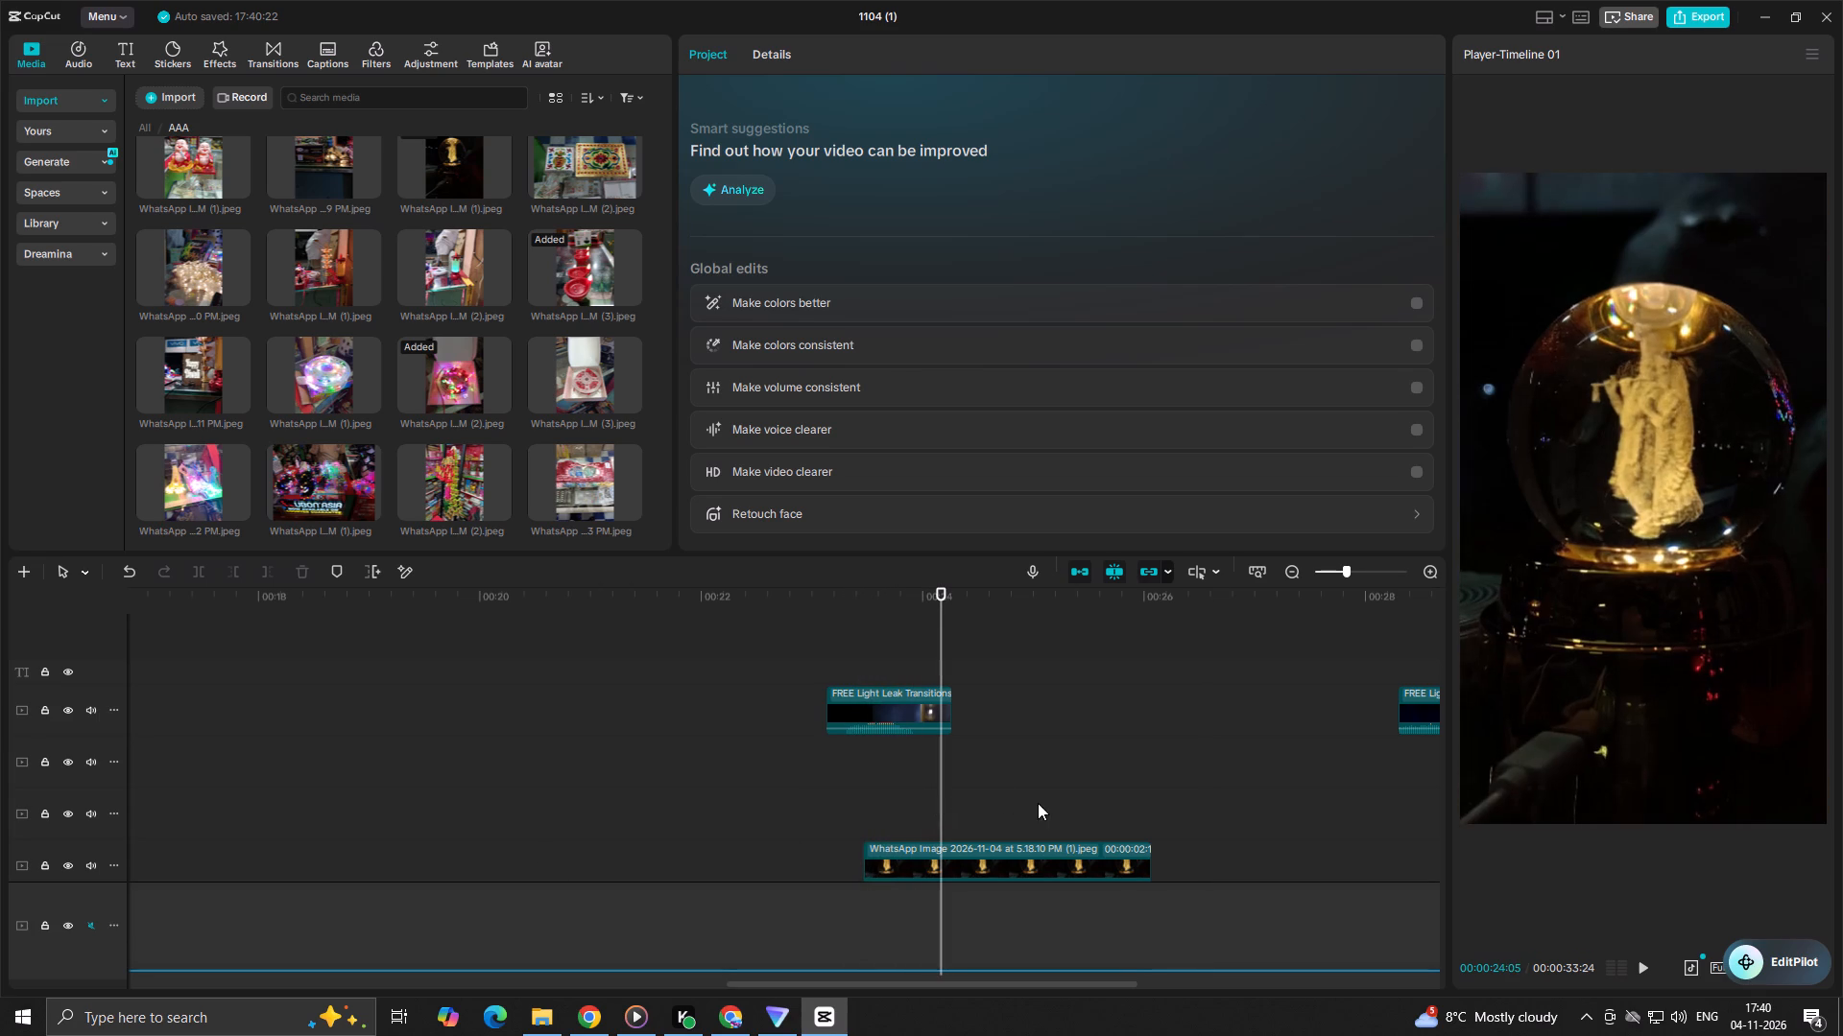
pyautogui.keyDown('ctrl'); pyautogui.scroll(-13, 1096, 821); pyautogui.keyUp('ctrl')
pyautogui.keyDown('ctrl'); pyautogui.scroll(-8, 1069, 794); pyautogui.keyUp('ctrl')
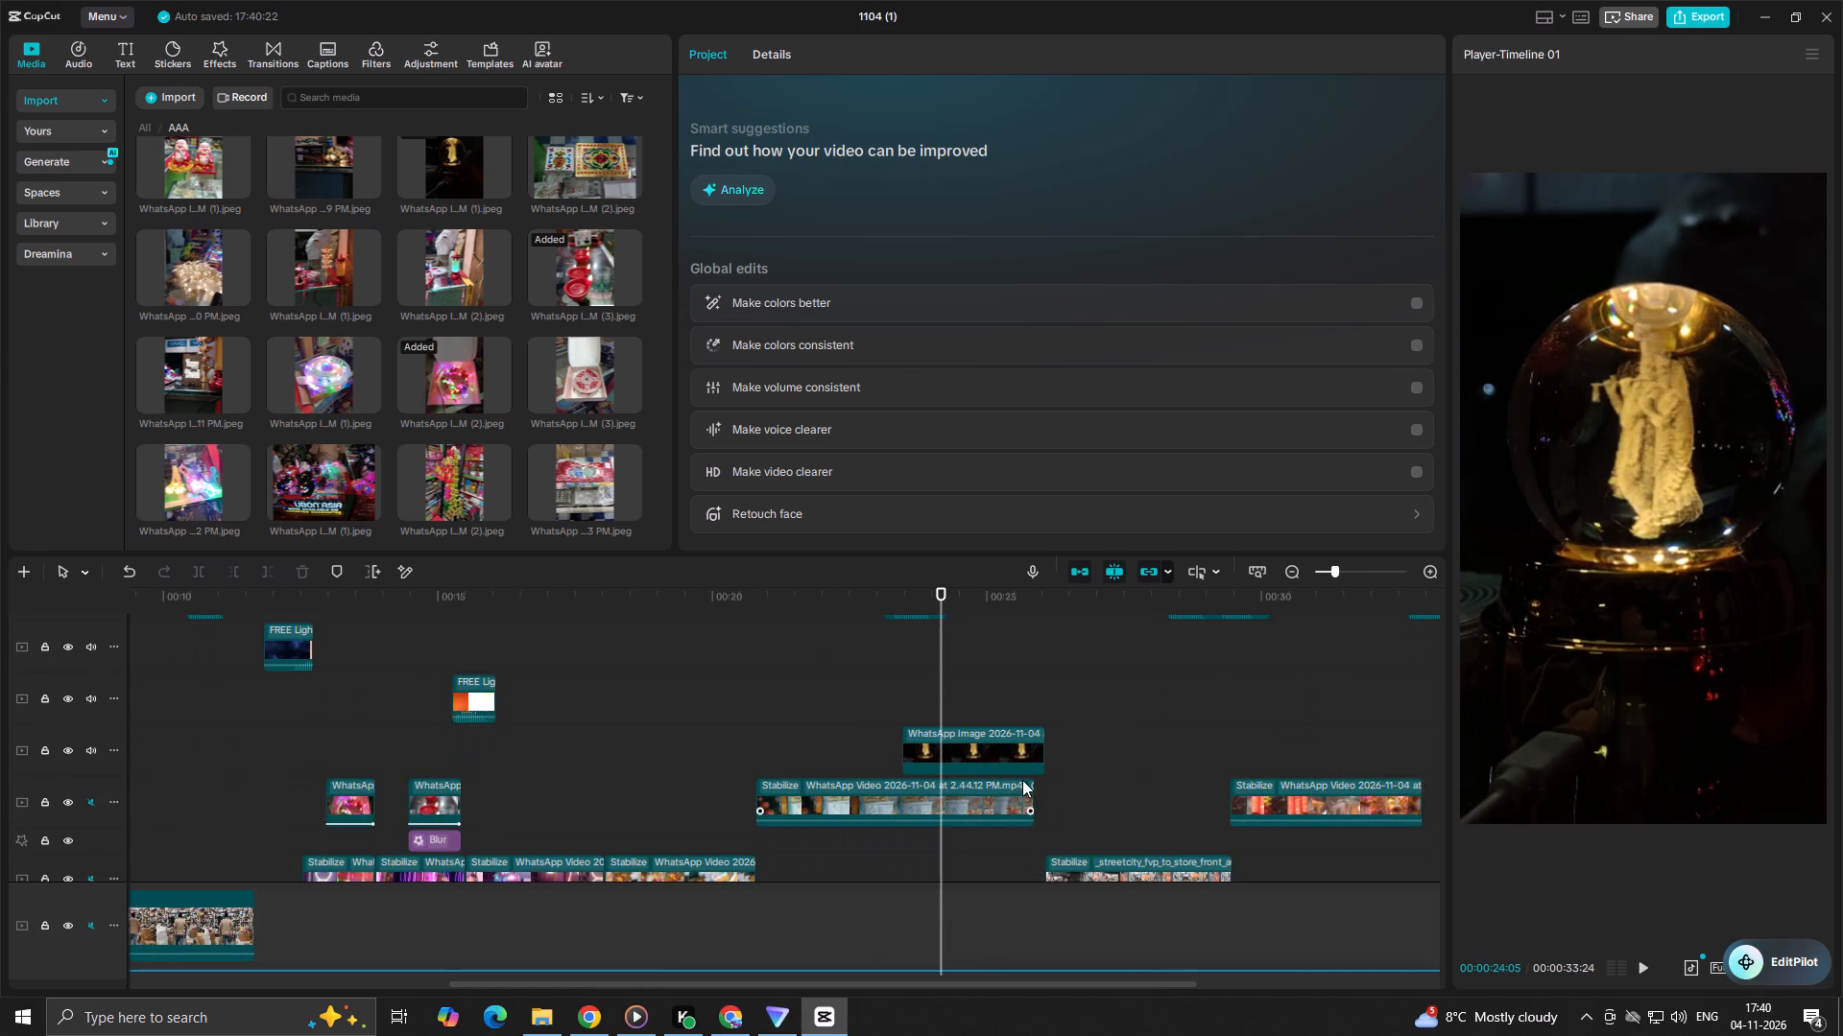
pyautogui.scroll(6, 1019, 776)
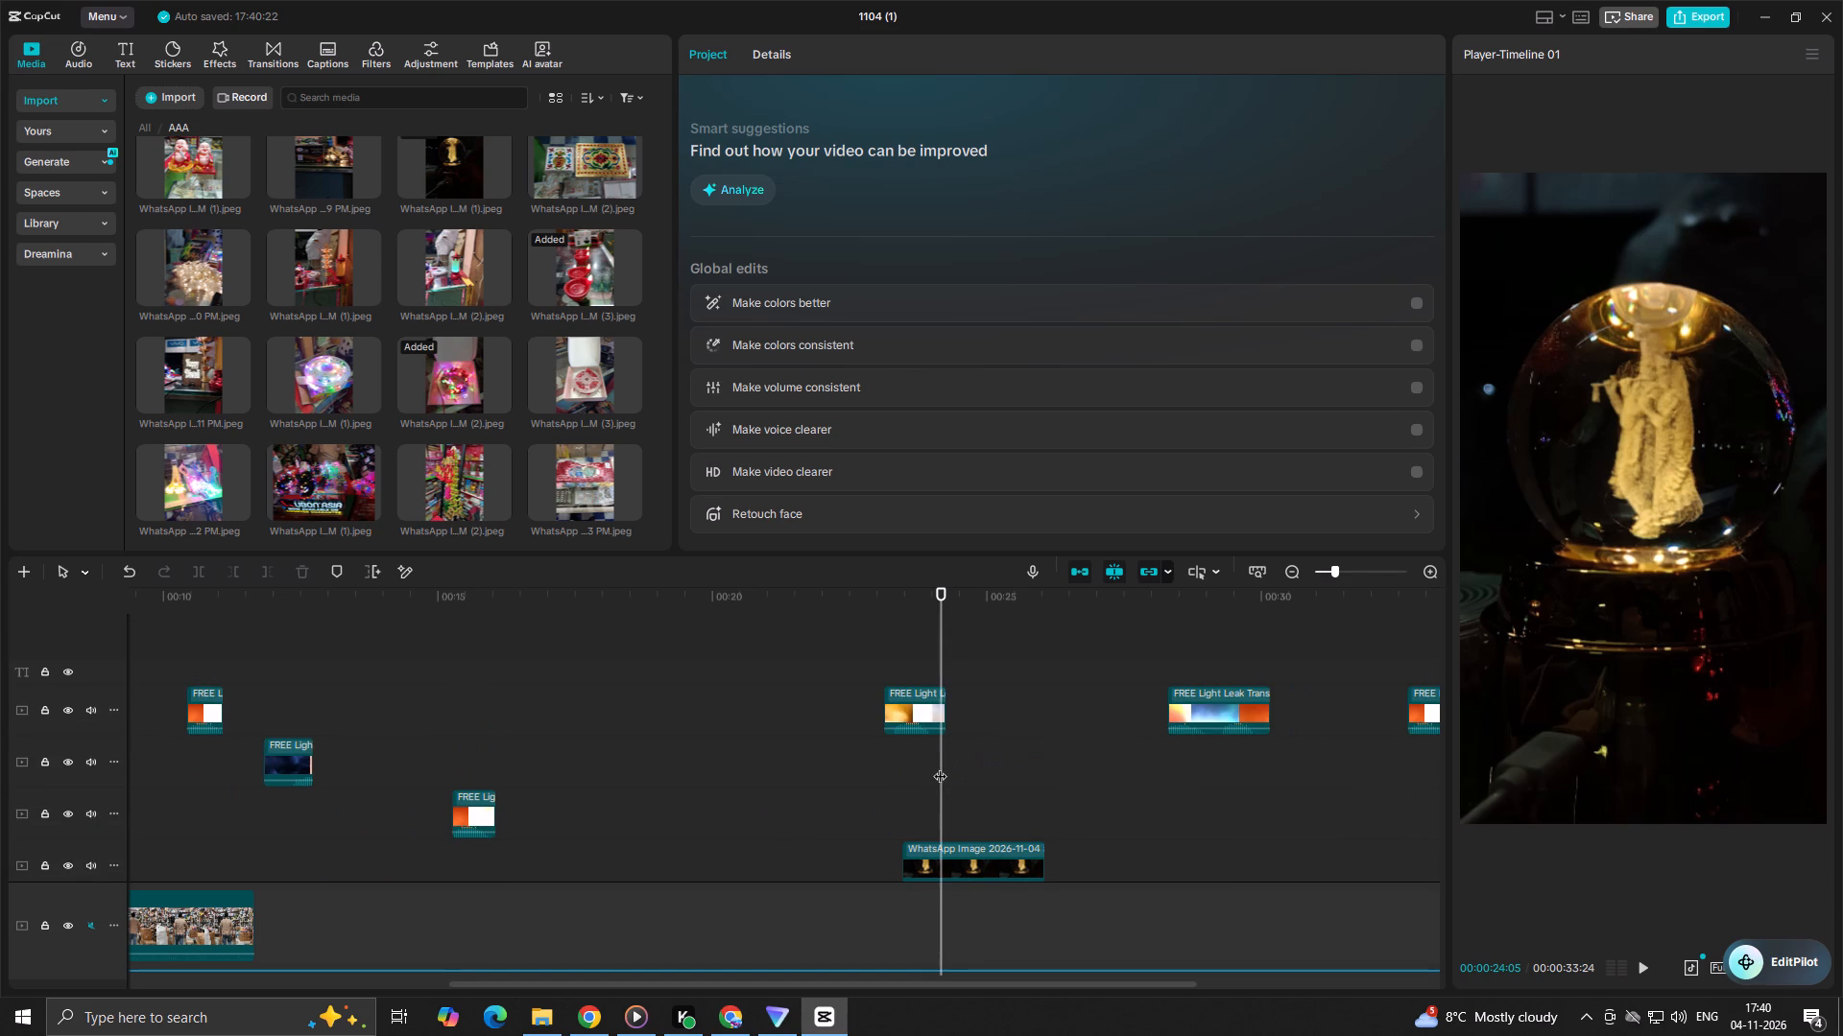
pyautogui.click(1185, 758)
pyautogui.moveTo(1186, 770); pyautogui.dragTo(1190, 770)
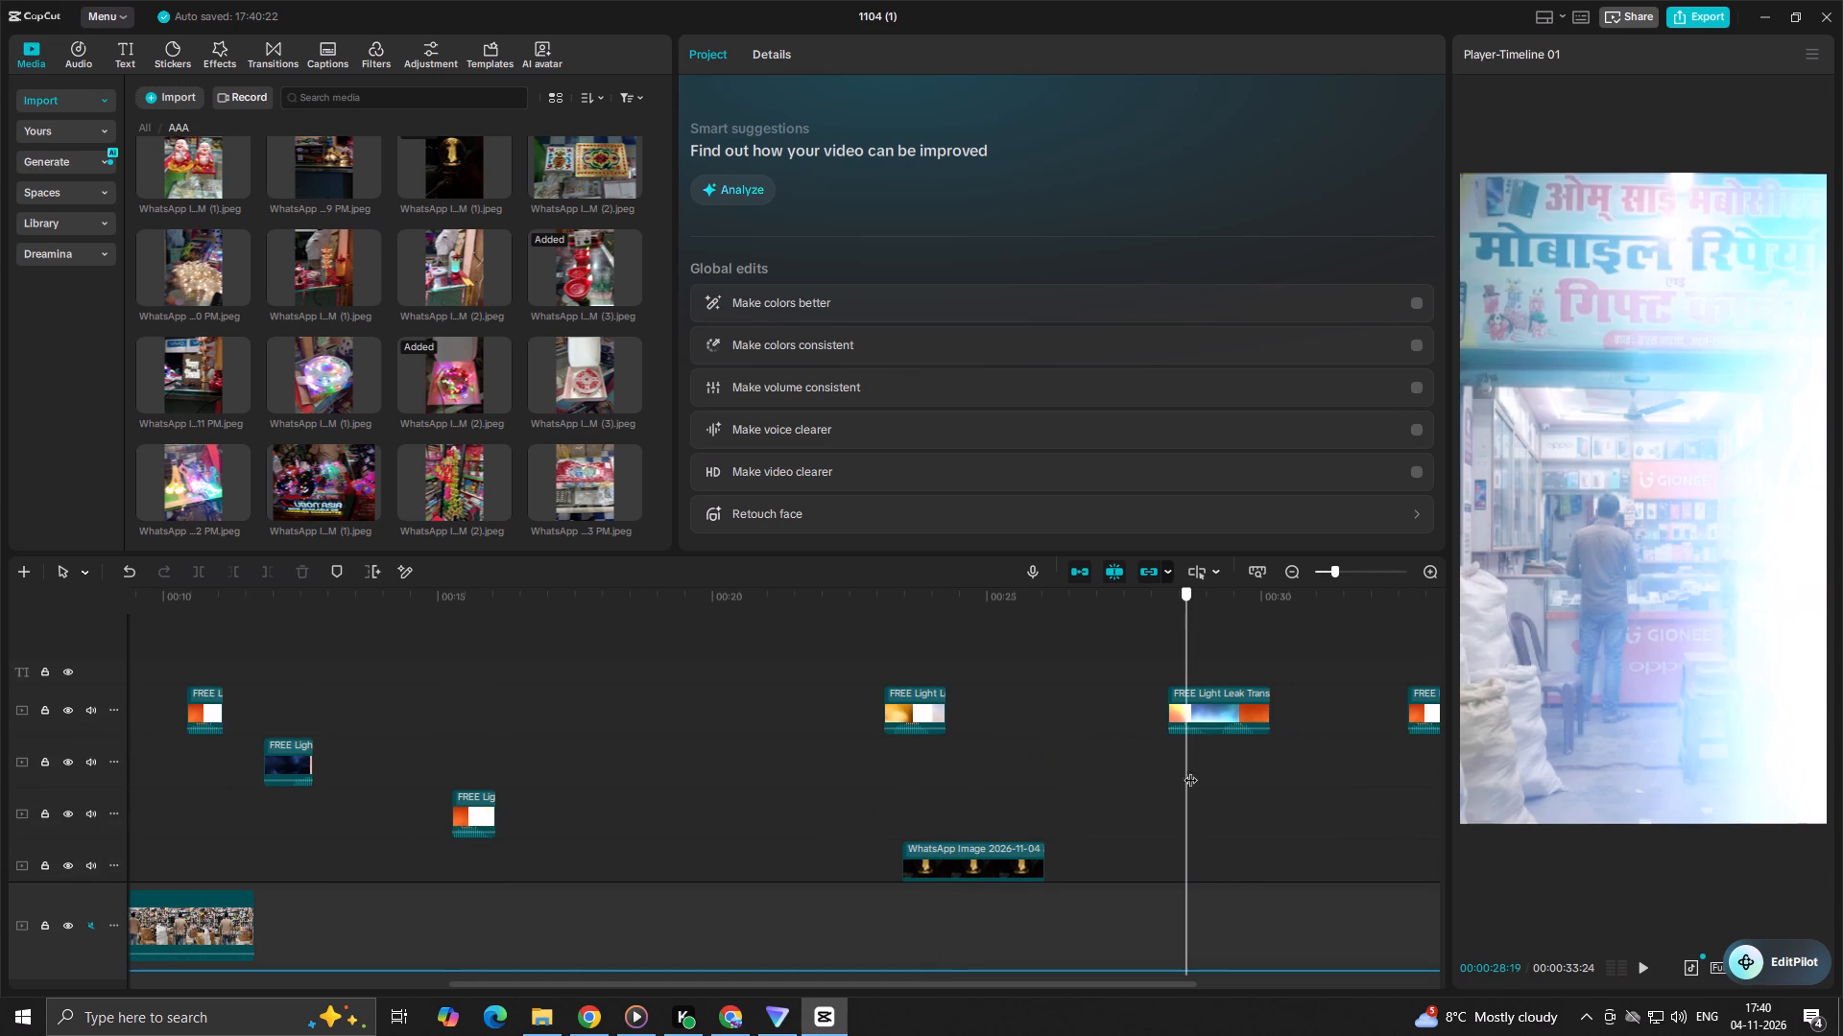
pyautogui.moveTo(1190, 770); pyautogui.dragTo(1249, 779)
pyautogui.scroll(-5, 1249, 780)
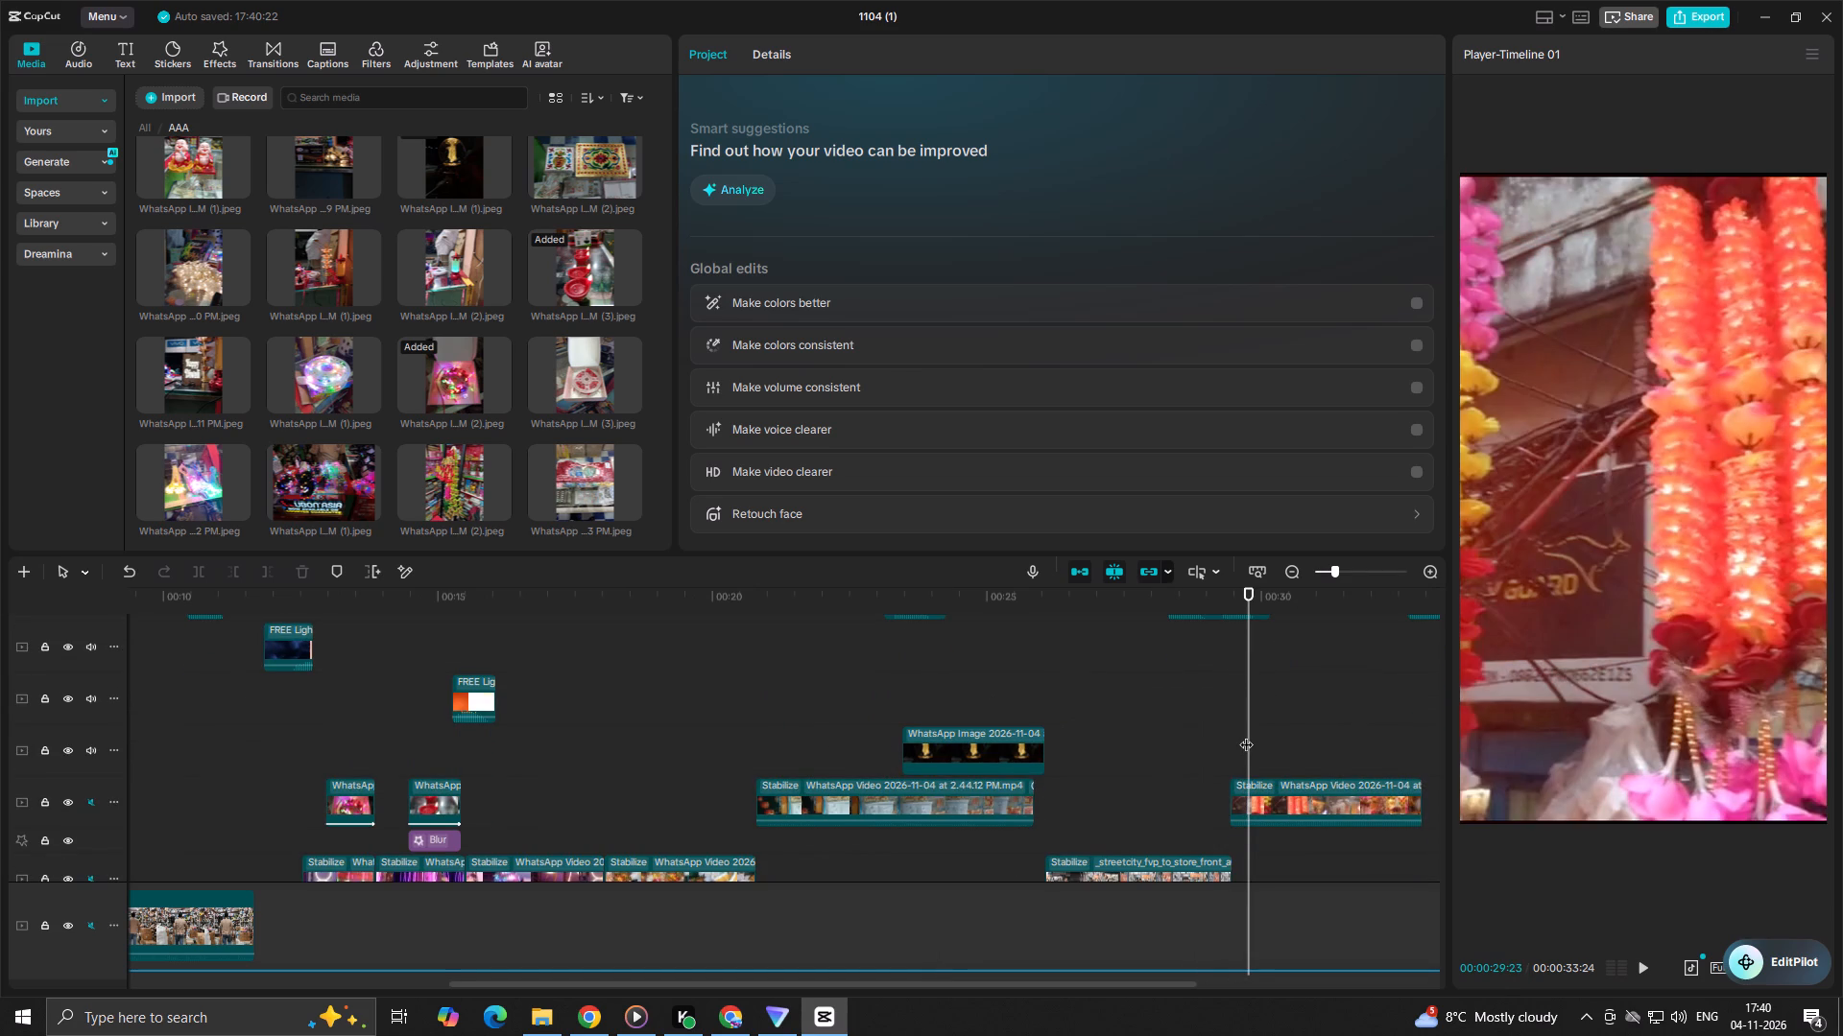
pyautogui.moveTo(1246, 735); pyautogui.dragTo(1183, 734)
pyautogui.scroll(5, 1190, 730)
# Duplicate the 23 s light leak transition to about 25 s, above the end of the globe photo, and play it.
pyautogui.click(1209, 718)
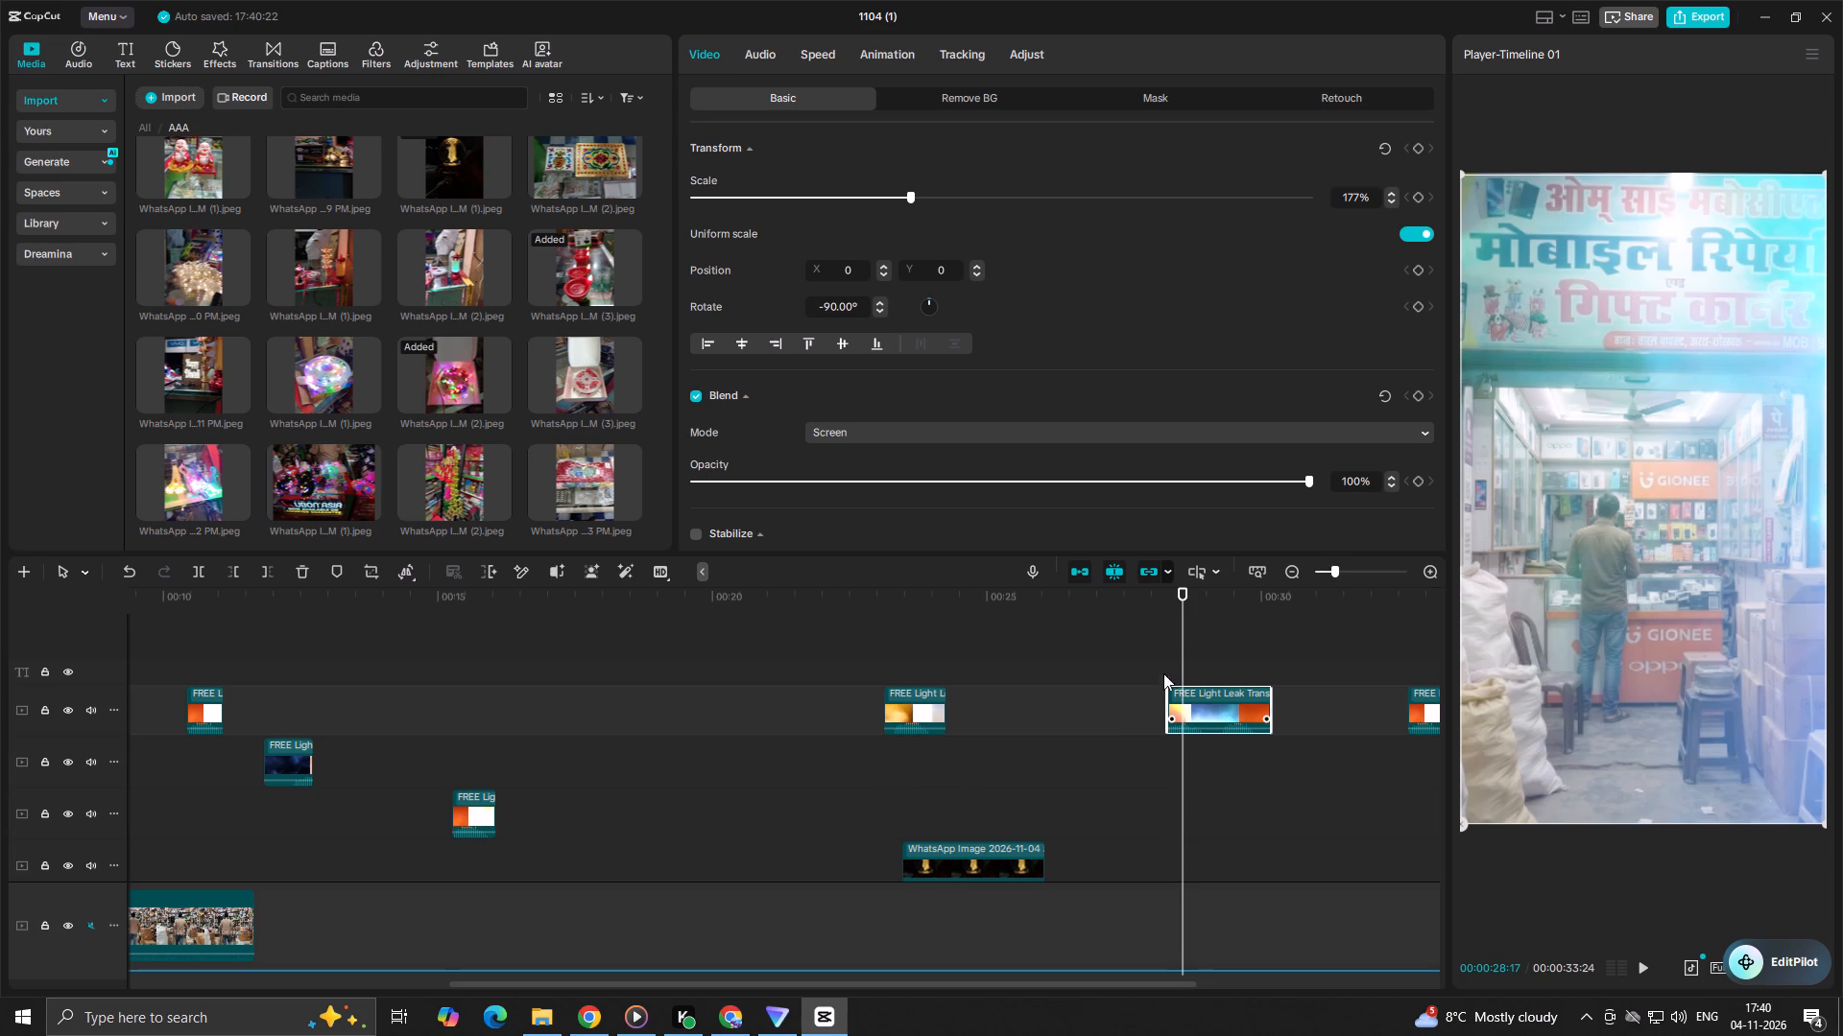
pyautogui.click(916, 703)
pyautogui.keyDown('alt'); pyautogui.moveTo(916, 703); pyautogui.dragTo(1029, 715); pyautogui.keyUp('alt')
pyautogui.click(985, 768)
pyautogui.press('space')
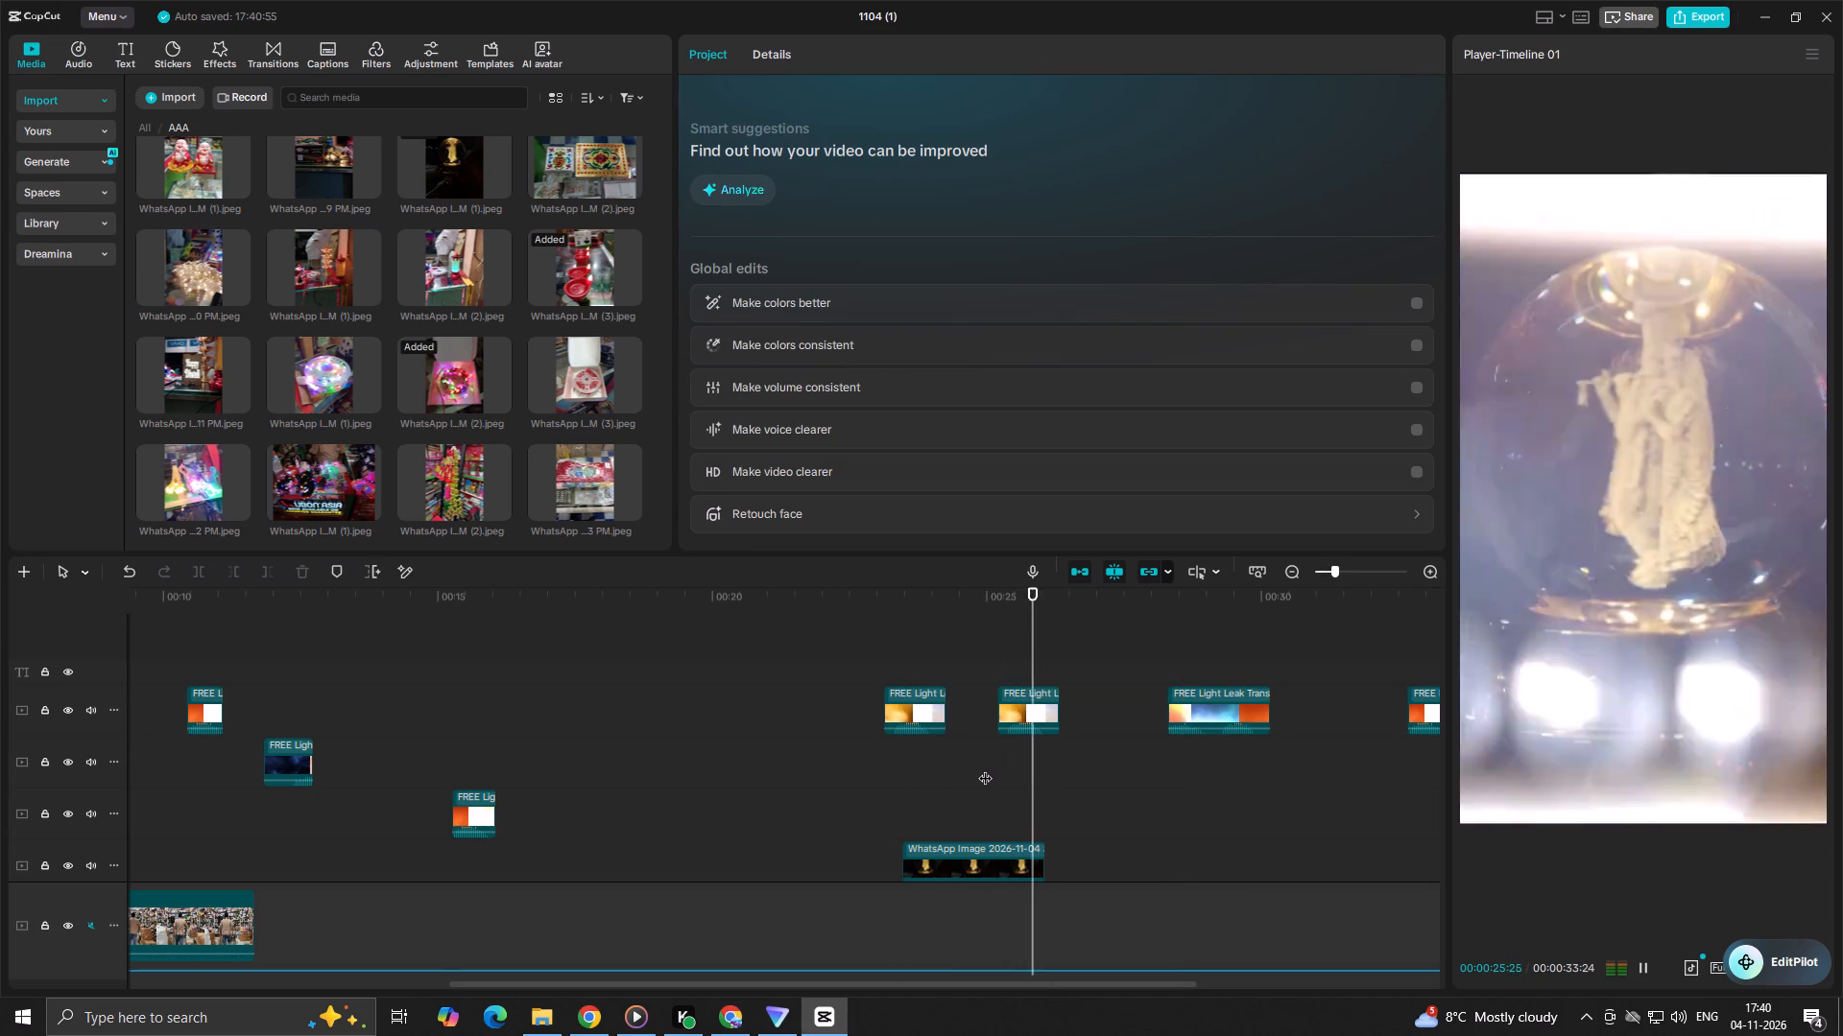
pyautogui.press('space')
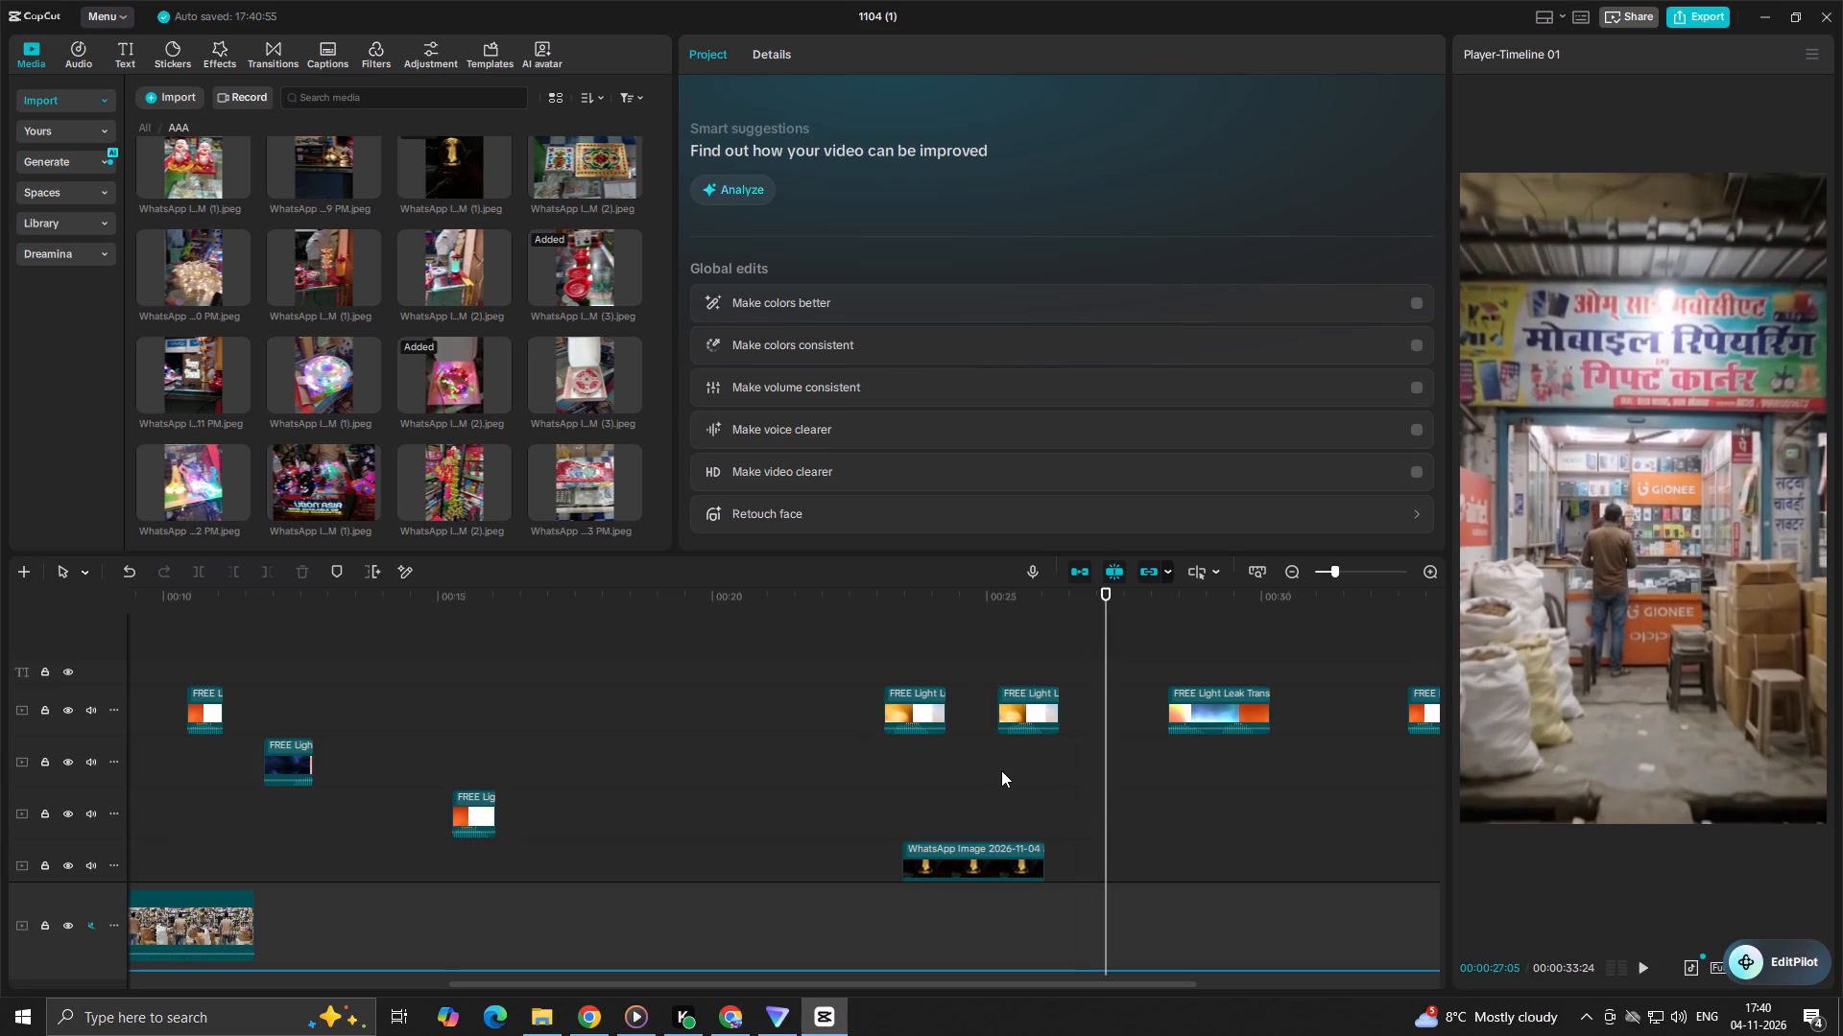
pyautogui.press('space')
pyautogui.press('space')
# Move the duplicated light leak slightly later, to start at about 25.5 s over the cut to the street storefront.
pyautogui.moveTo(1020, 708); pyautogui.dragTo(1039, 705)
pyautogui.click(1016, 760)
pyautogui.press('space')
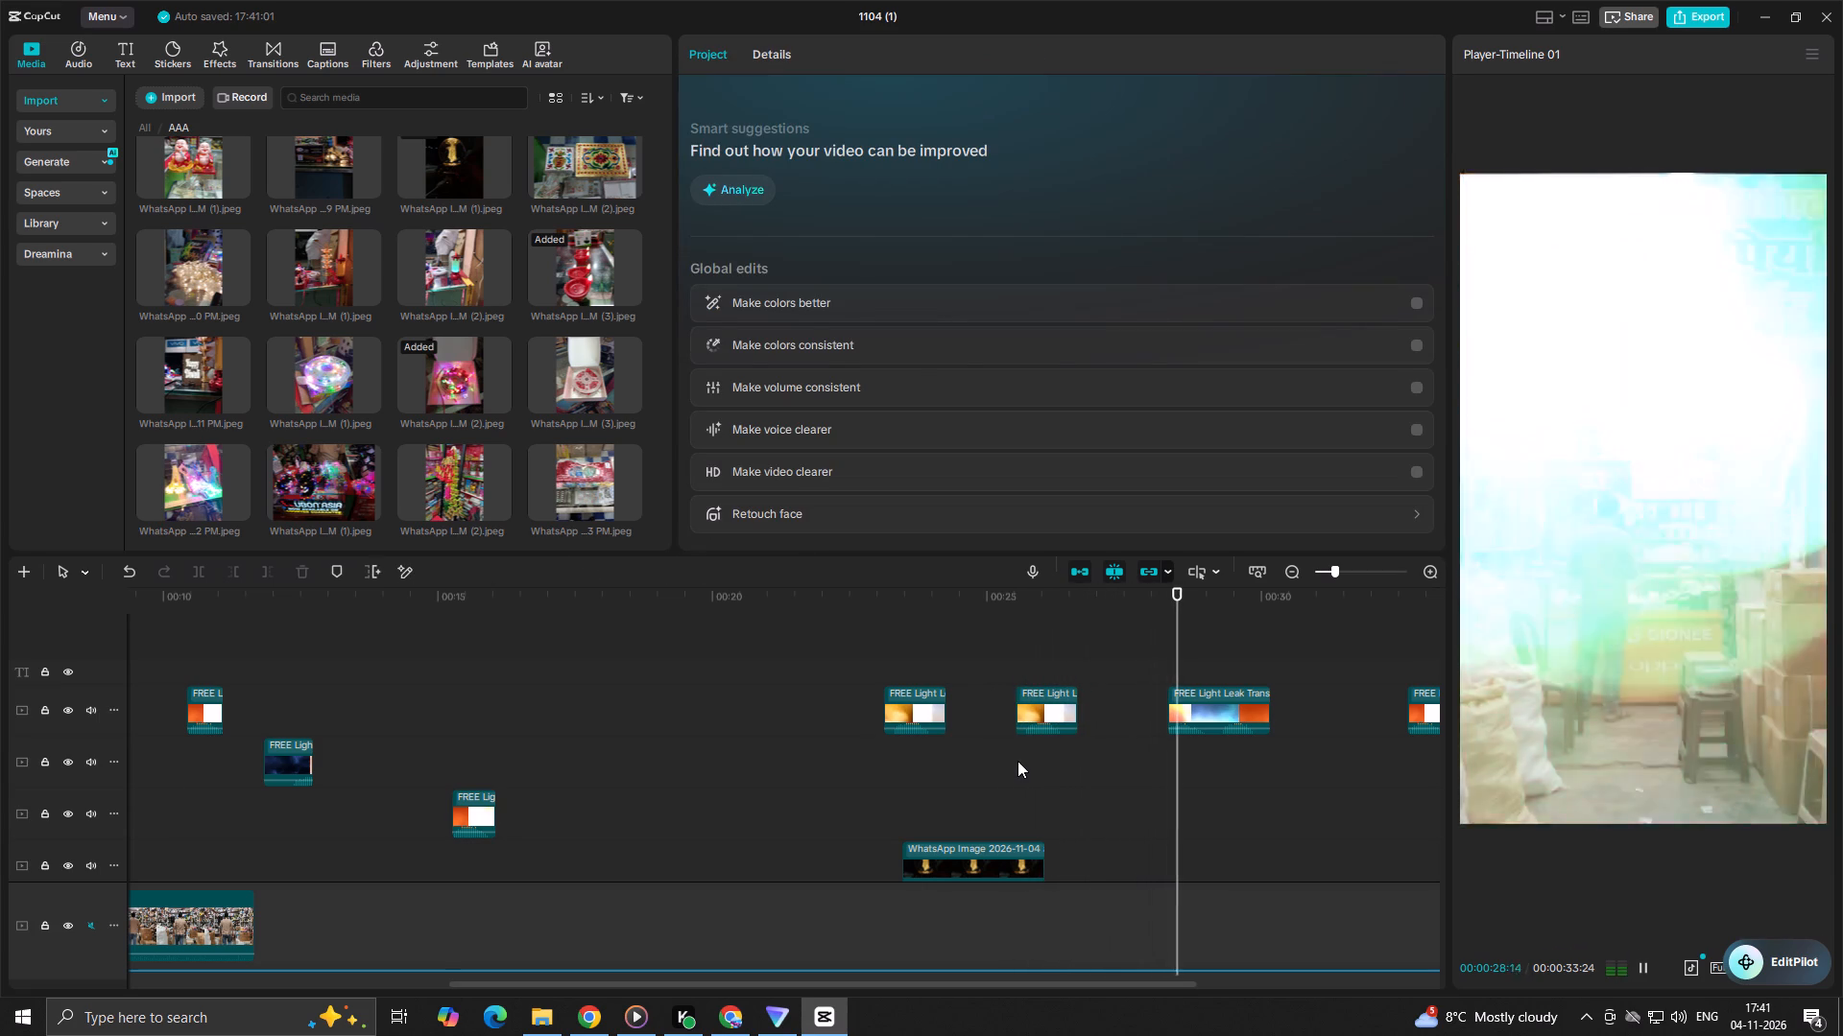
# Review playback through the garland clip, then recheck the globe photo section from about 23:20.
pyautogui.scroll(-5, 1139, 767)
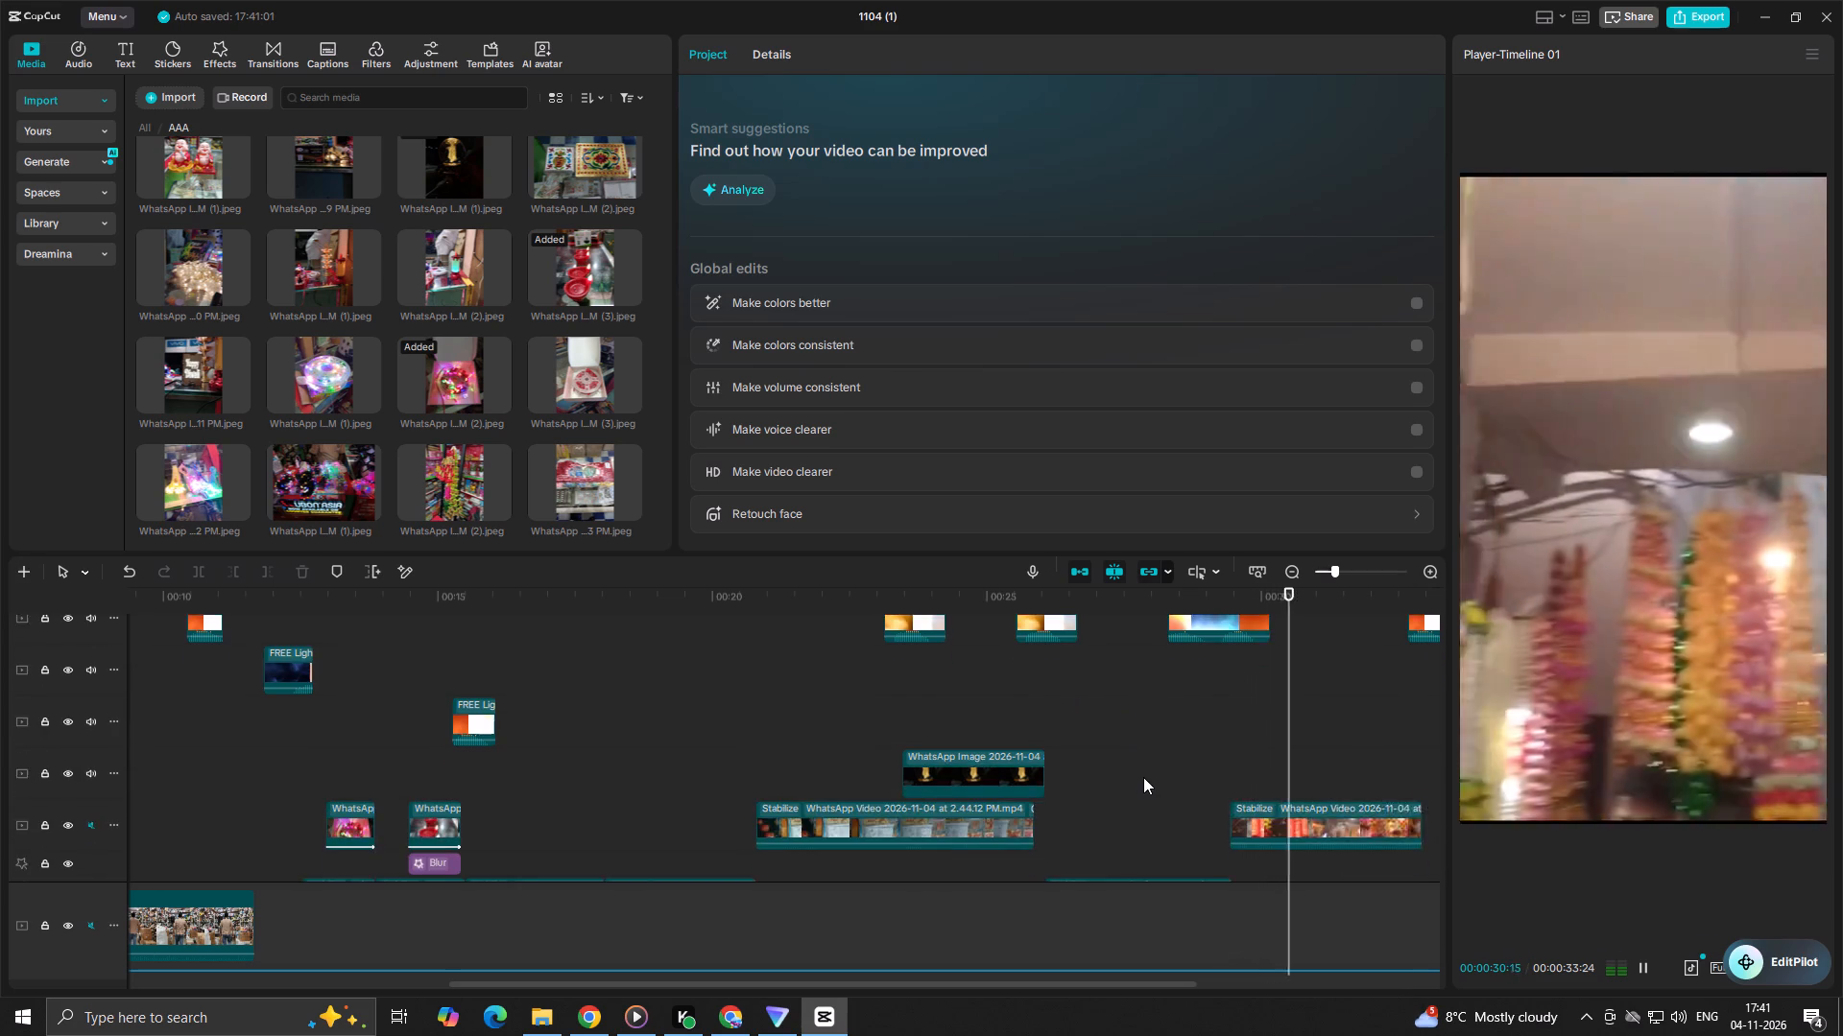
pyautogui.scroll(-4, 1143, 777)
pyautogui.keyDown('ctrl'); pyautogui.scroll(-3, 1165, 737); pyautogui.keyUp('ctrl')
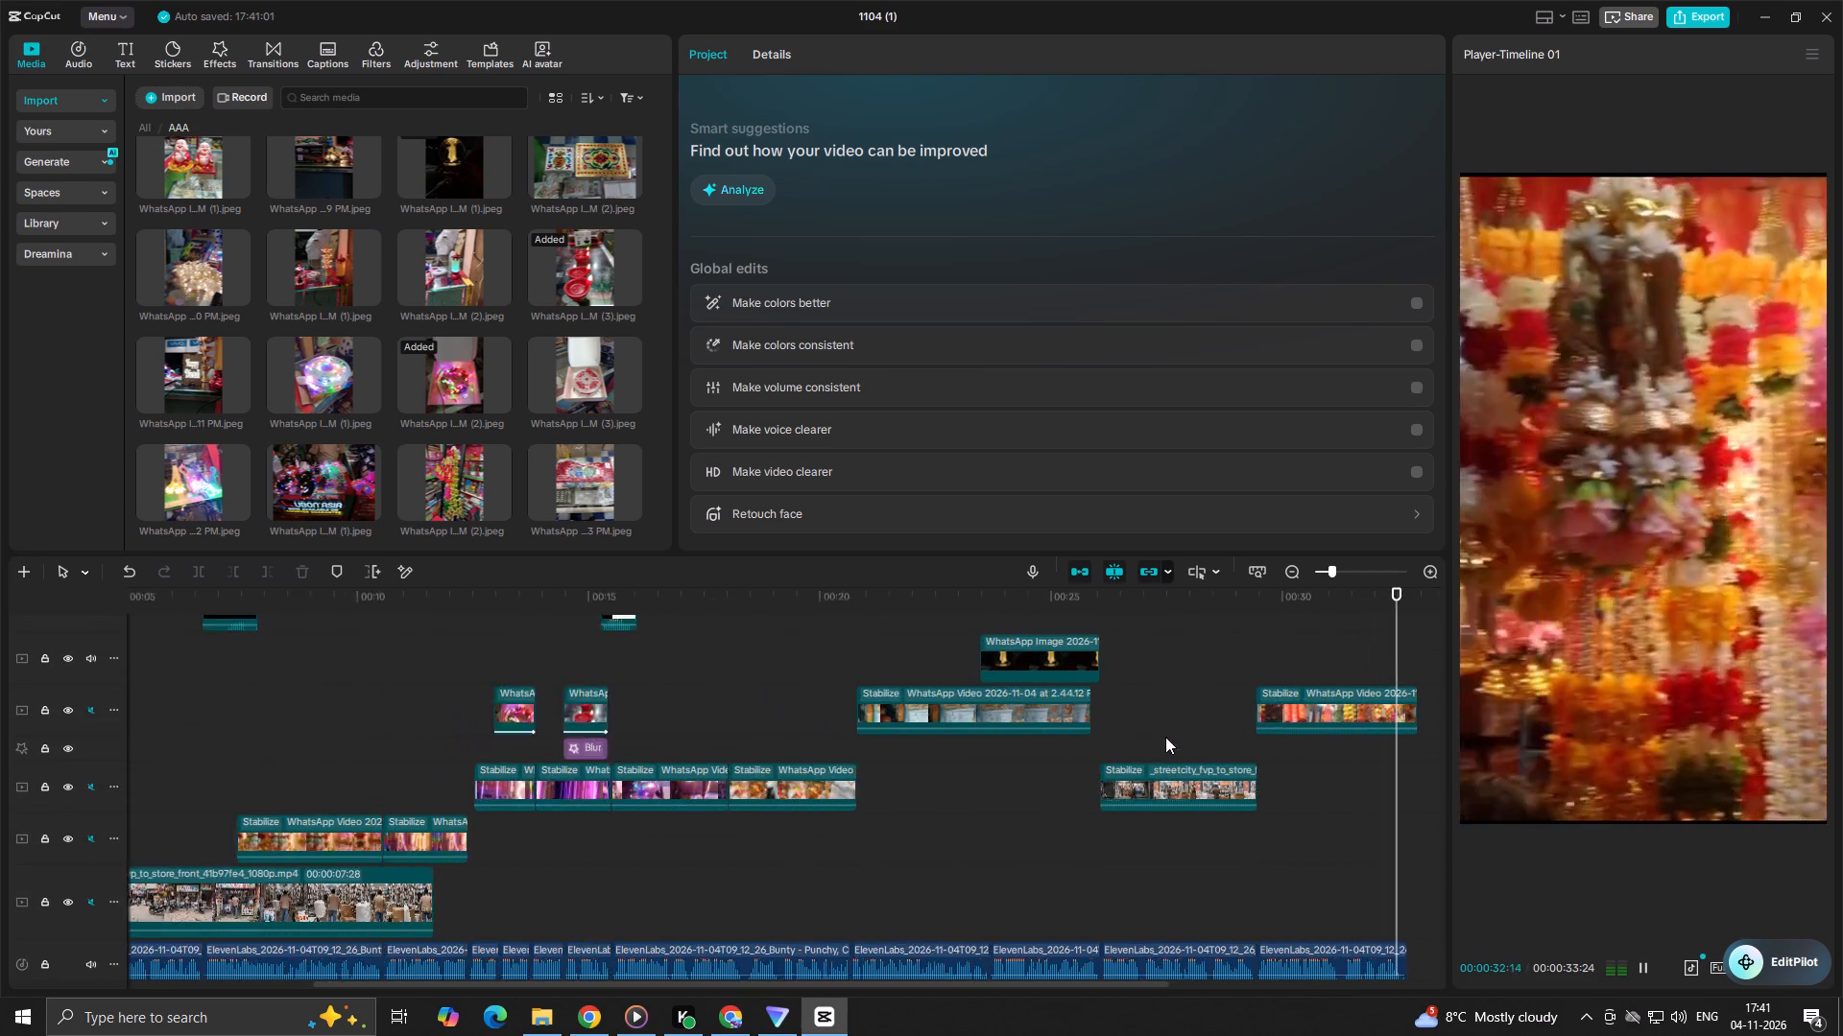
pyautogui.keyDown('ctrl'); pyautogui.scroll(-6, 1165, 737); pyautogui.keyUp('ctrl')
pyautogui.click(976, 895)
pyautogui.moveTo(976, 895); pyautogui.dragTo(865, 927)
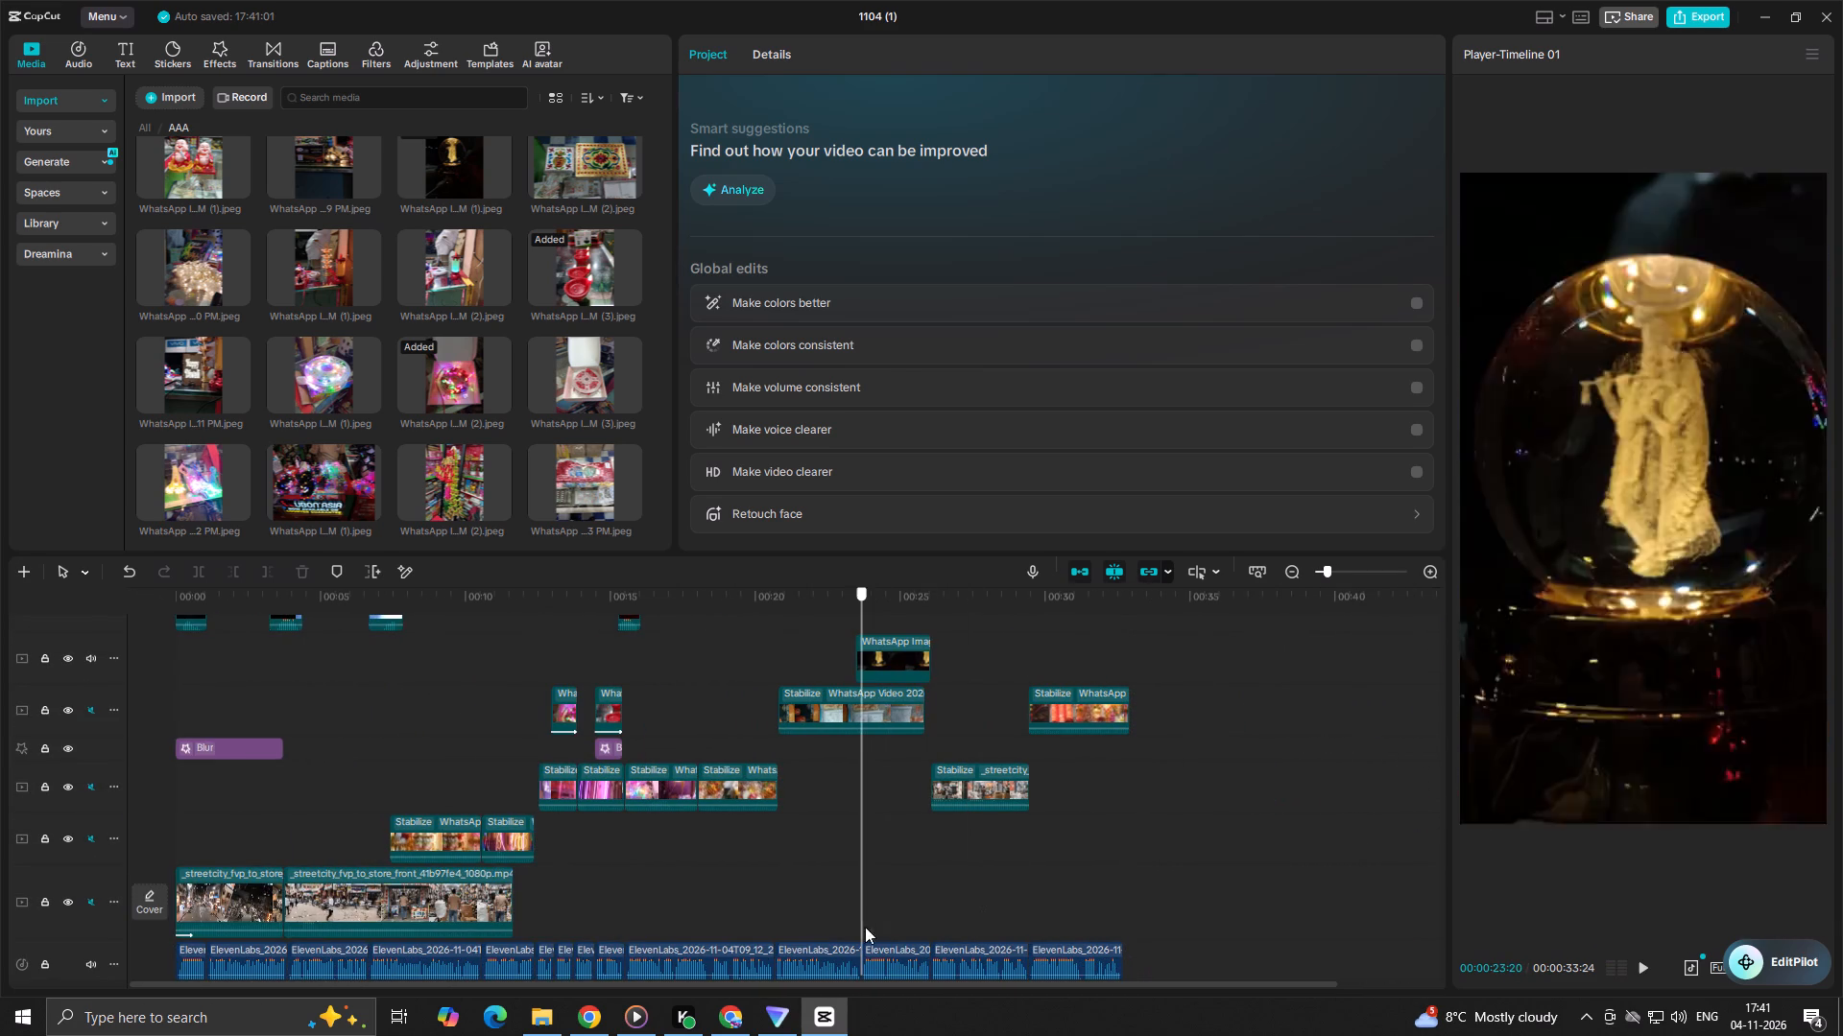
pyautogui.moveTo(865, 927); pyautogui.dragTo(861, 930)
pyautogui.press('space')
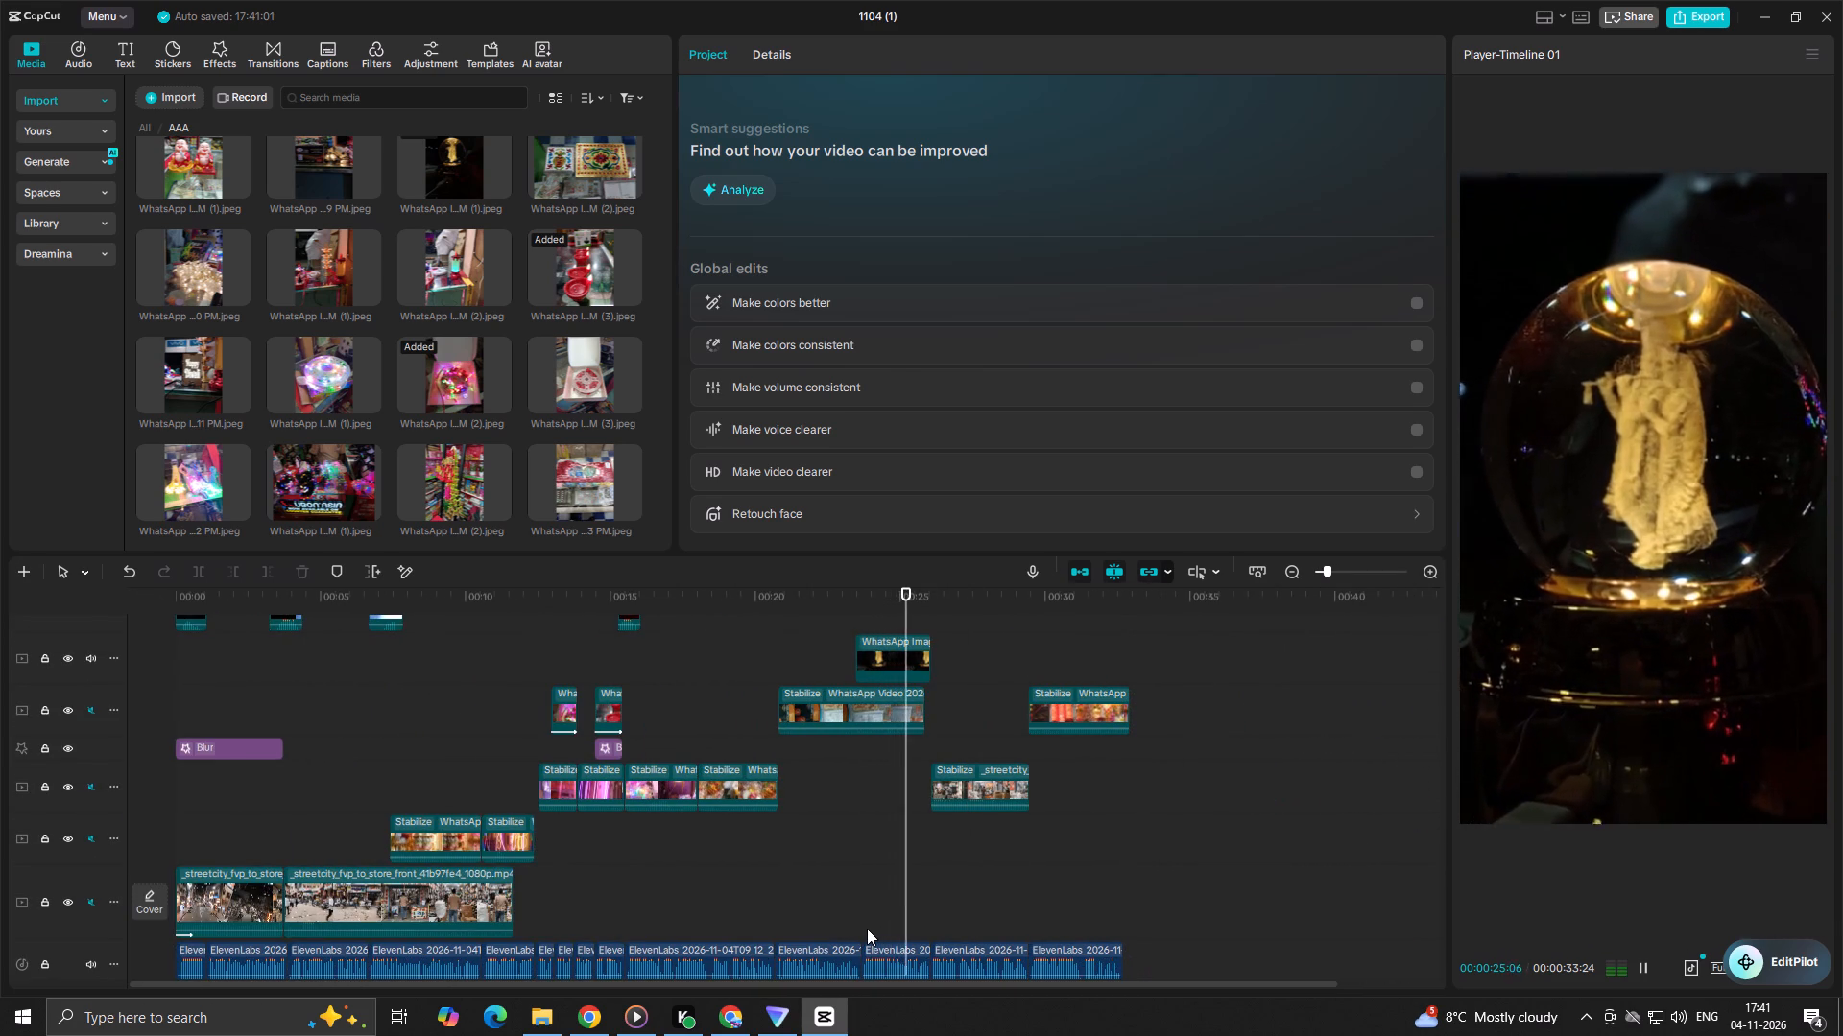
pyautogui.click(857, 854)
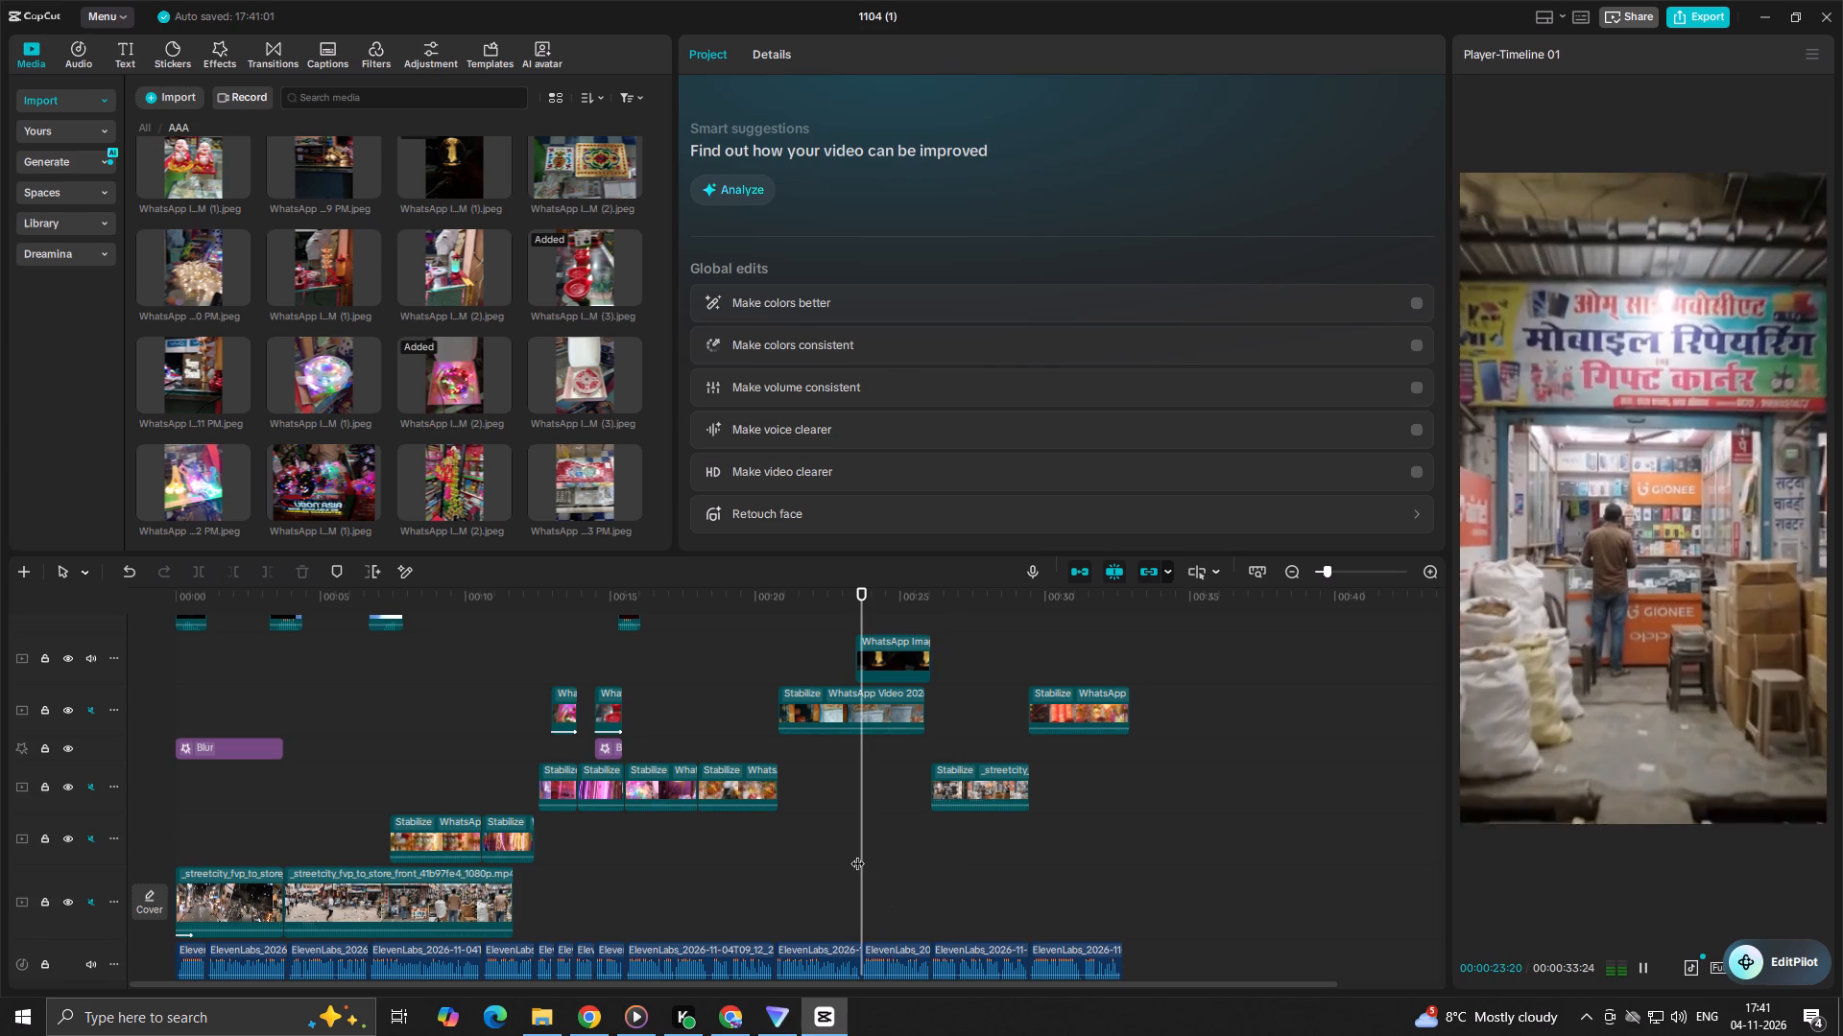
pyautogui.press('space')
pyautogui.press('space')
pyautogui.click(857, 854)
pyautogui.moveTo(857, 854); pyautogui.dragTo(855, 854)
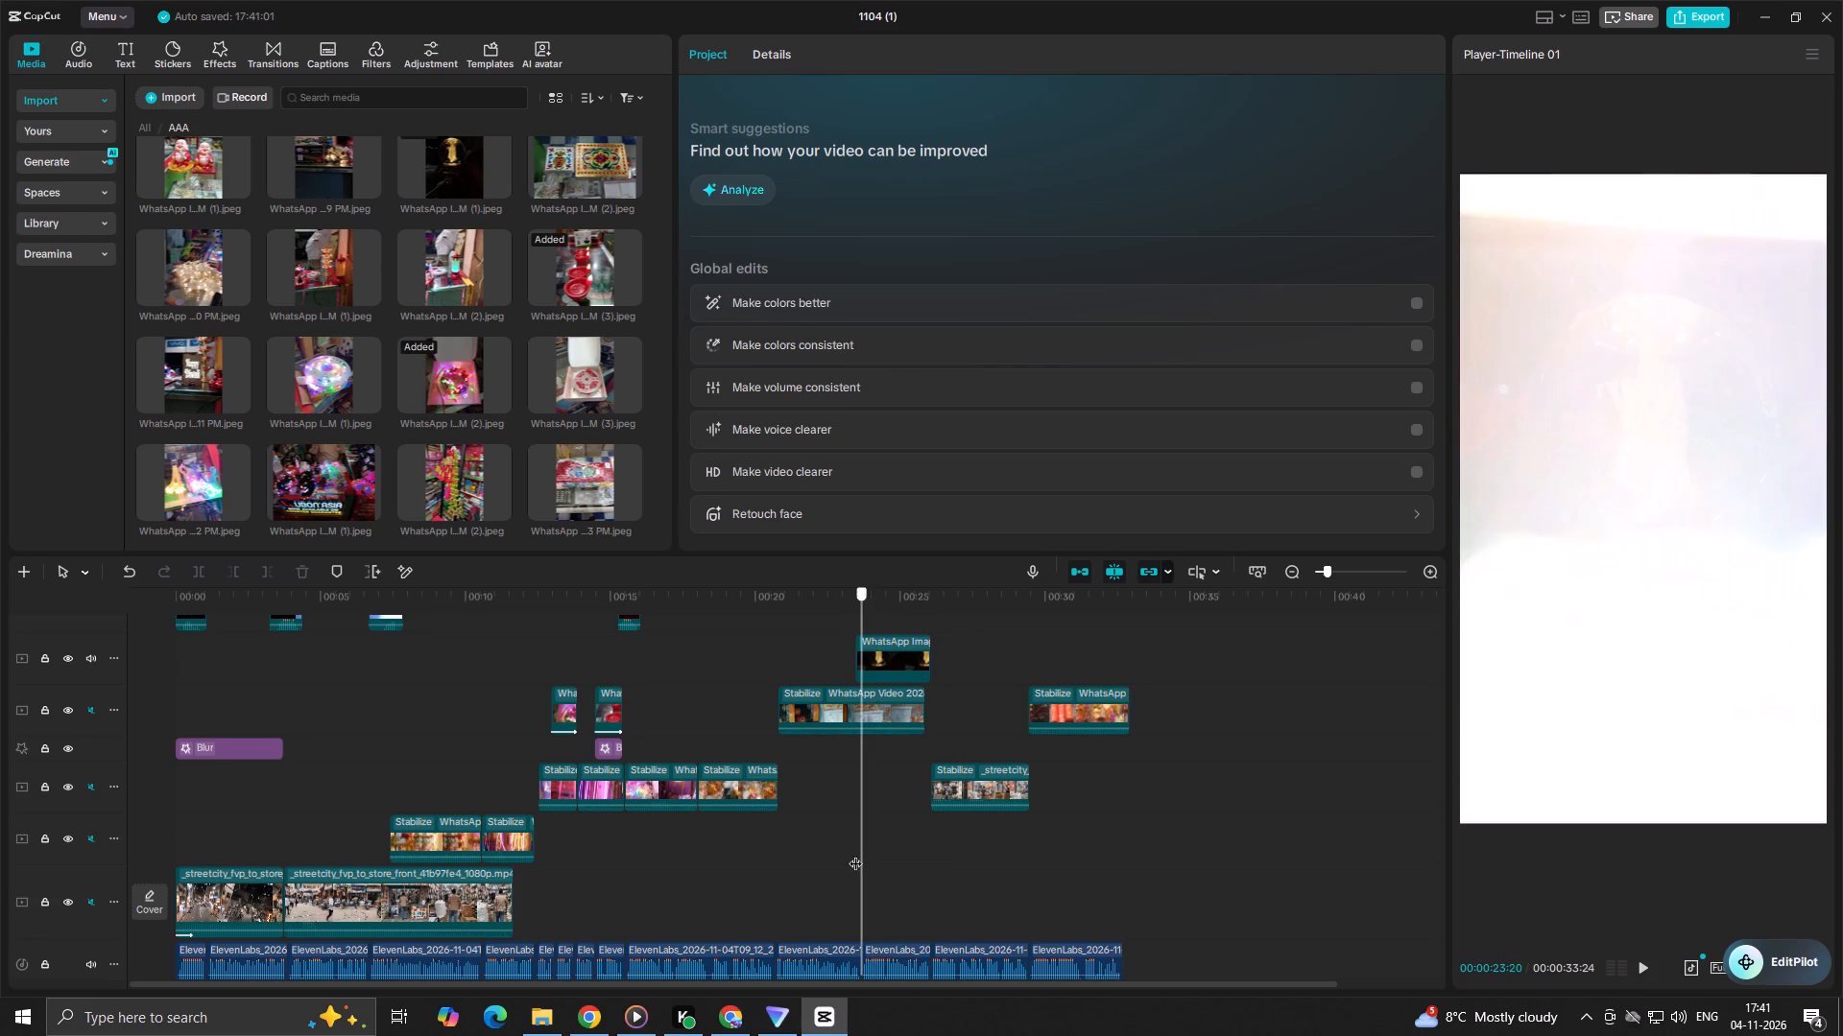
pyautogui.moveTo(855, 854); pyautogui.dragTo(877, 853)
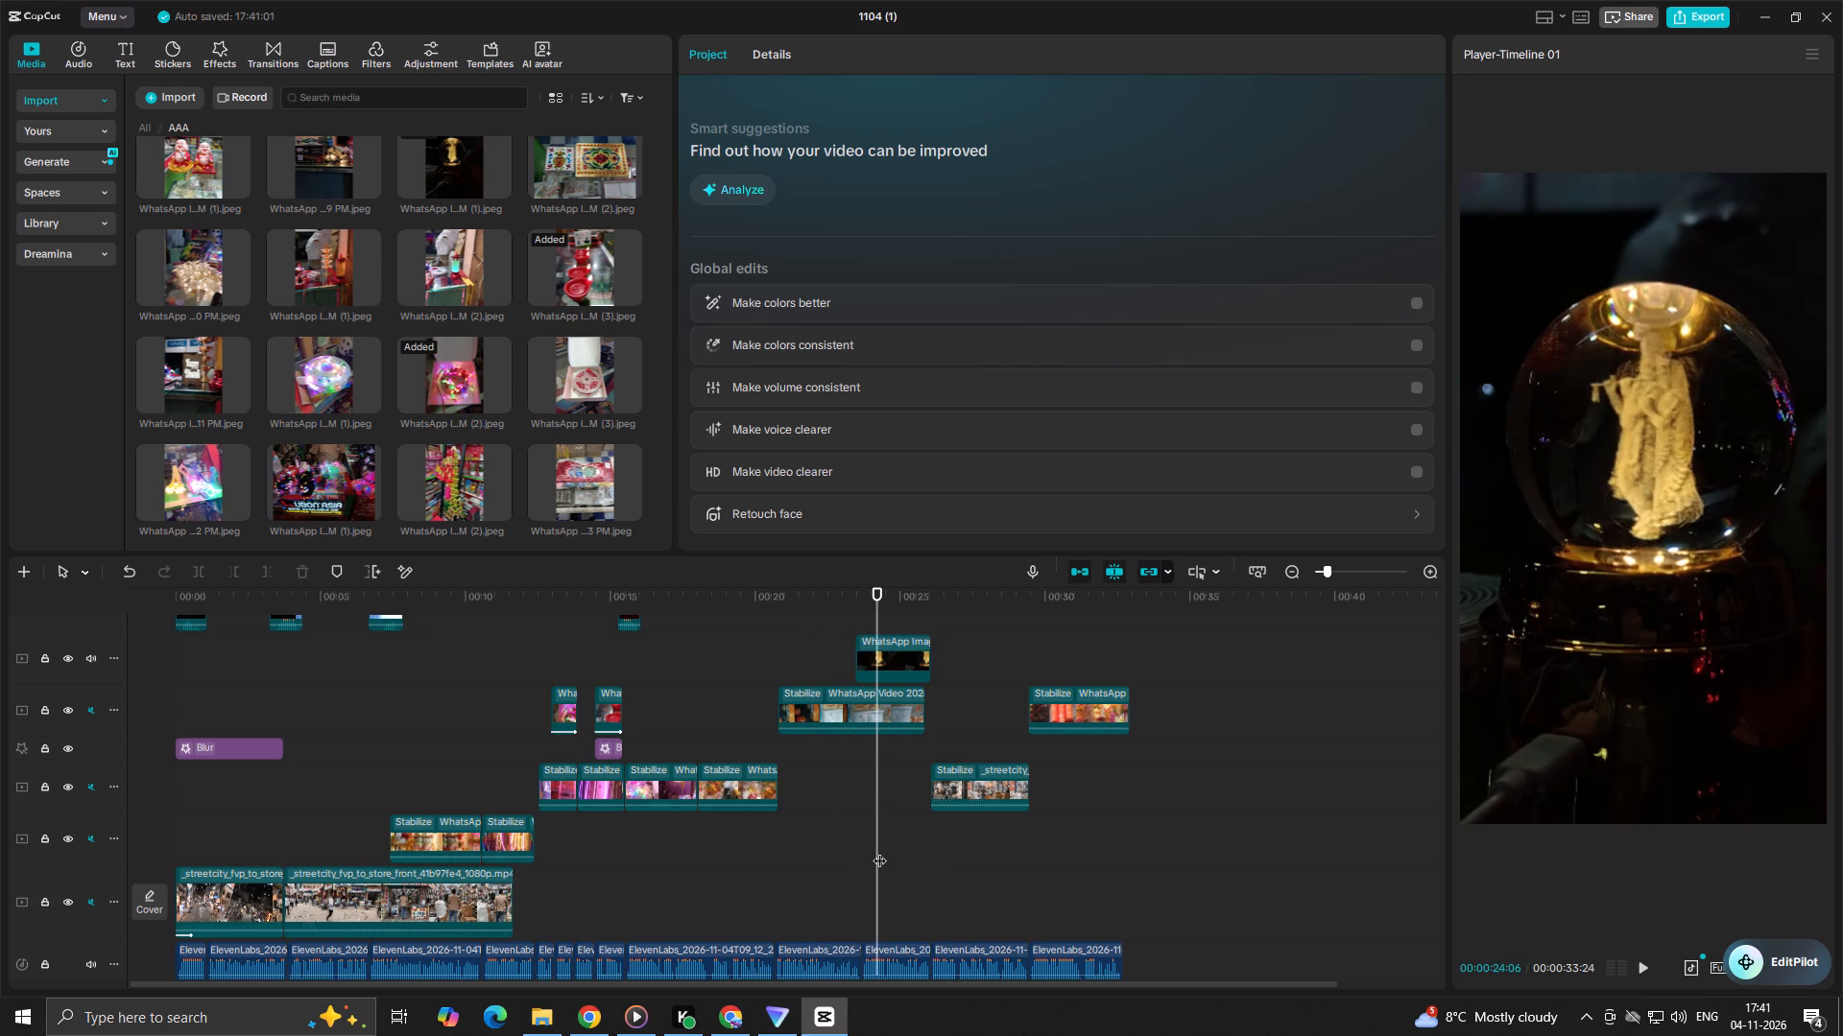
# Return the playhead to the start of the timeline at 00:00.
pyautogui.keyDown('ctrl'); pyautogui.scroll(-8, 880, 851); pyautogui.keyUp('ctrl')
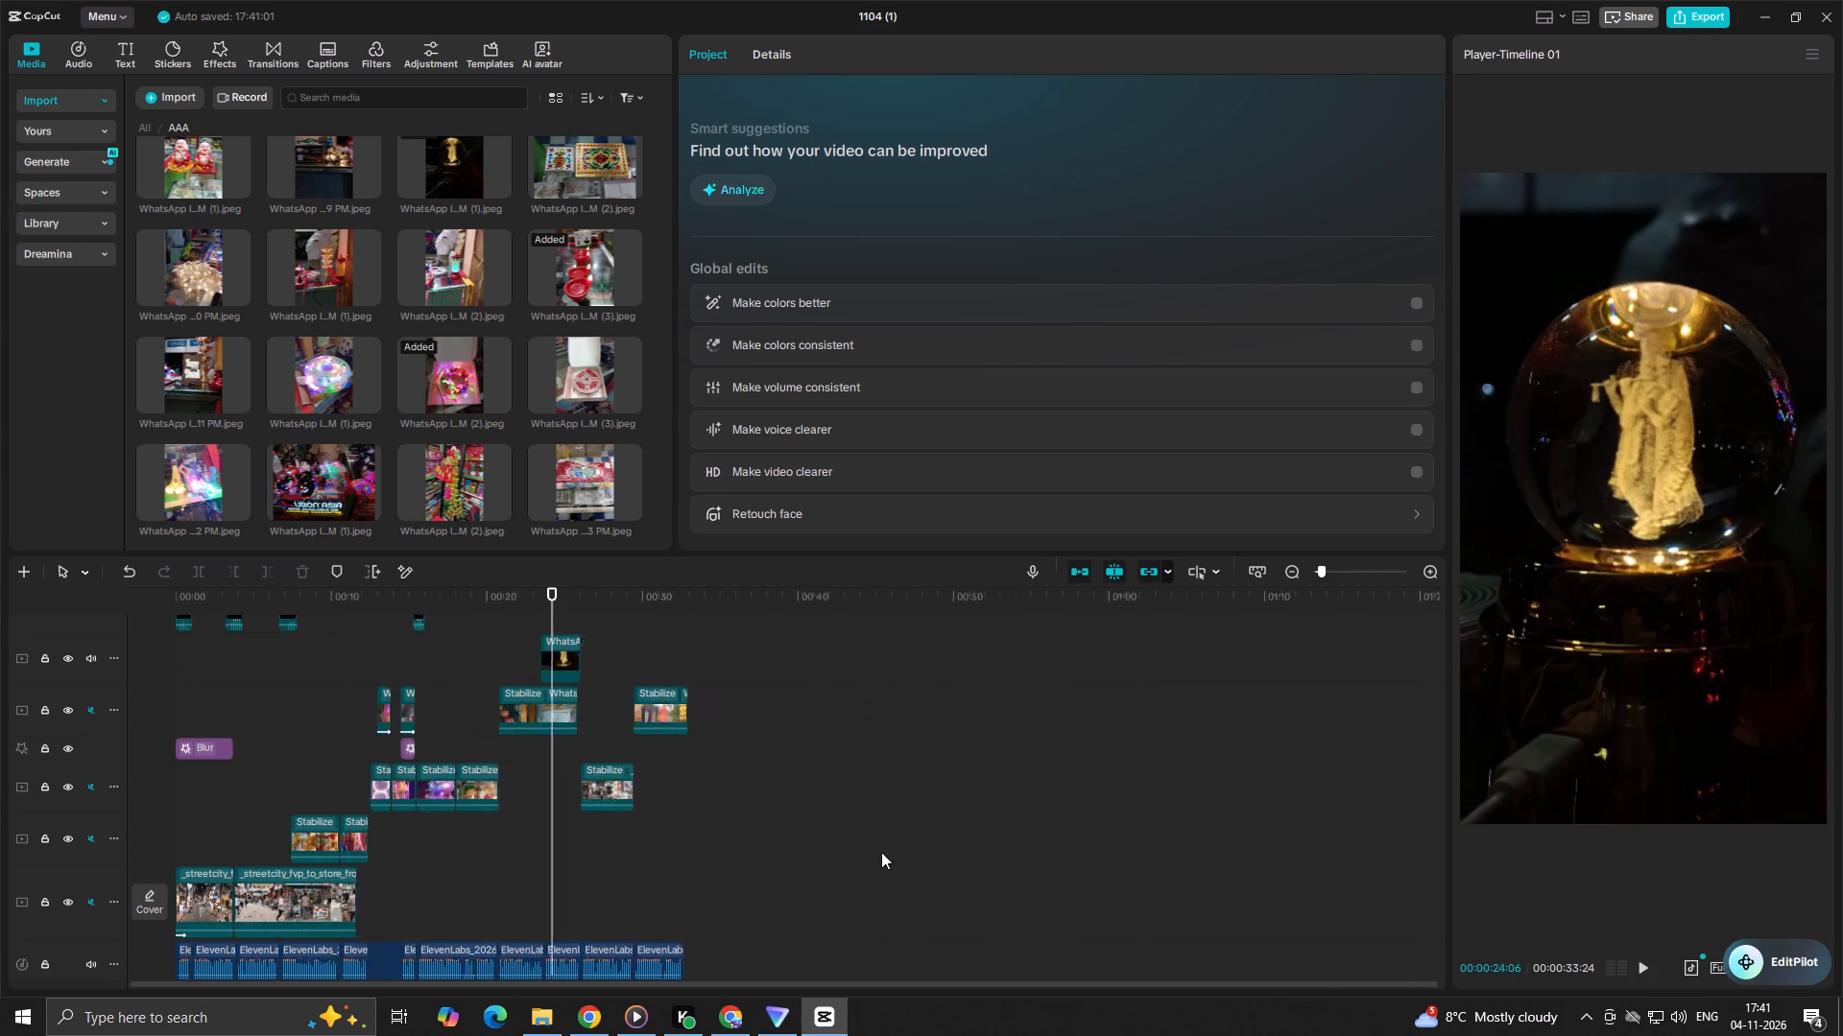
pyautogui.click(466, 903)
pyautogui.moveTo(466, 903); pyautogui.dragTo(0, 1035)
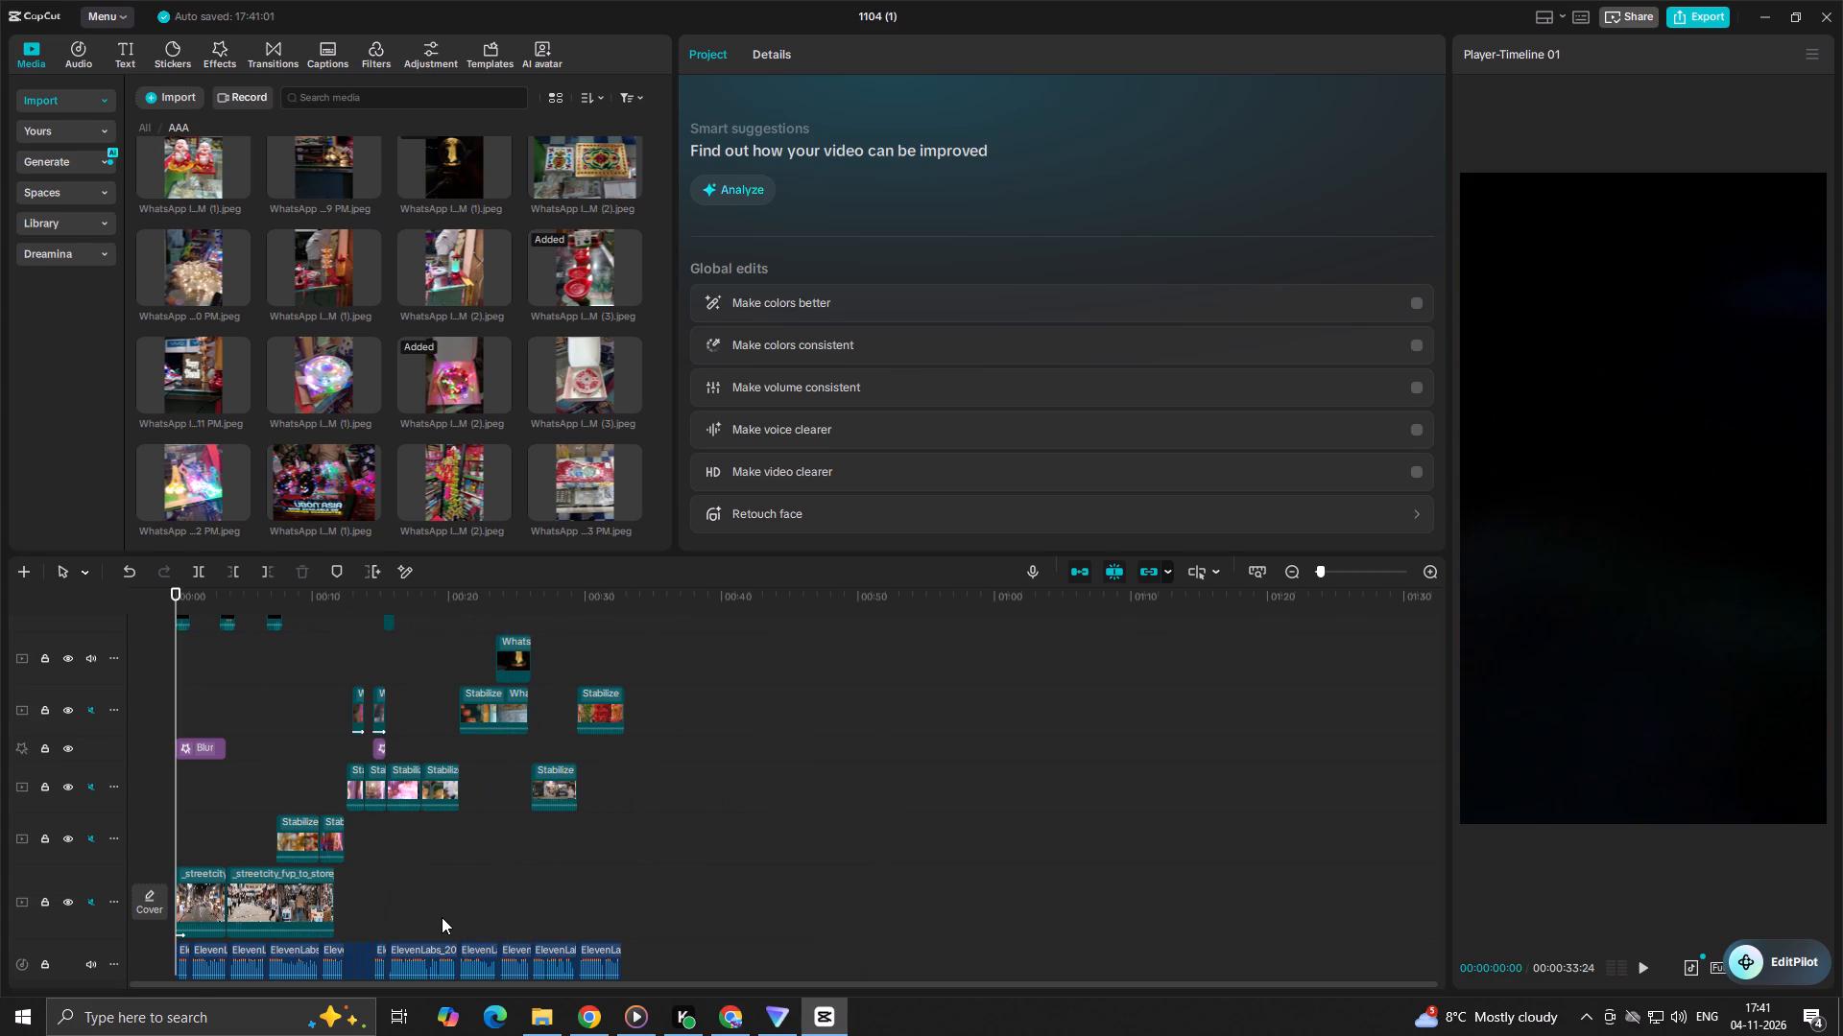
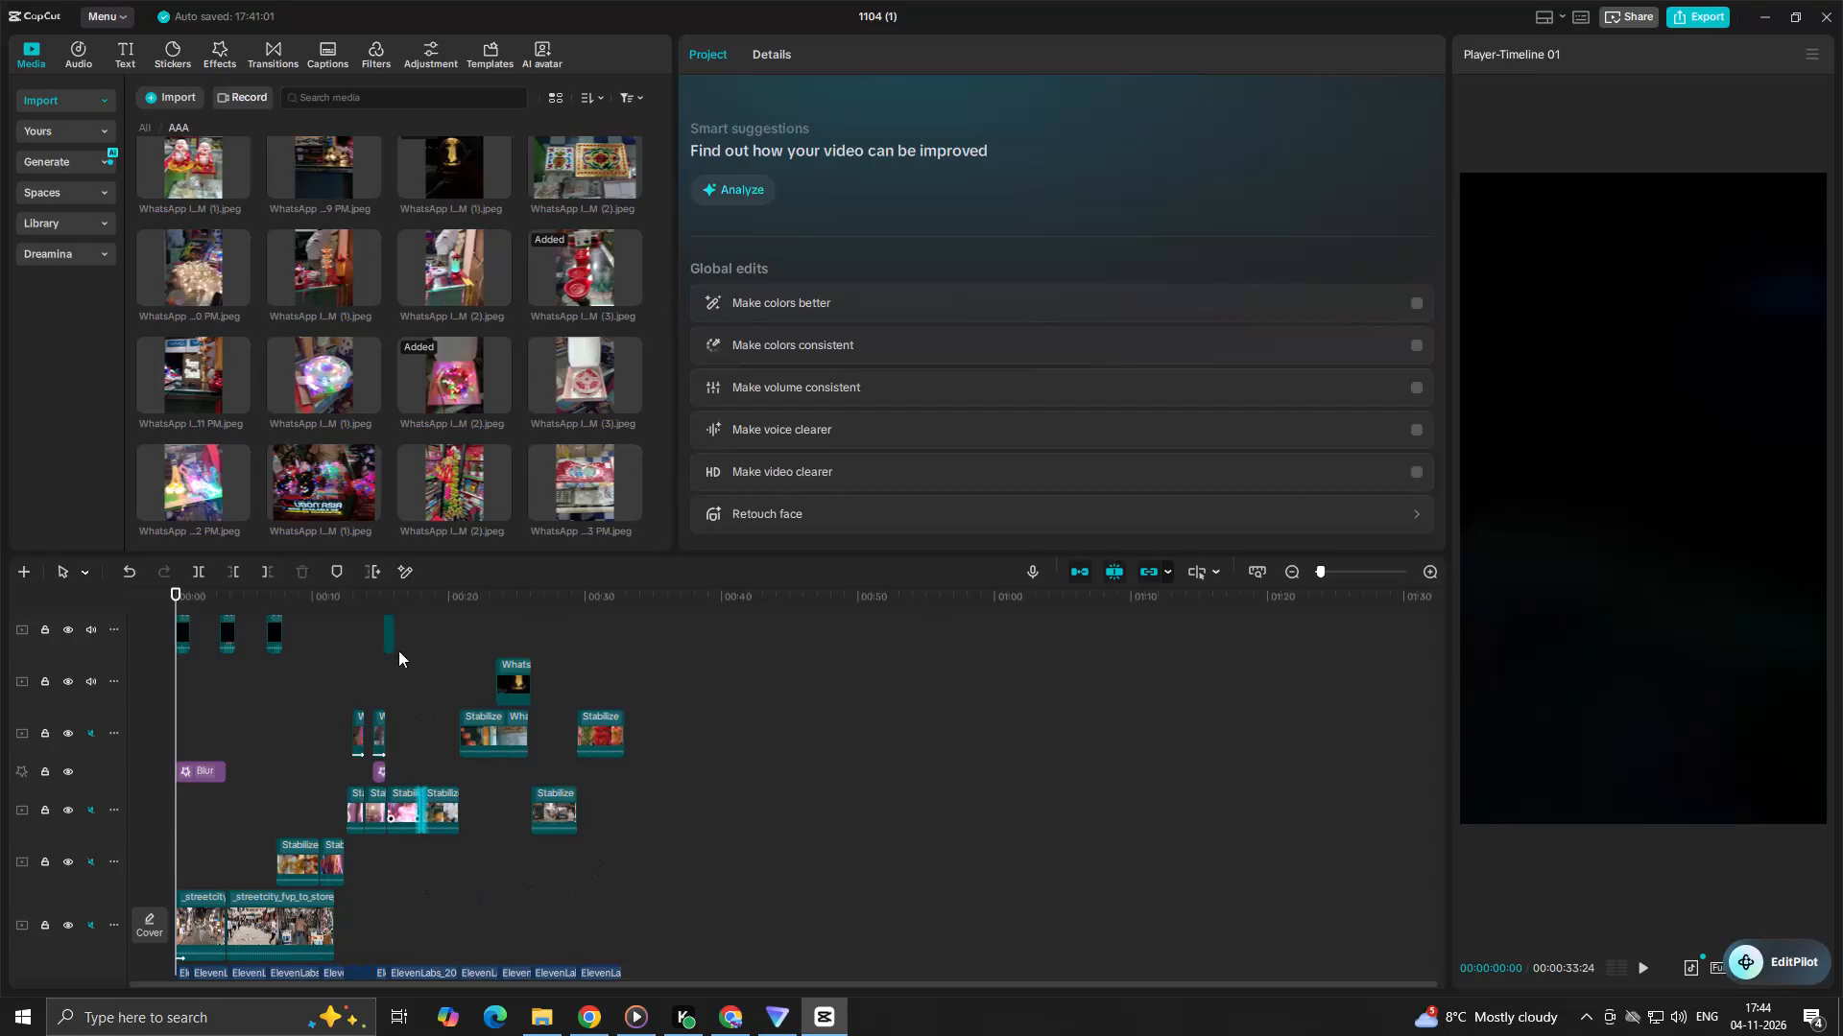
# Play the edit from the start of the timeline to the garland clip at about 9:23 and check it.
pyautogui.click(252, 726)
pyautogui.moveTo(252, 725); pyautogui.dragTo(0, 738)
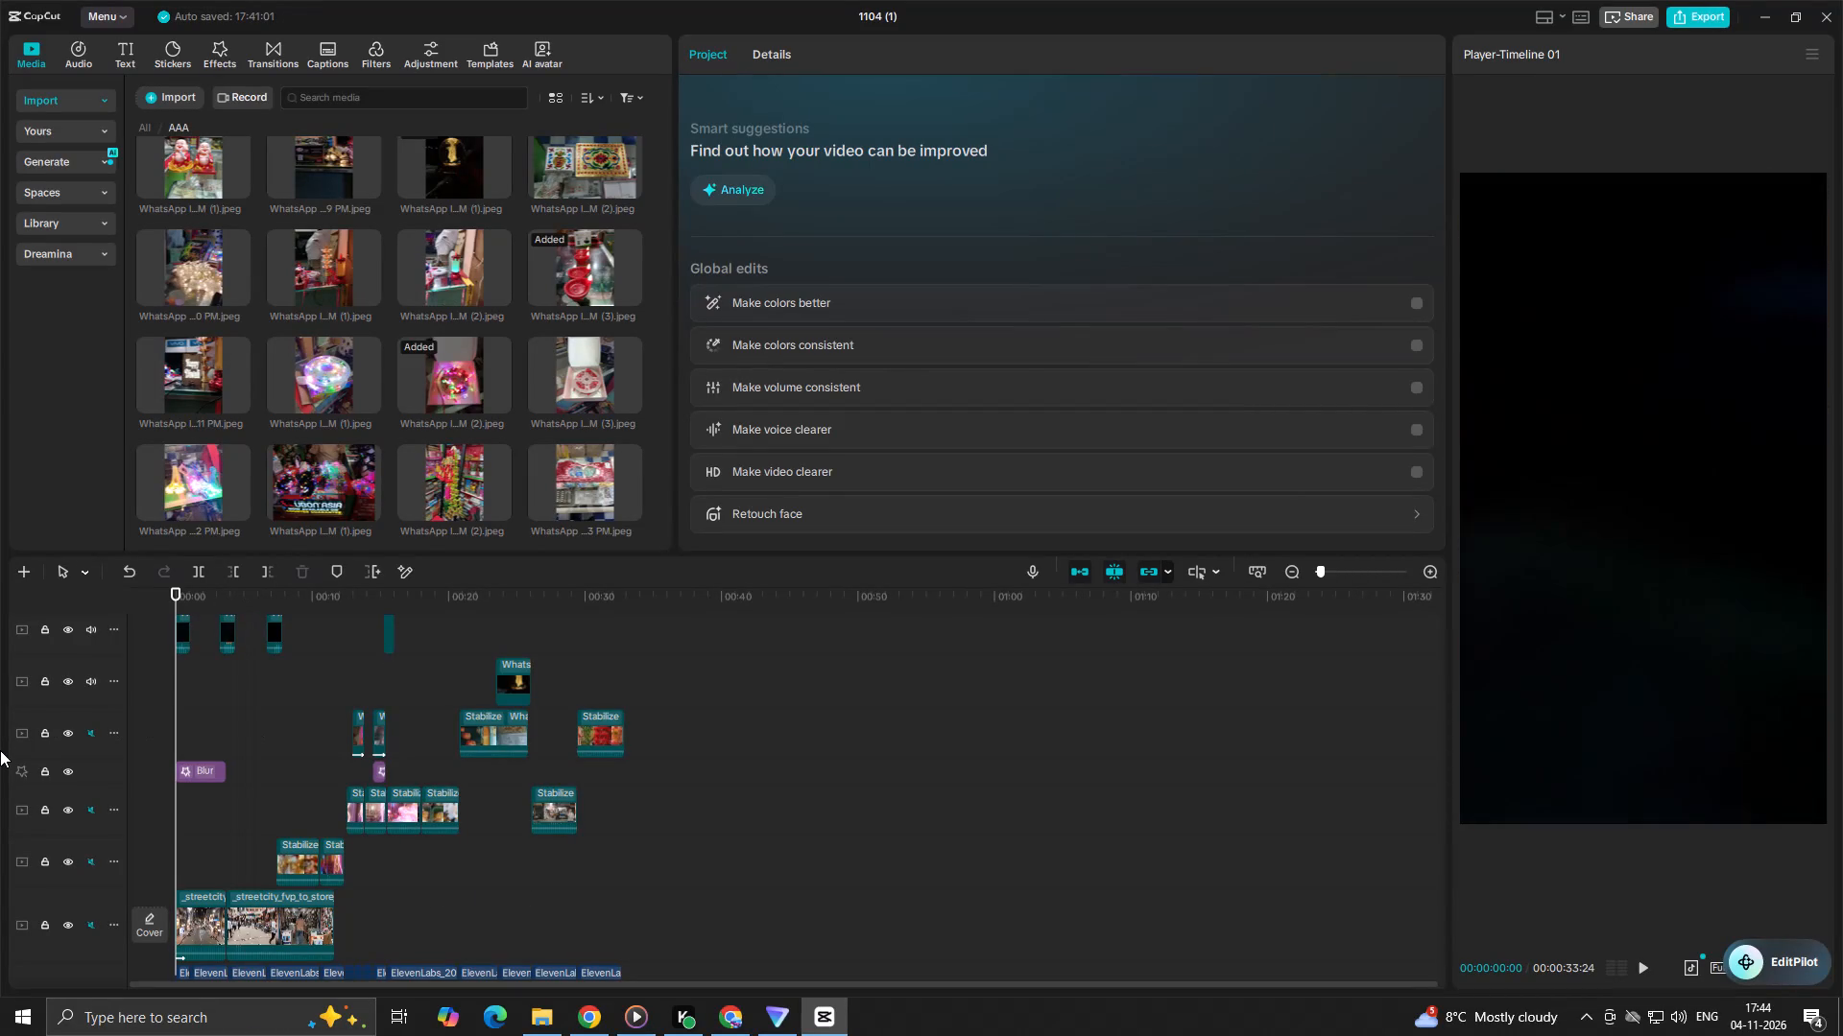
pyautogui.press('space')
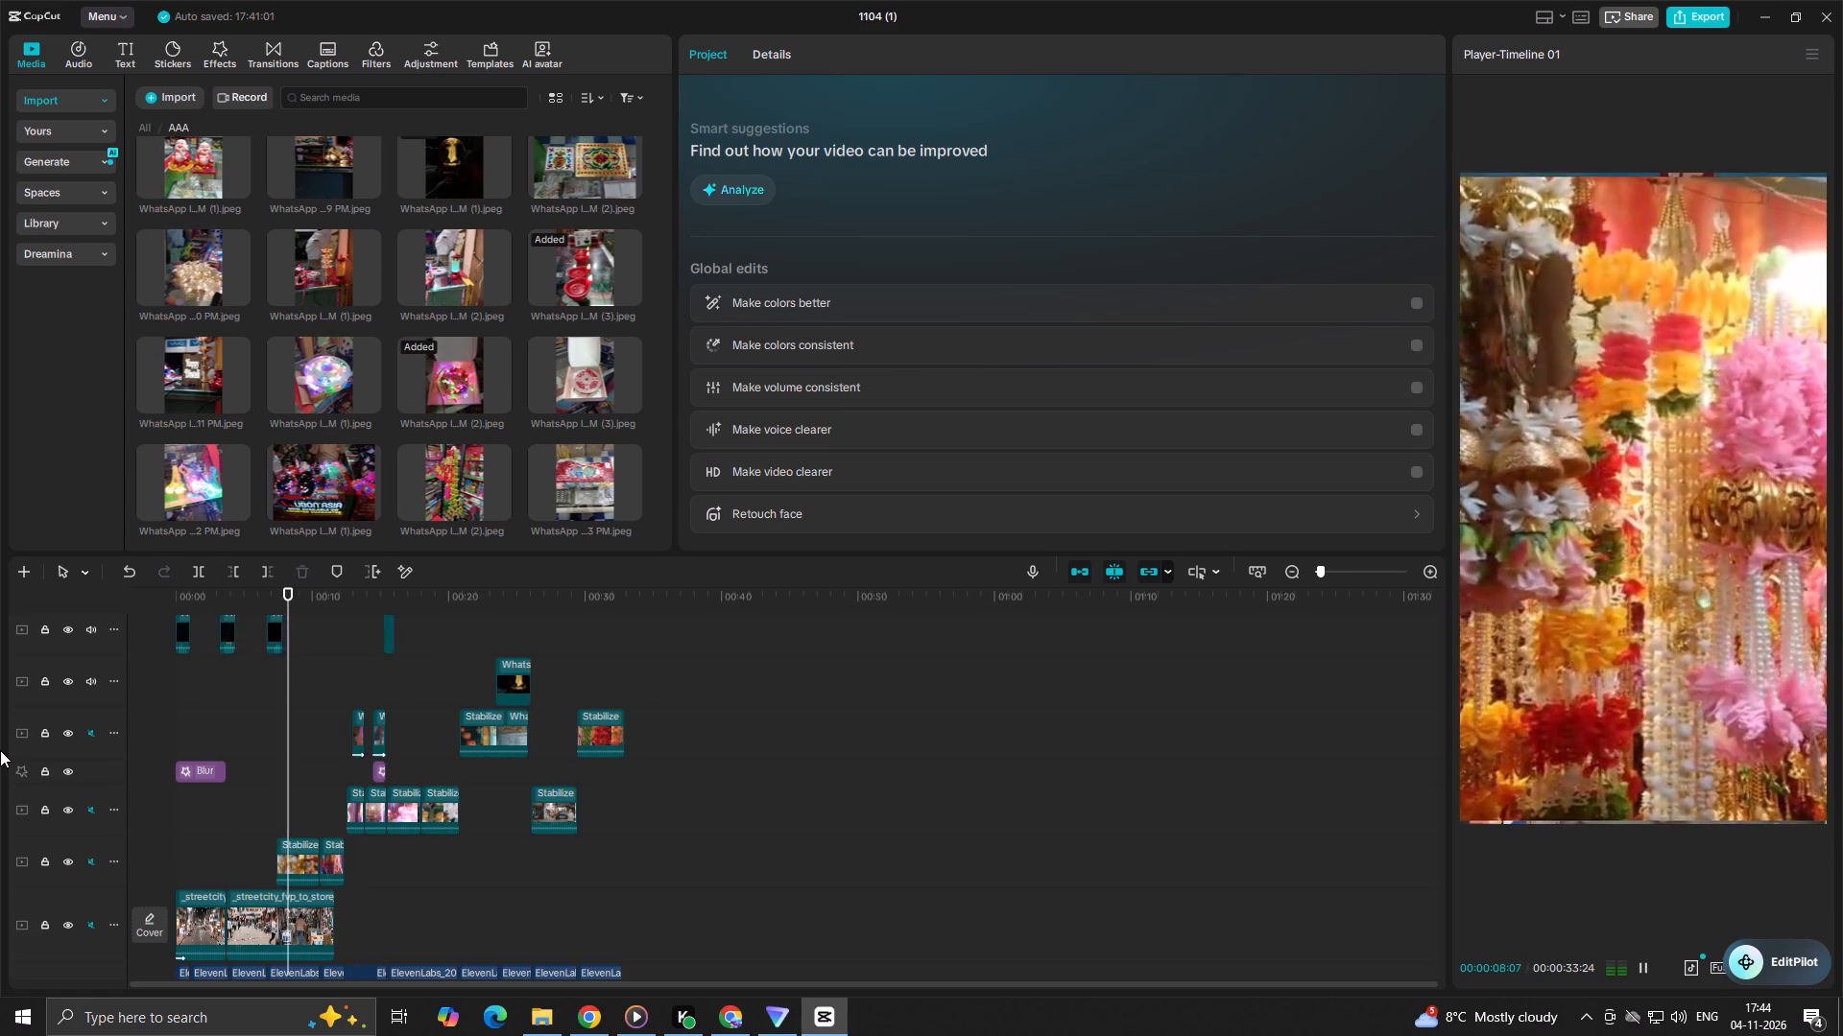
pyautogui.press('space')
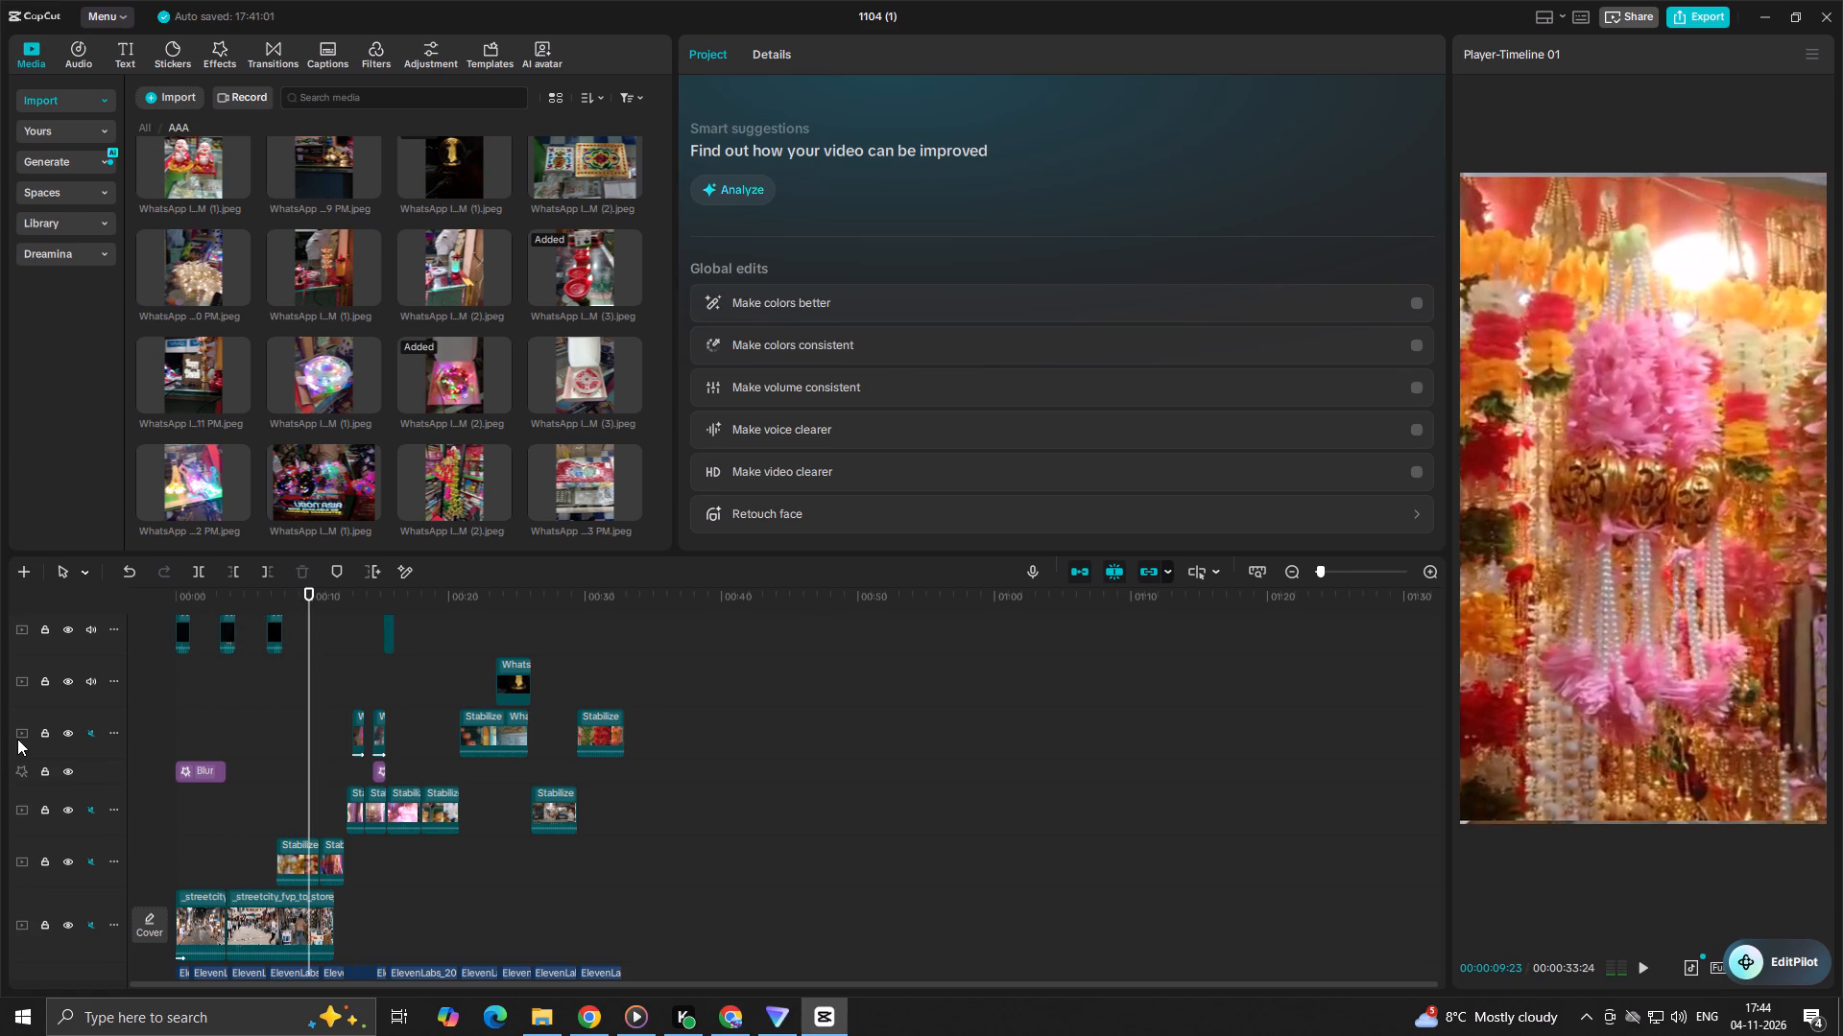
# Scale up the stabilized garland clip that starts at about 7 s slightly so it fills the frame edges.
pyautogui.click(277, 924)
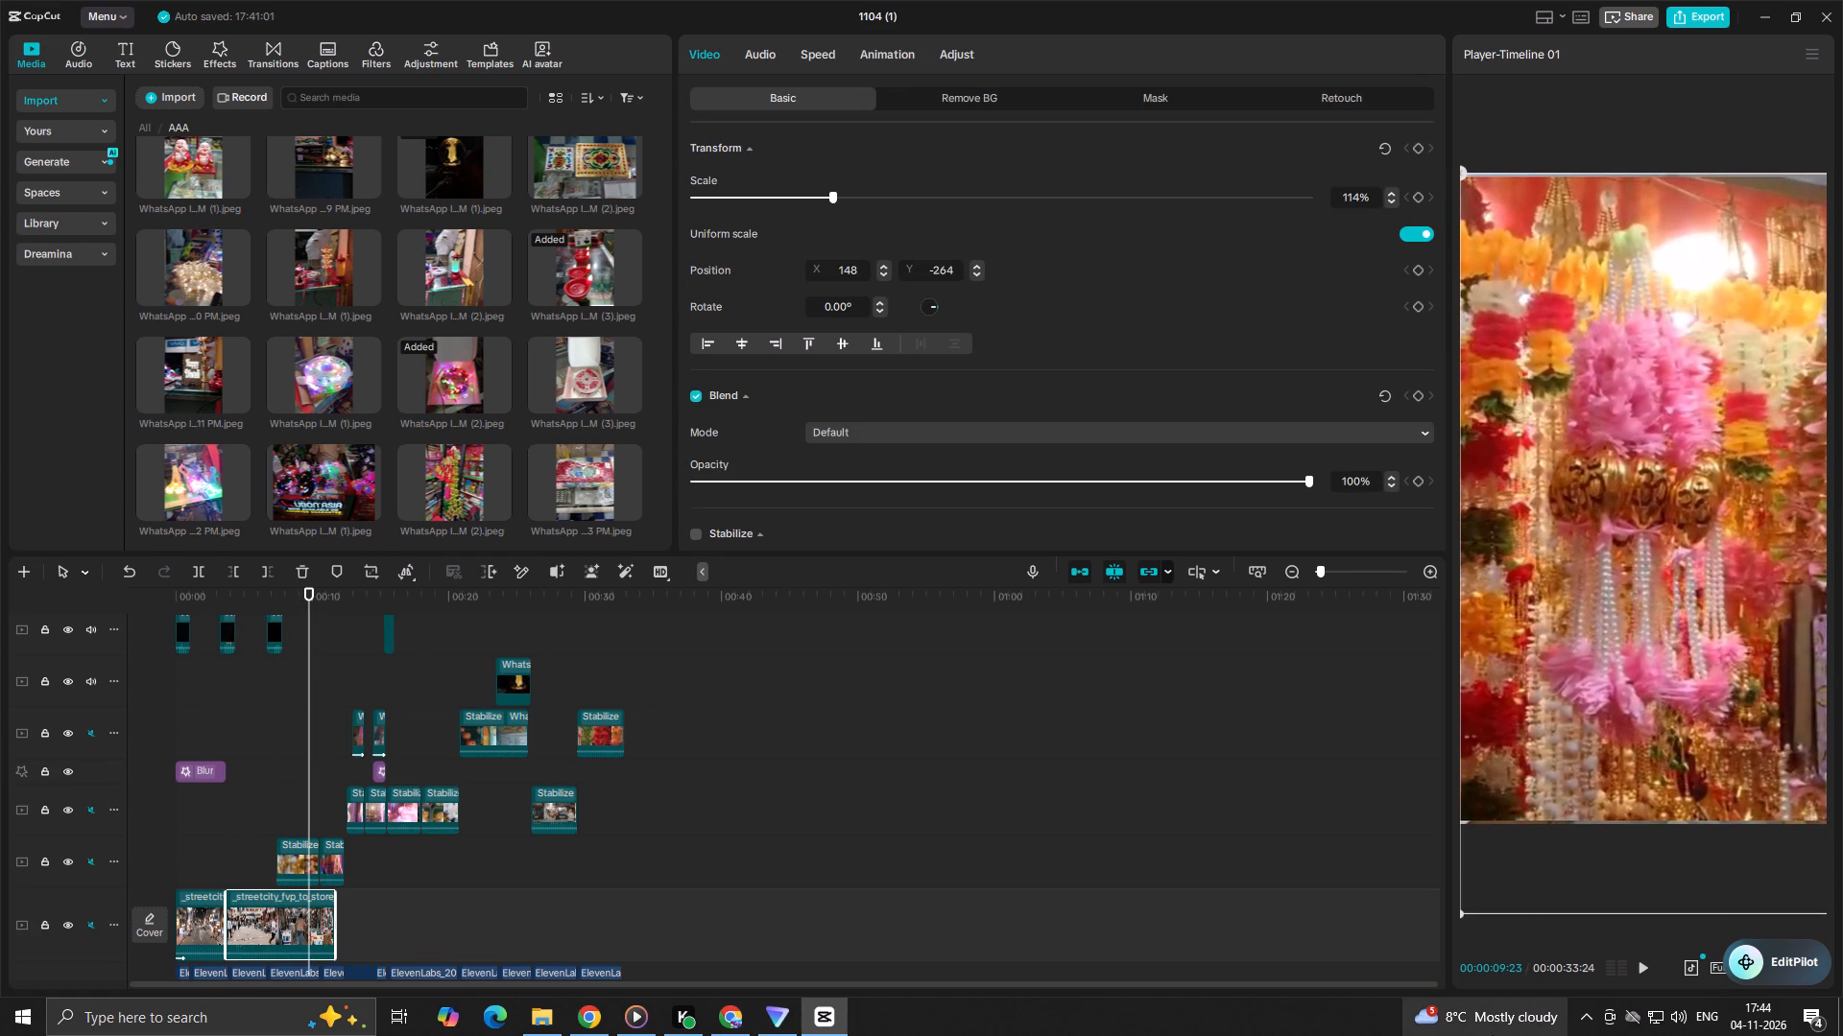
pyautogui.click(298, 851)
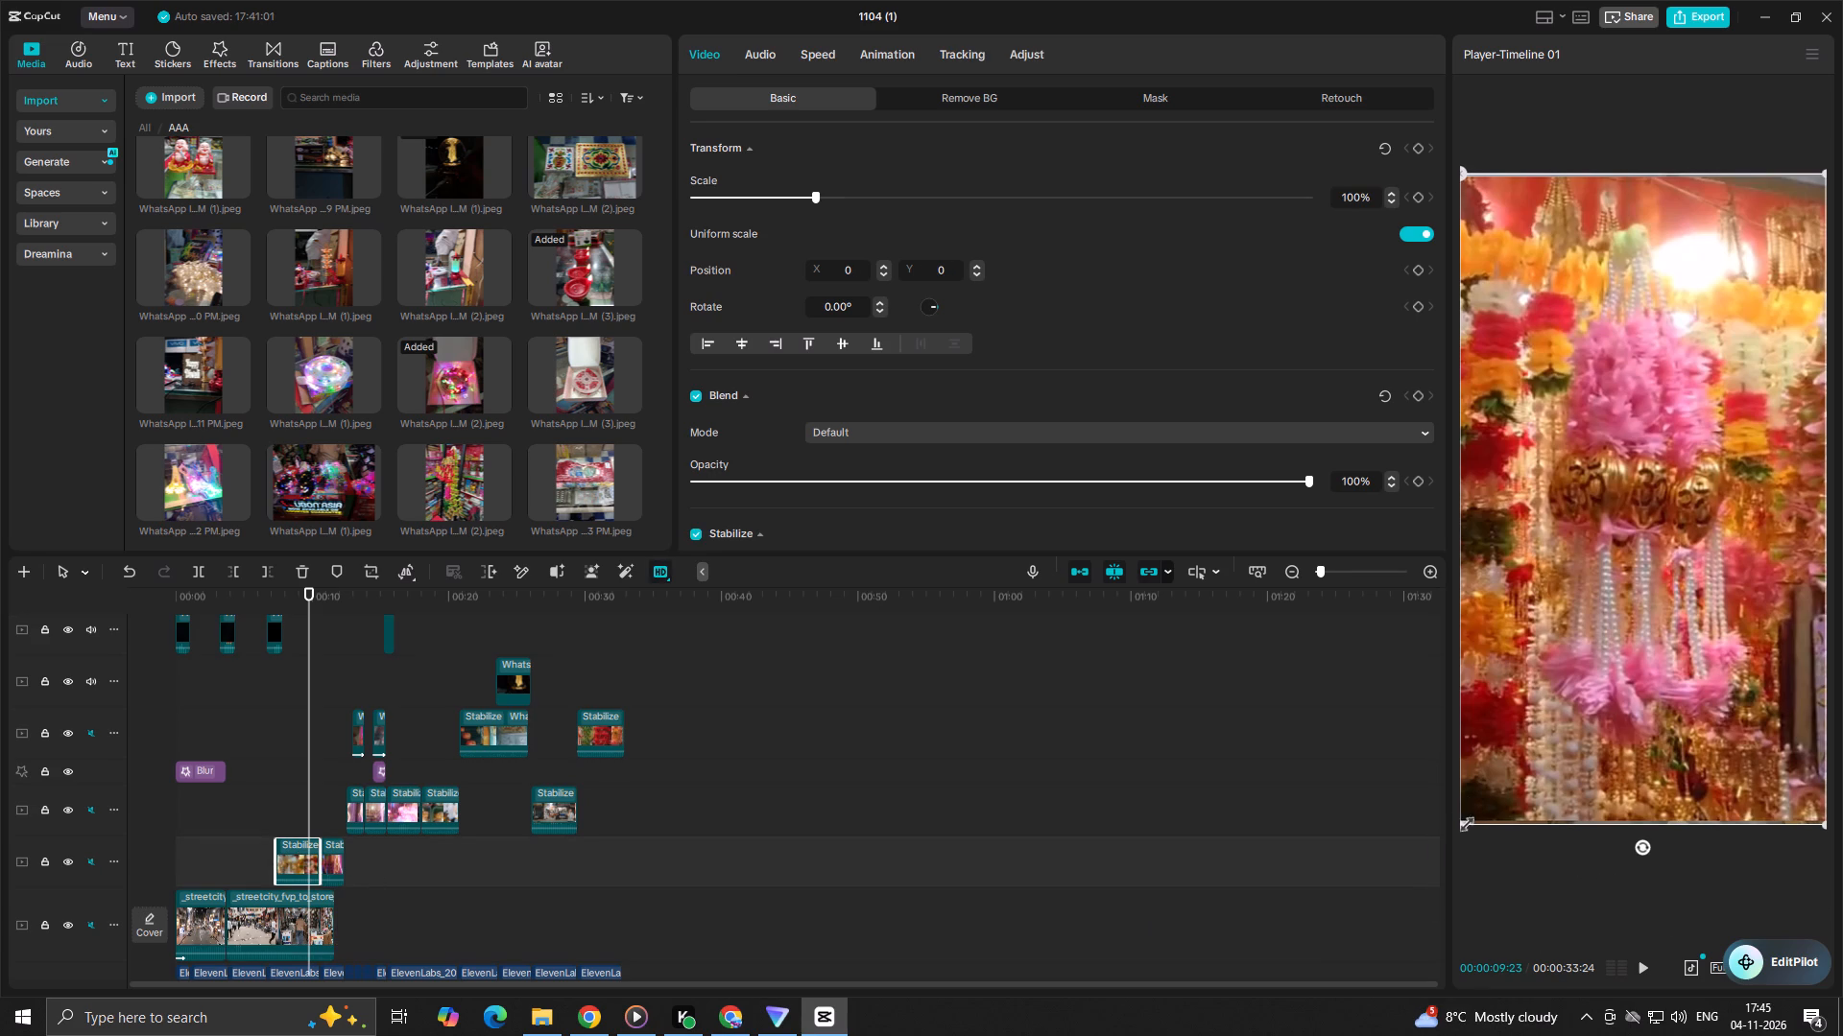
pyautogui.moveTo(1464, 821); pyautogui.dragTo(1438, 842)
# Play the edit from the start of the enlarged garland clip, about 00:07:26, through to the end.
pyautogui.click(277, 793)
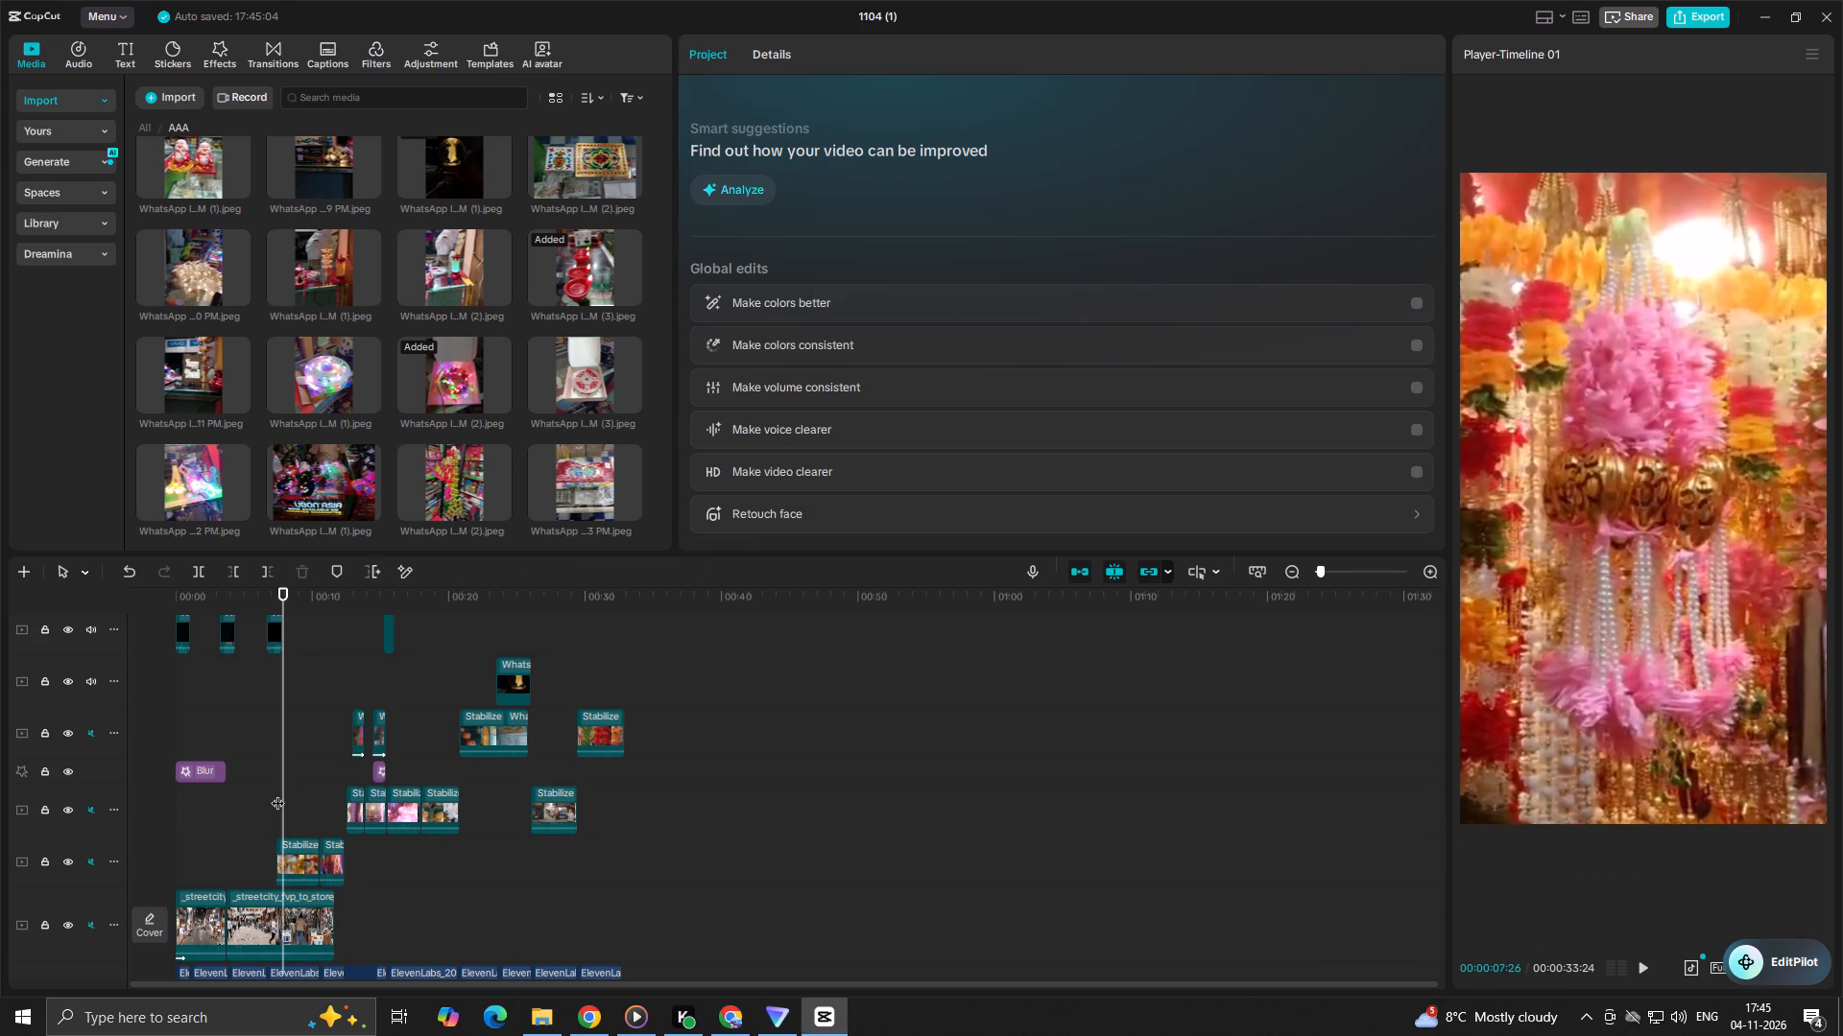
pyautogui.press('space')
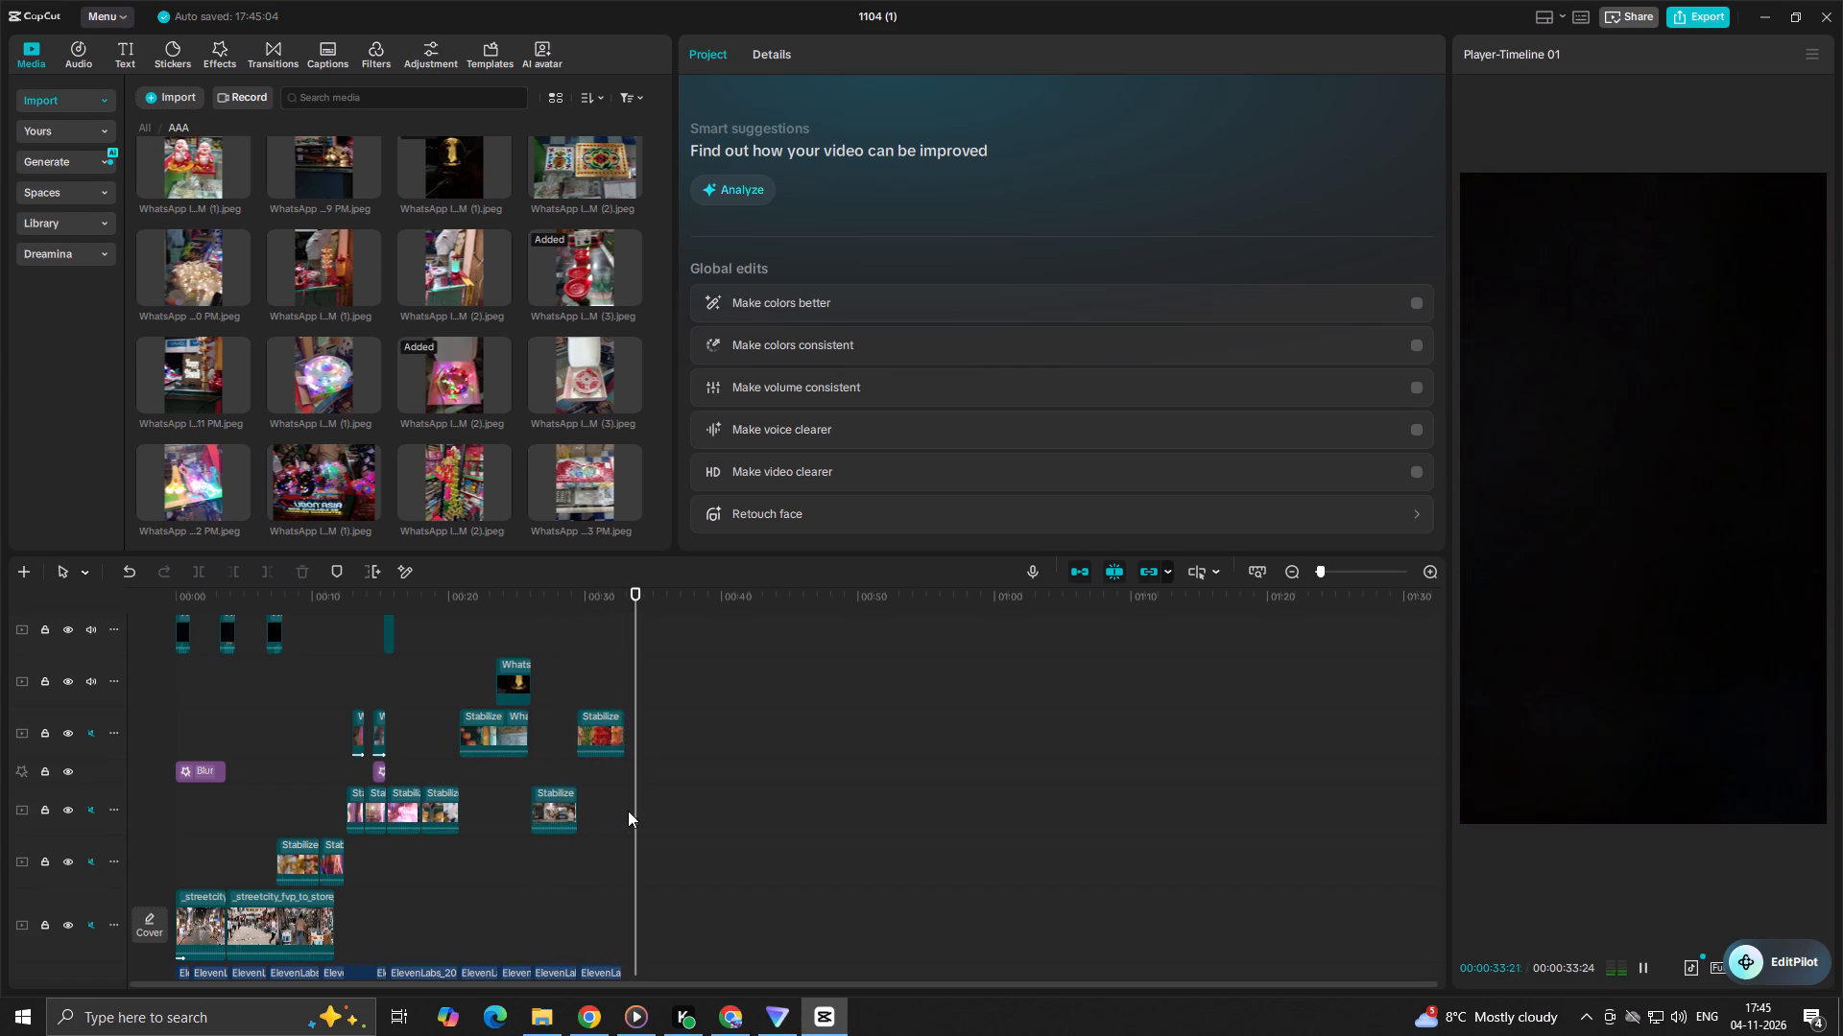
# Return the playhead to the start of the timeline at 00:00.
pyautogui.keyDown('ctrl'); pyautogui.scroll(-6, 637, 806); pyautogui.keyUp('ctrl')
pyautogui.click(448, 868)
pyautogui.moveTo(448, 868); pyautogui.dragTo(0, 873)
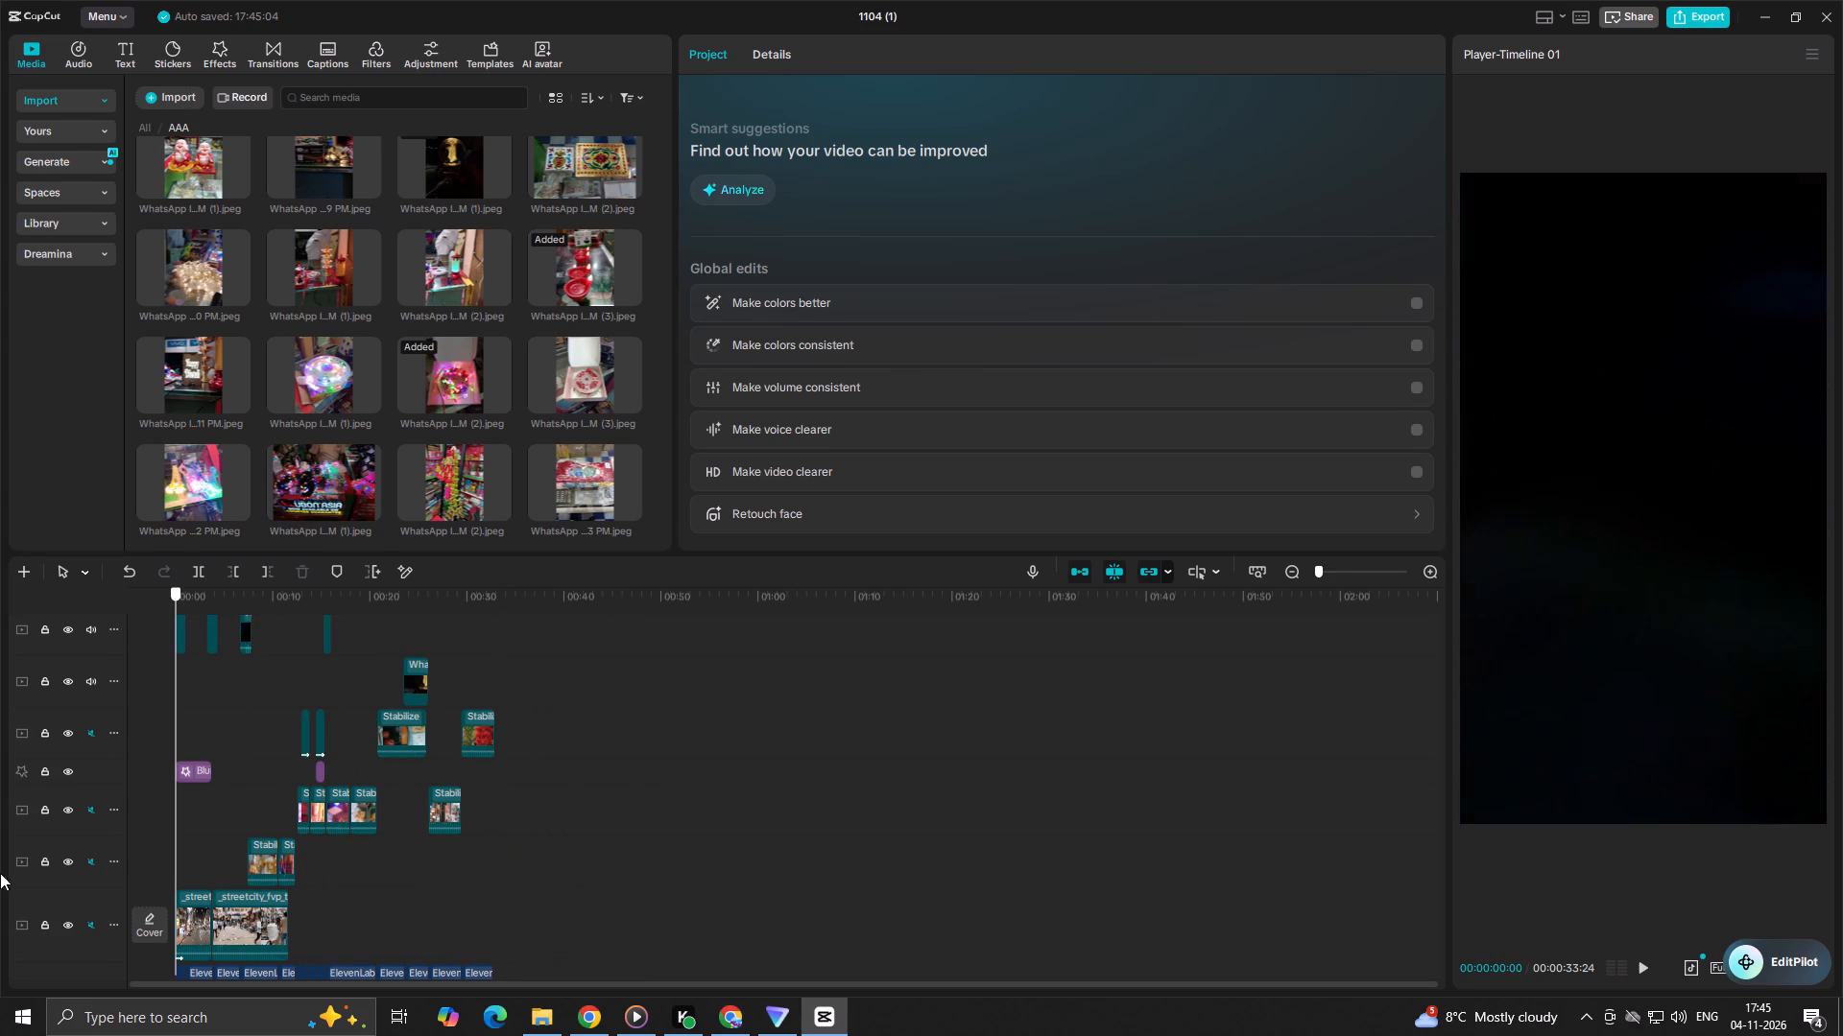
pyautogui.moveTo(0, 873); pyautogui.dragTo(0, 857)
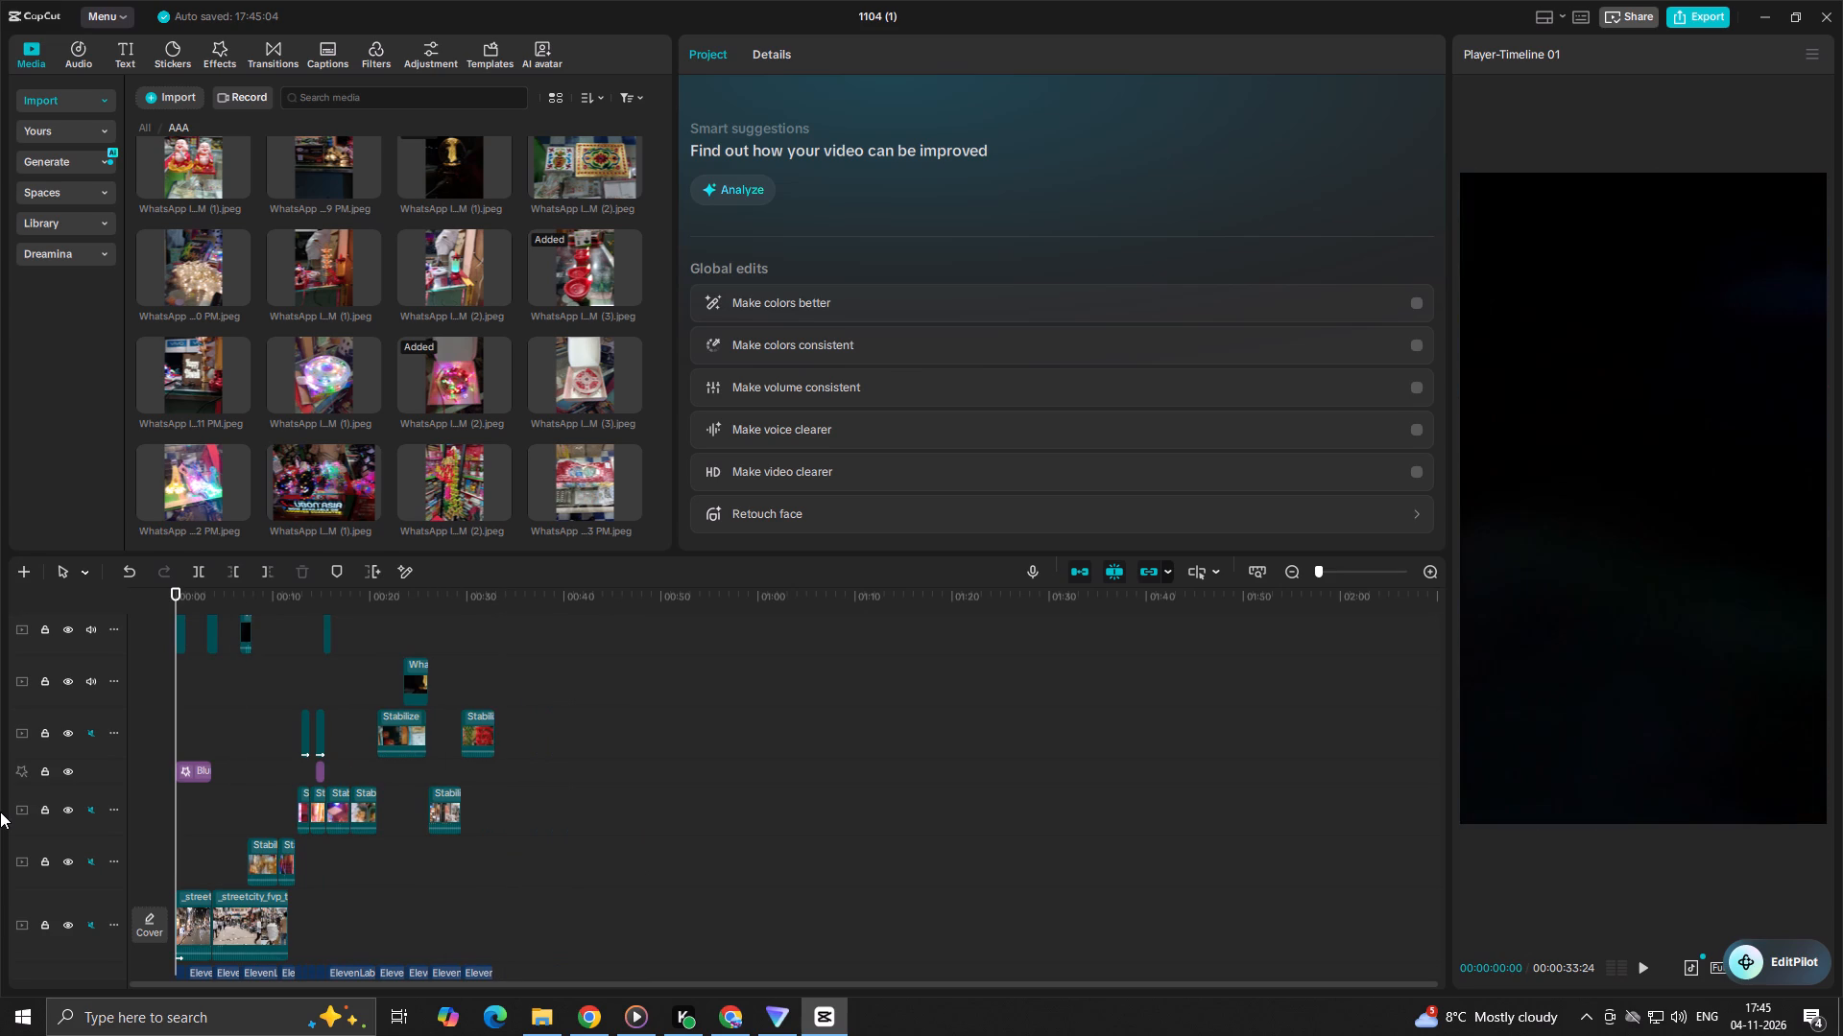
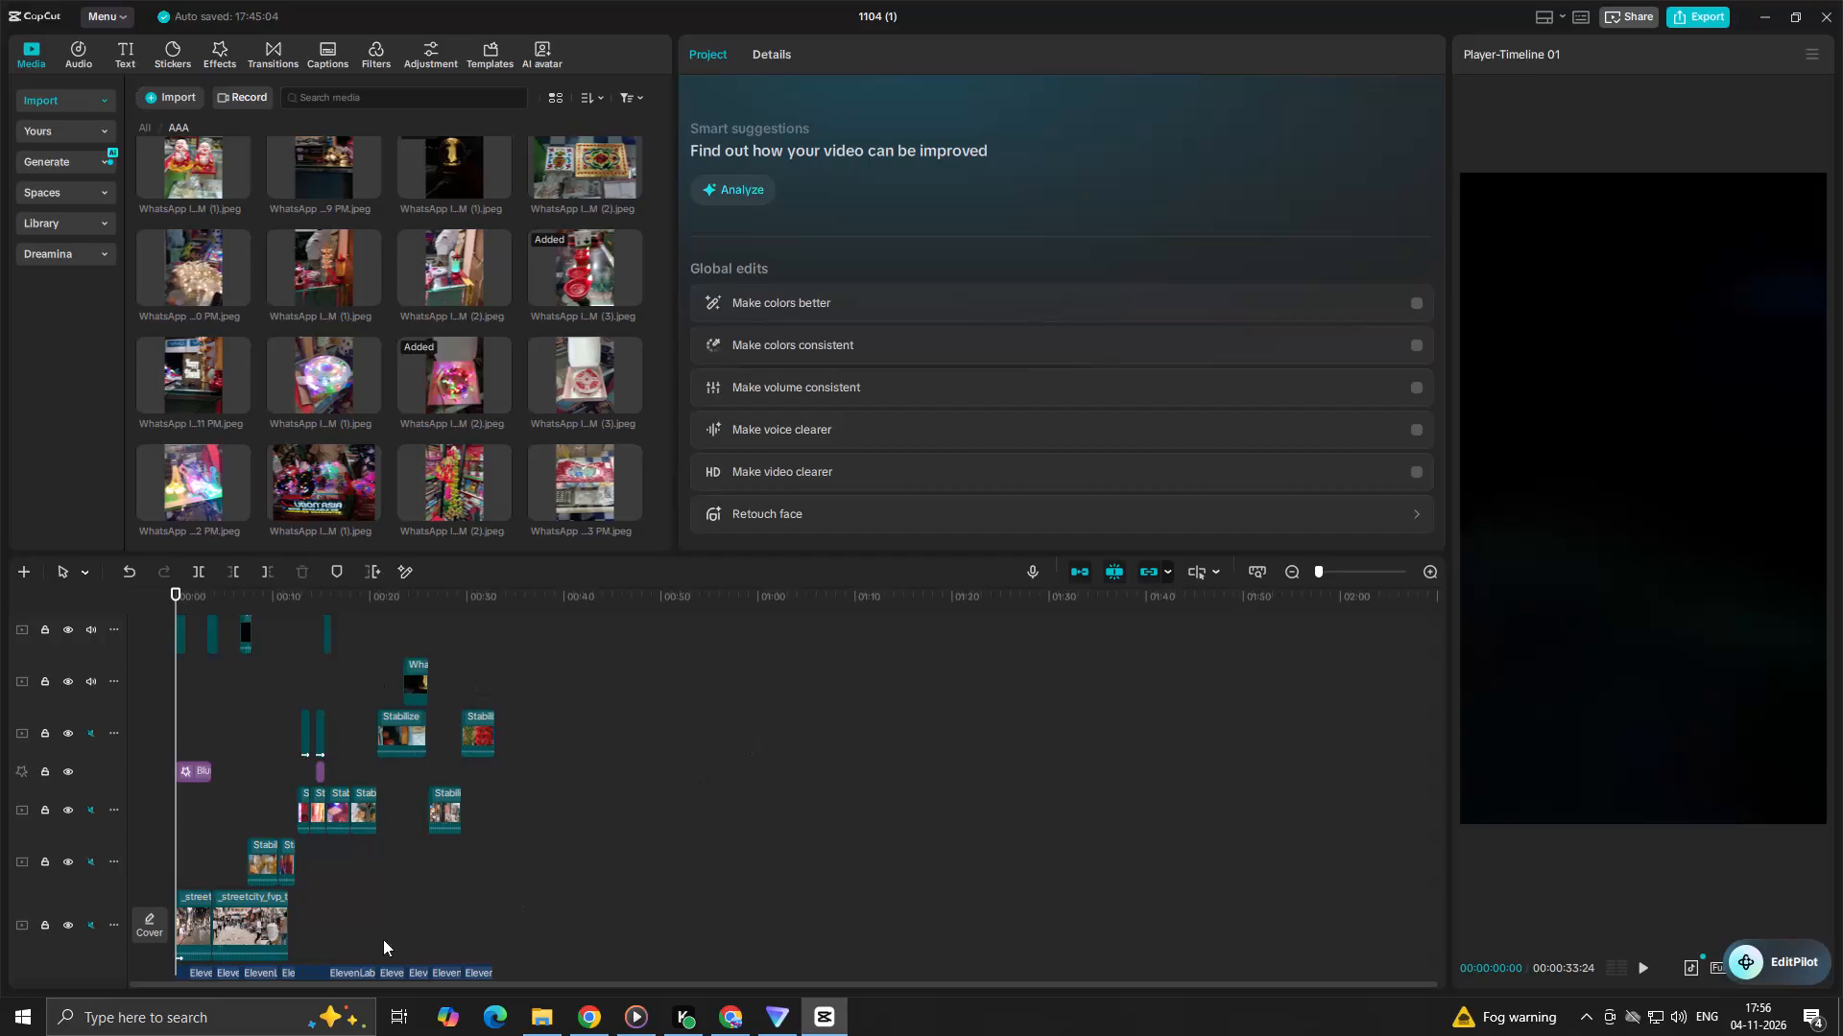
# Play the edit from the start of the timeline to review it.
pyautogui.press('space')
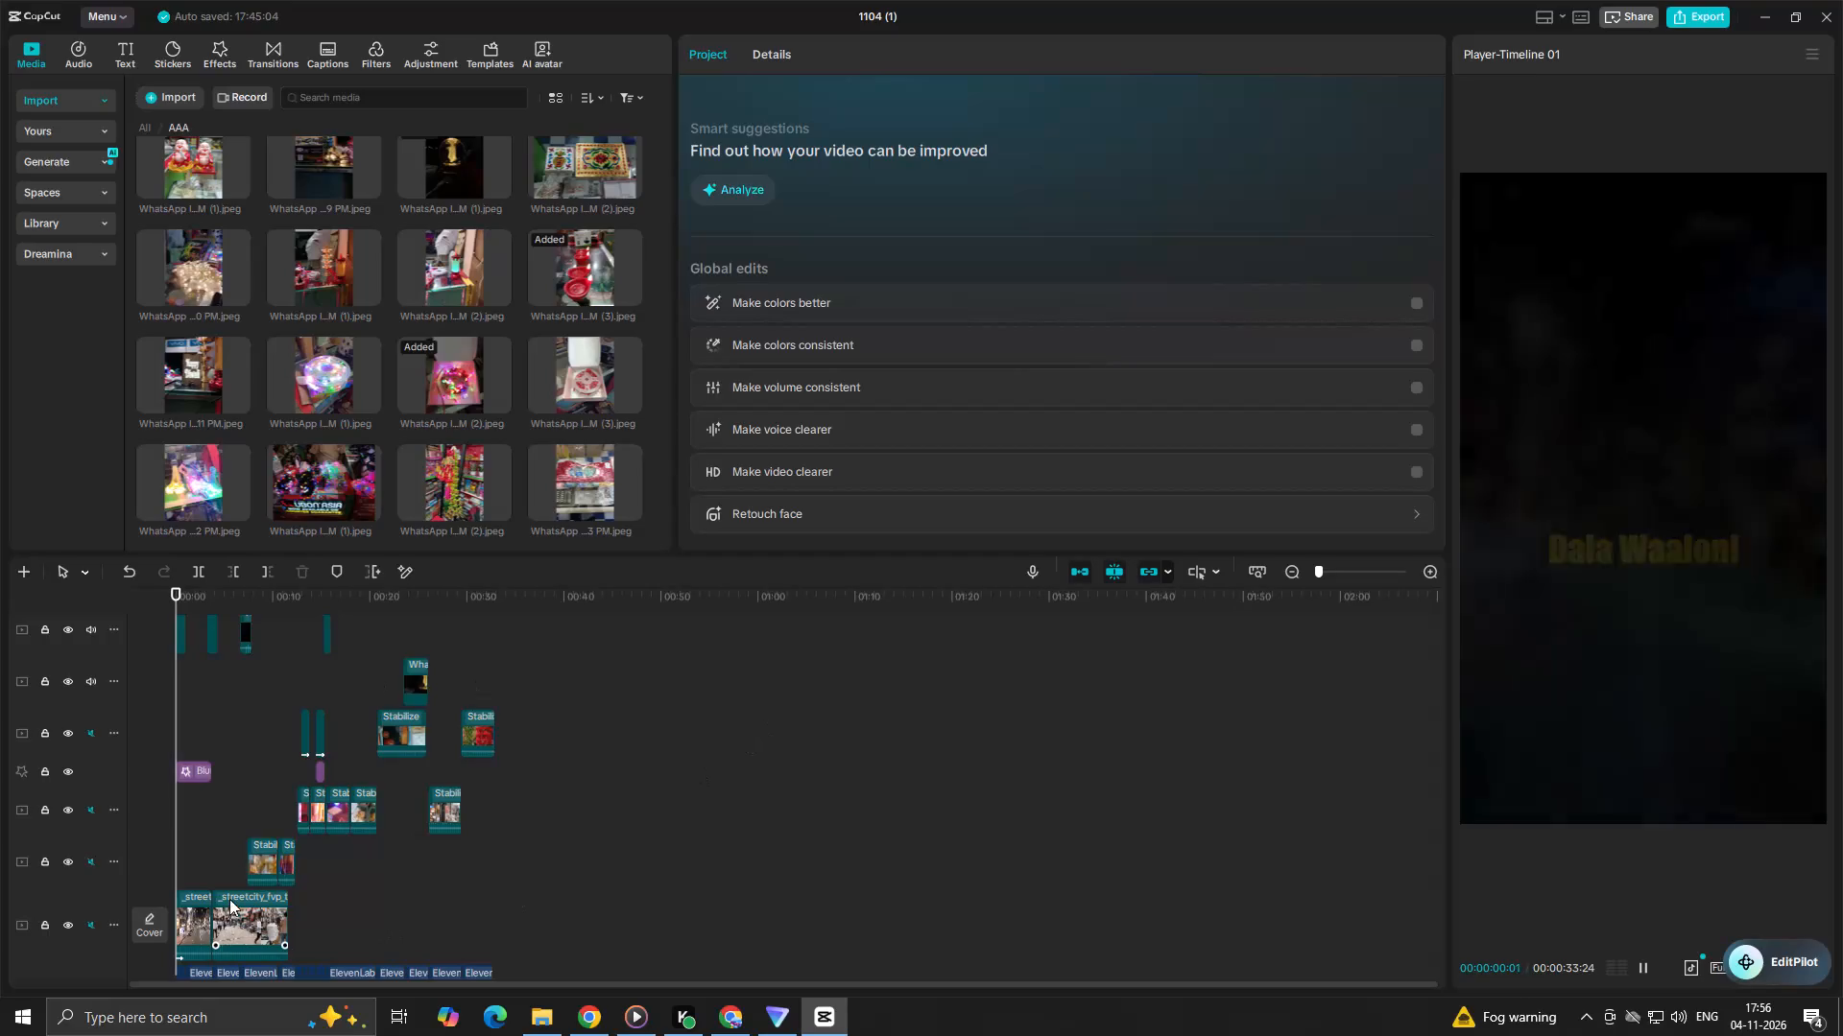
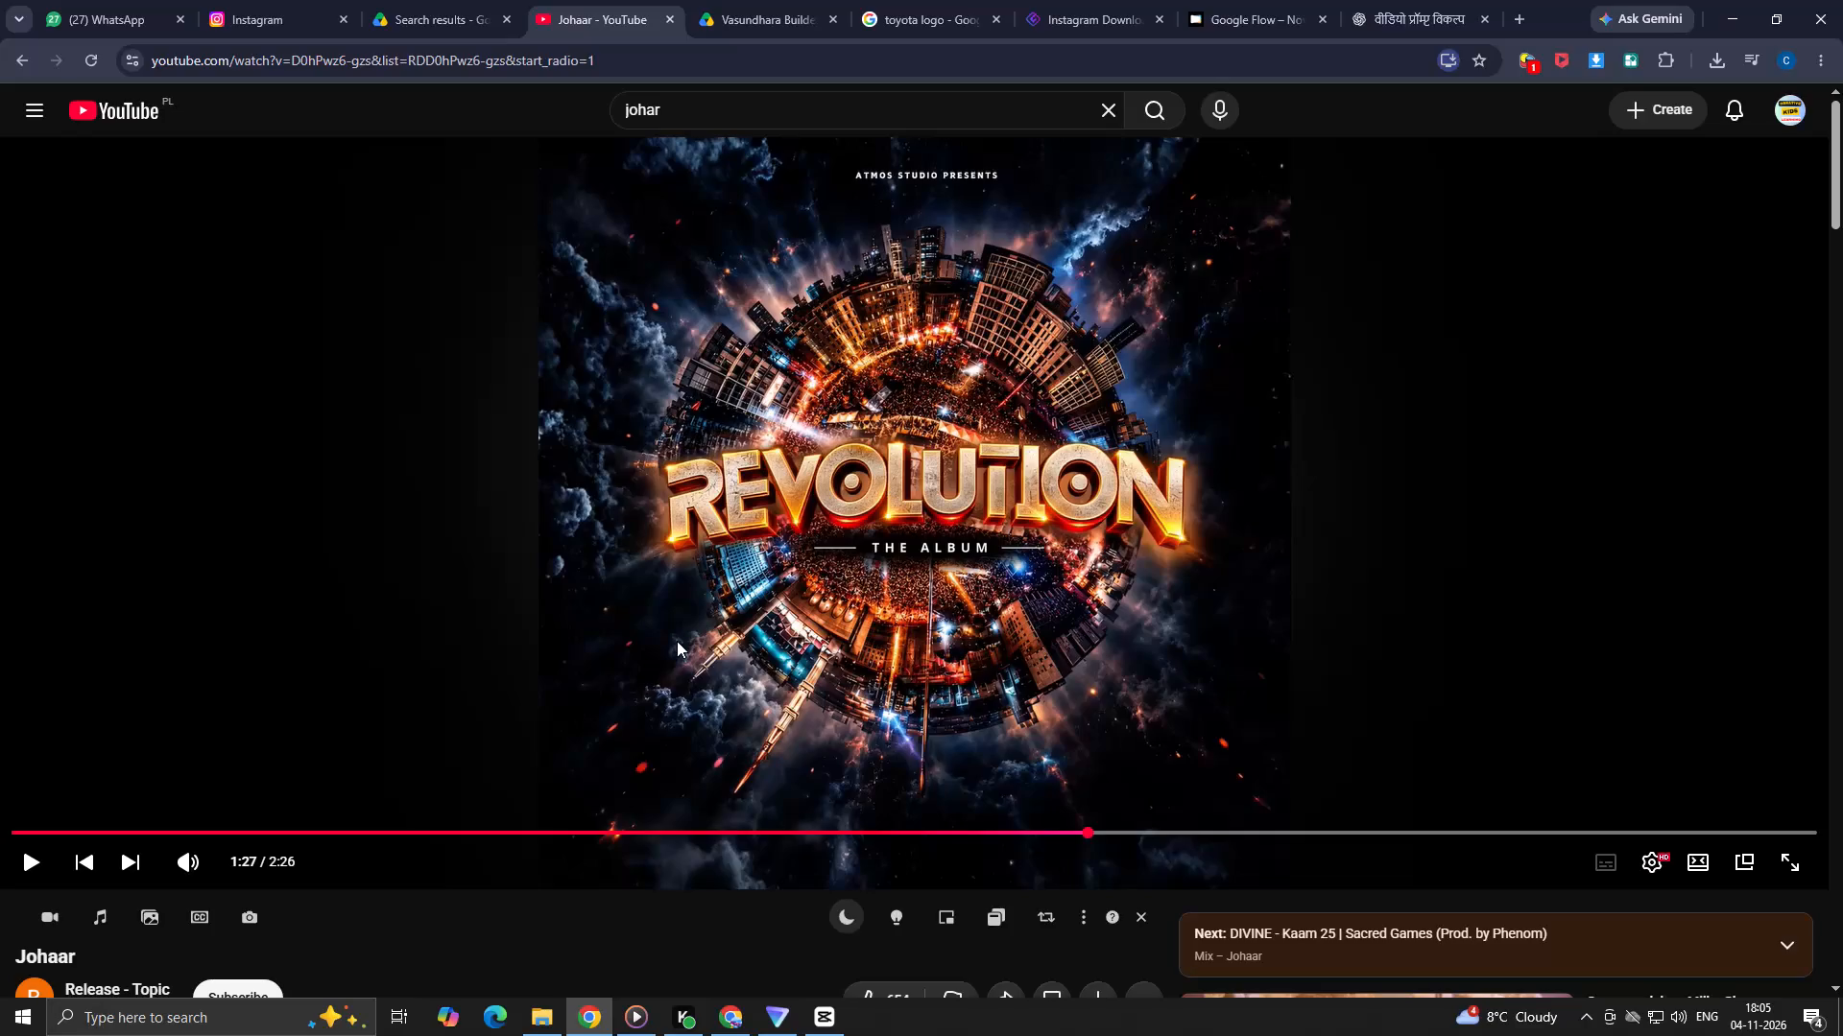
# Audition earlier passages of the Johaar track on YouTube, around 1:19, 1:15, 1:13 and before, and return to the CapCut project.
pyautogui.click(1110, 475)
pyautogui.moveTo(1072, 824); pyautogui.dragTo(993, 827)
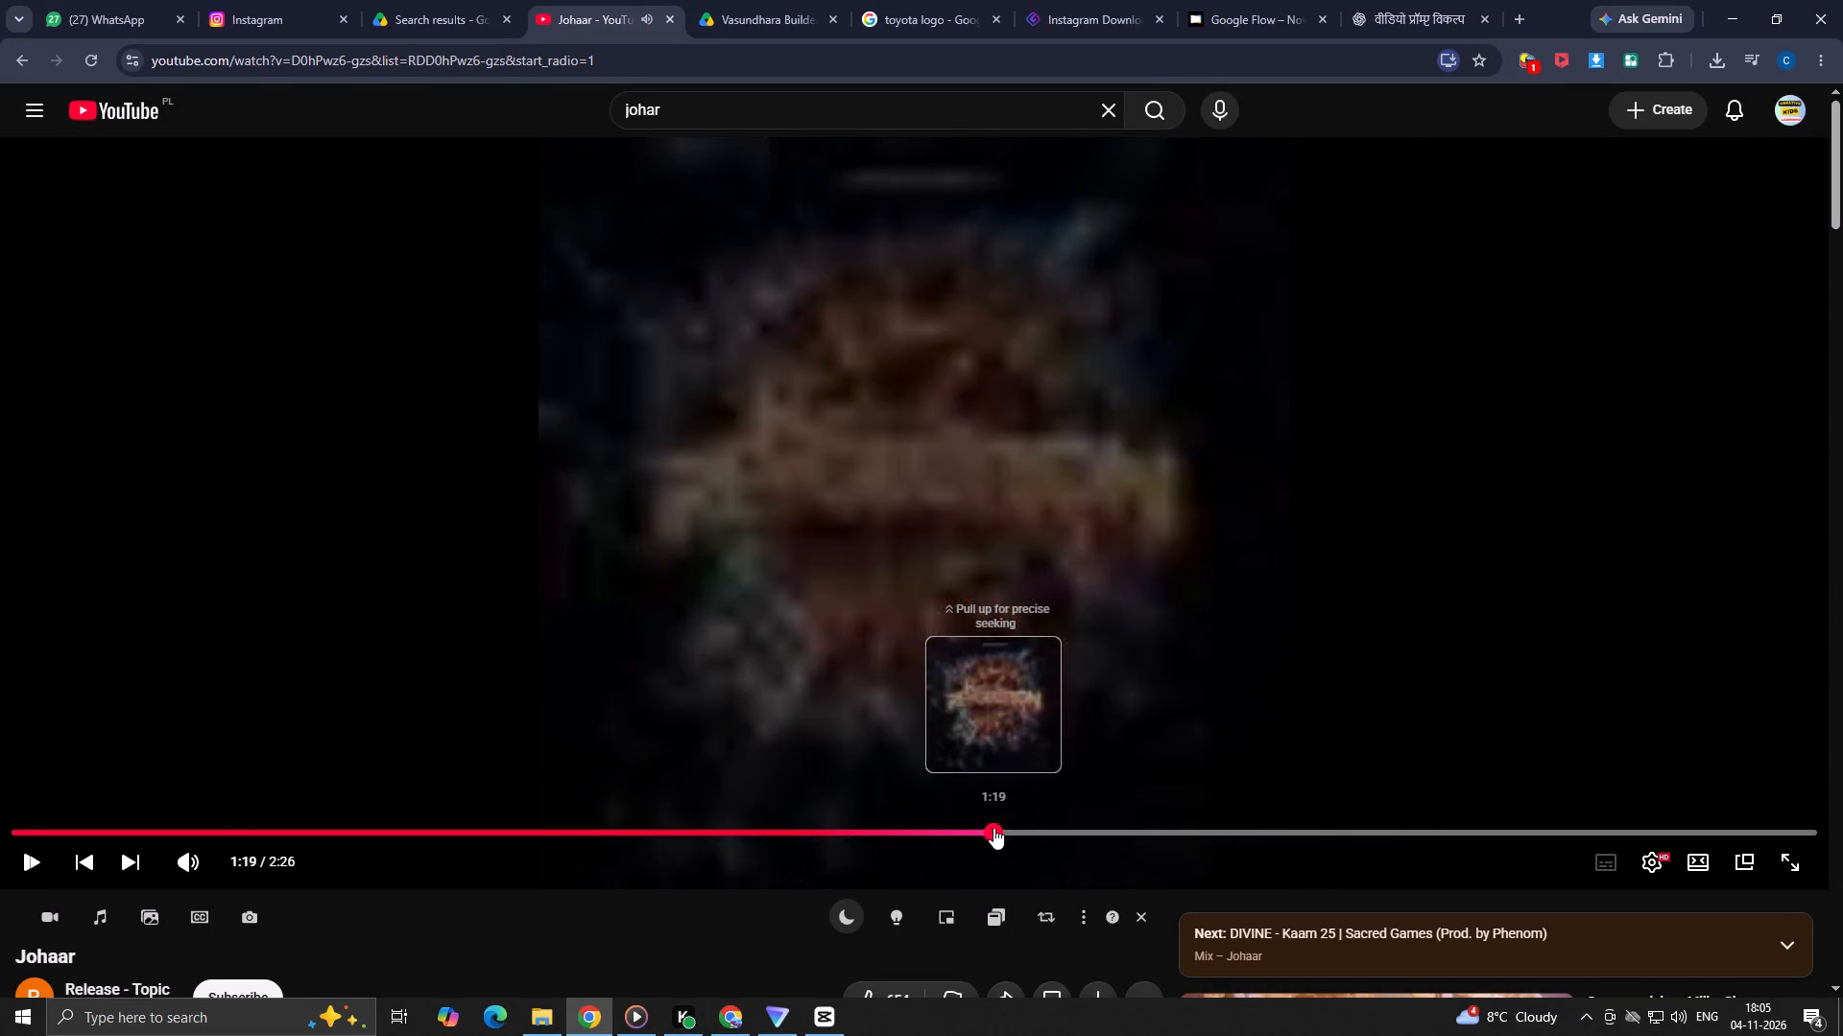
pyautogui.moveTo(991, 821); pyautogui.dragTo(935, 835)
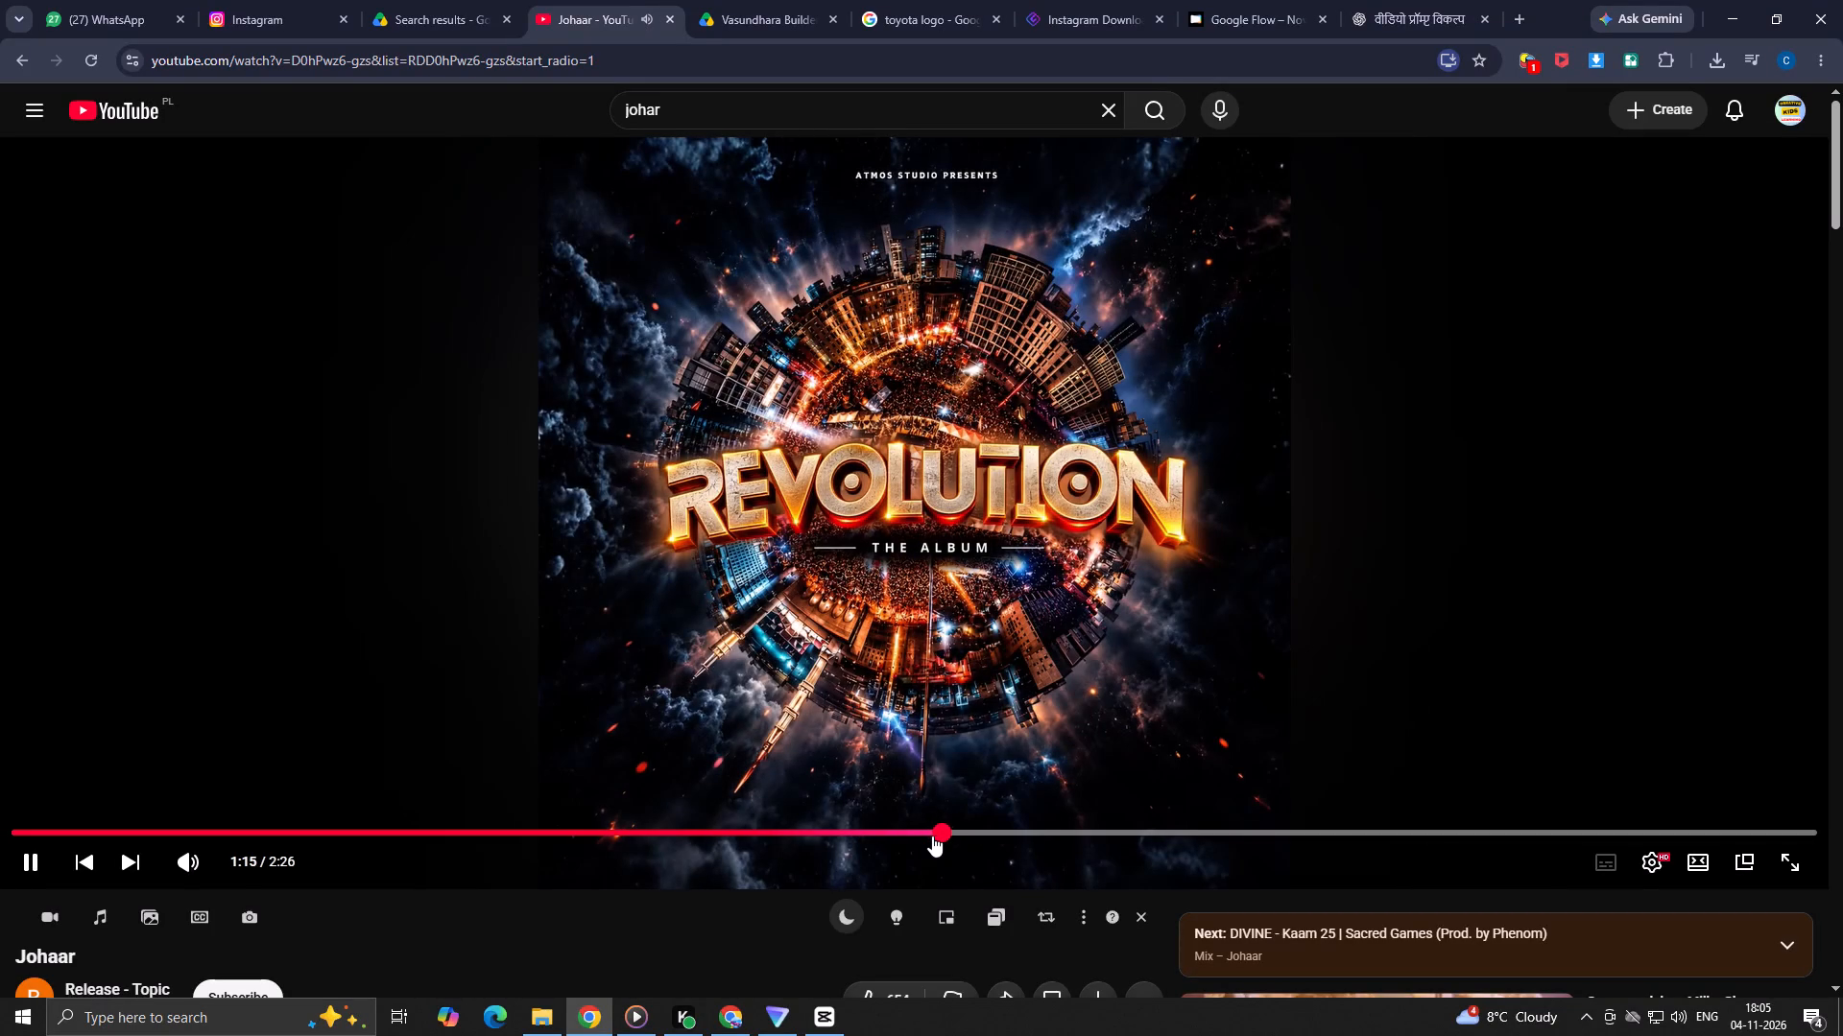
pyautogui.moveTo(937, 834); pyautogui.dragTo(872, 833)
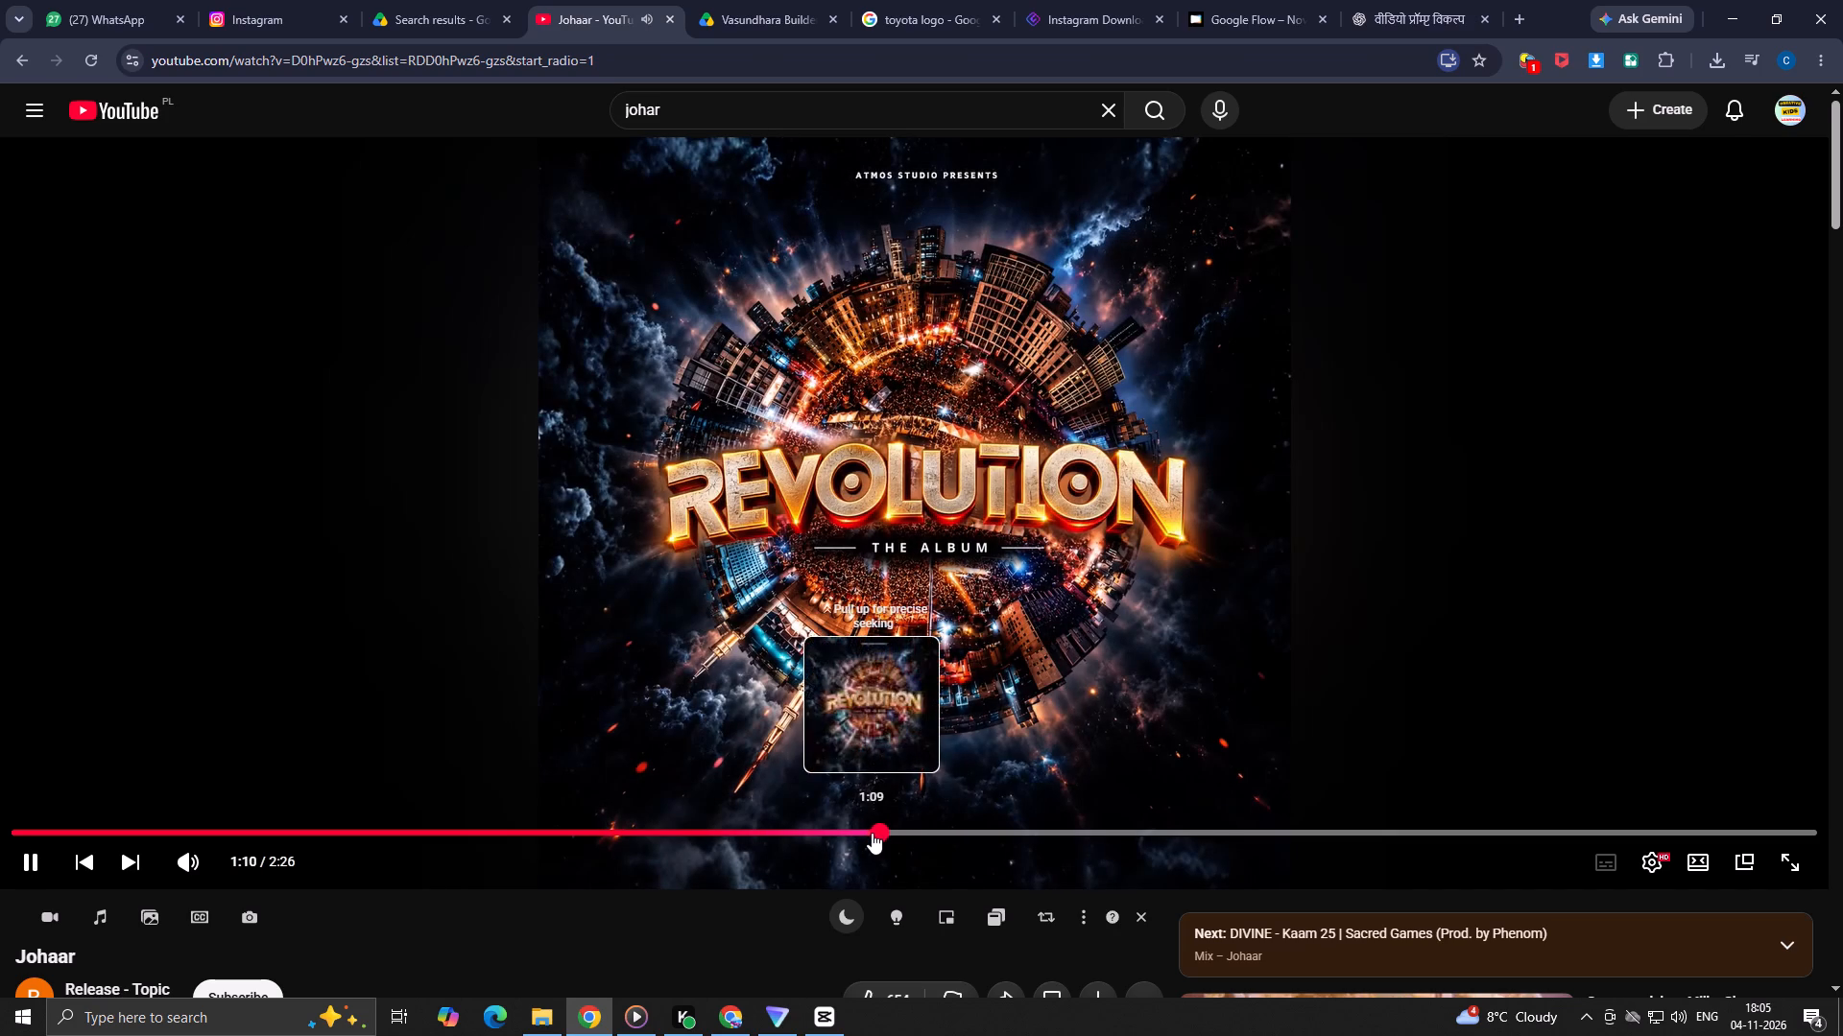
pyautogui.click(727, 1017)
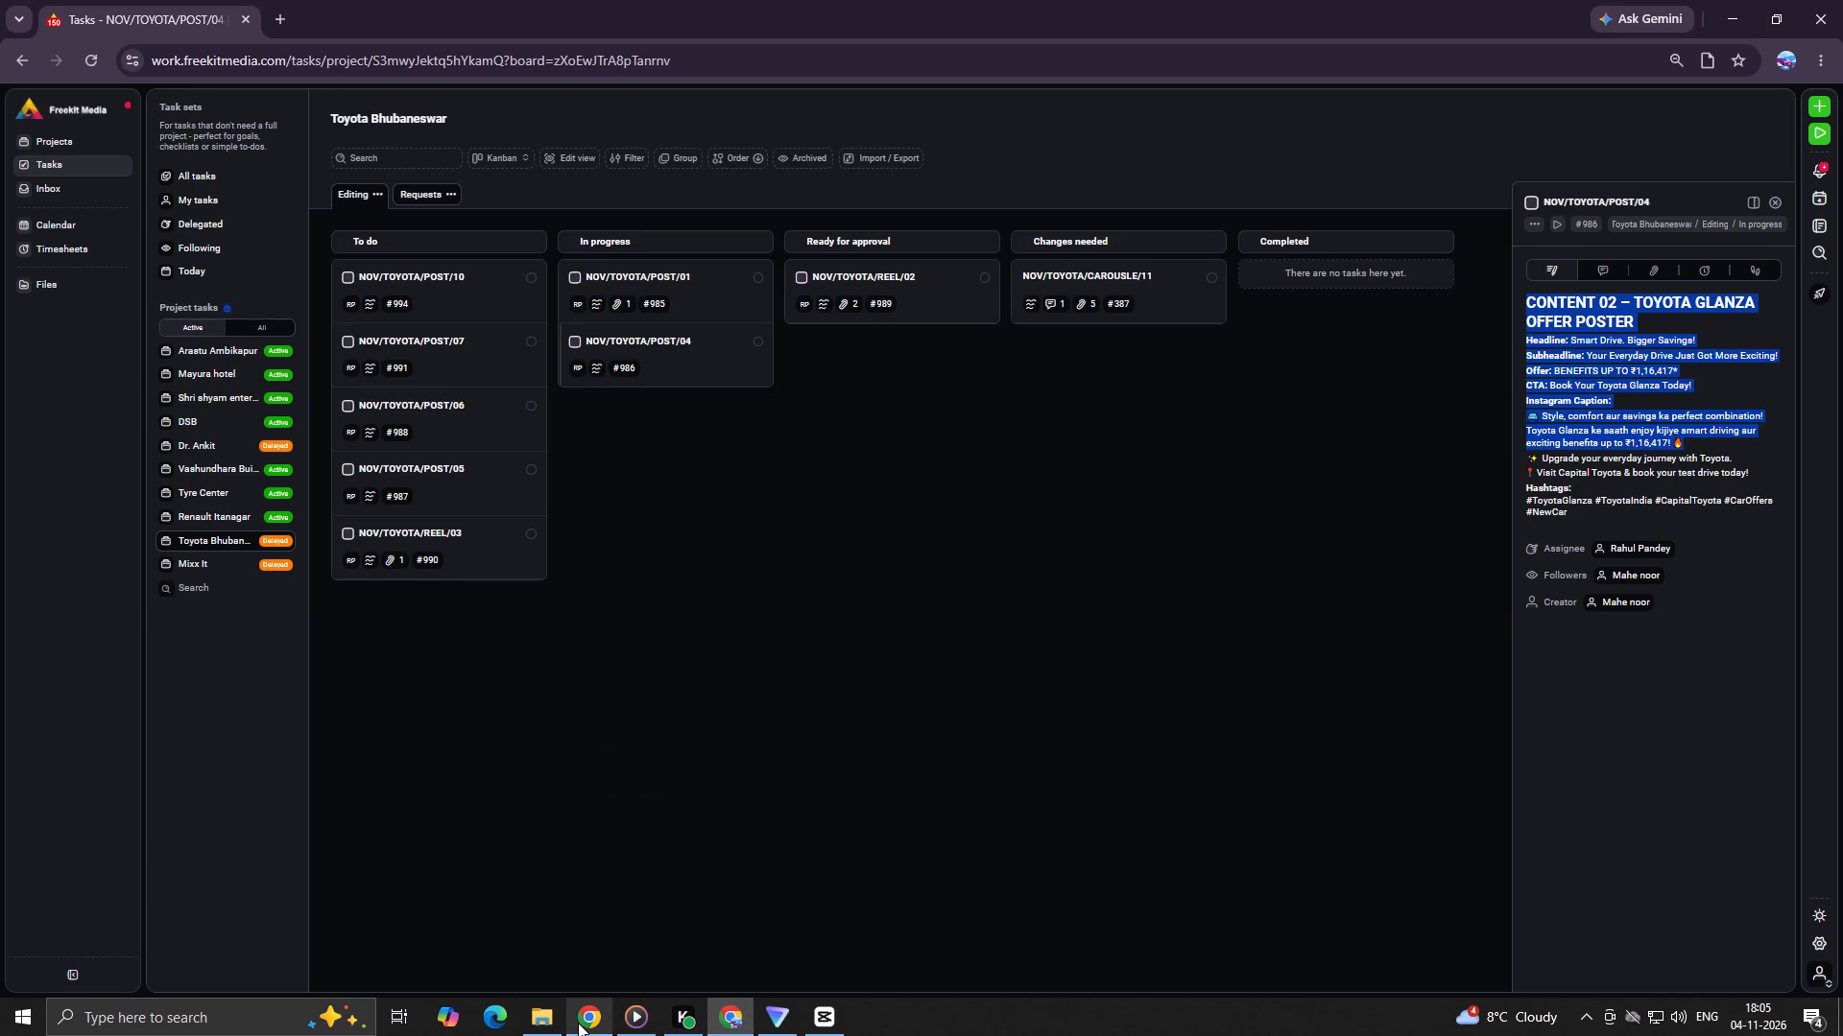
pyautogui.click(581, 1015)
pyautogui.click(945, 834)
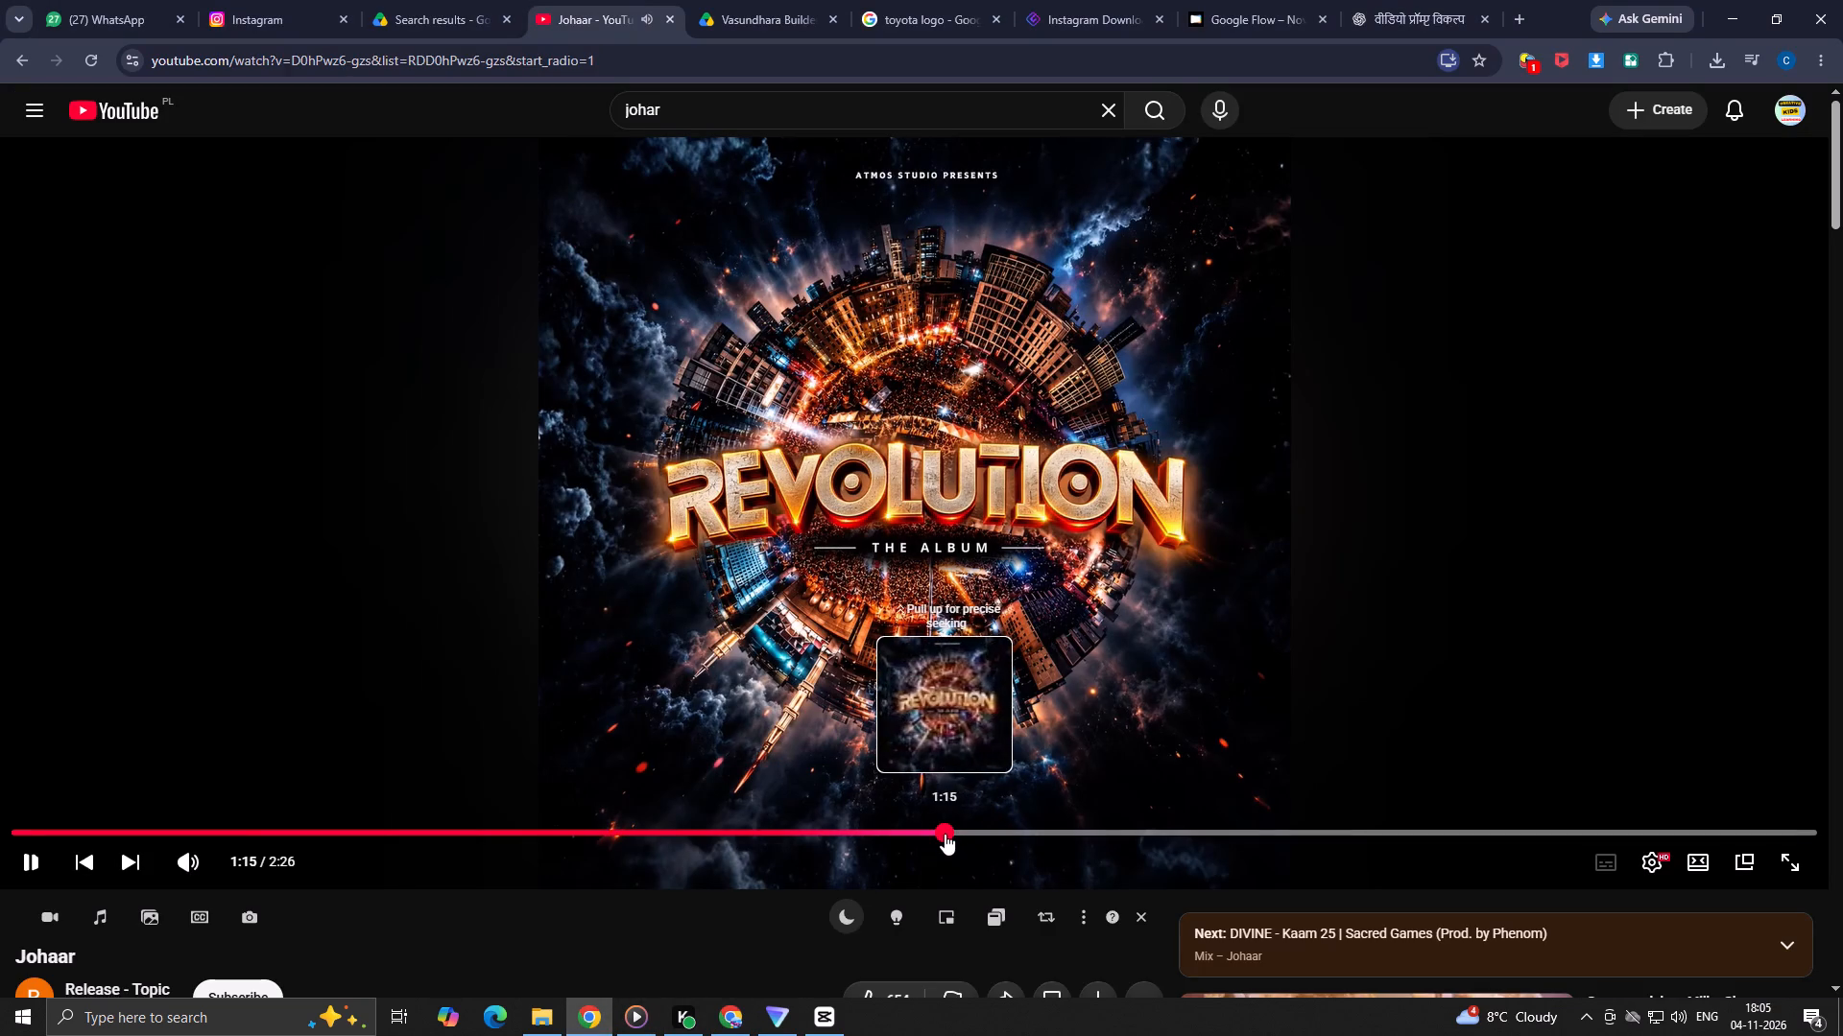
pyautogui.click(910, 836)
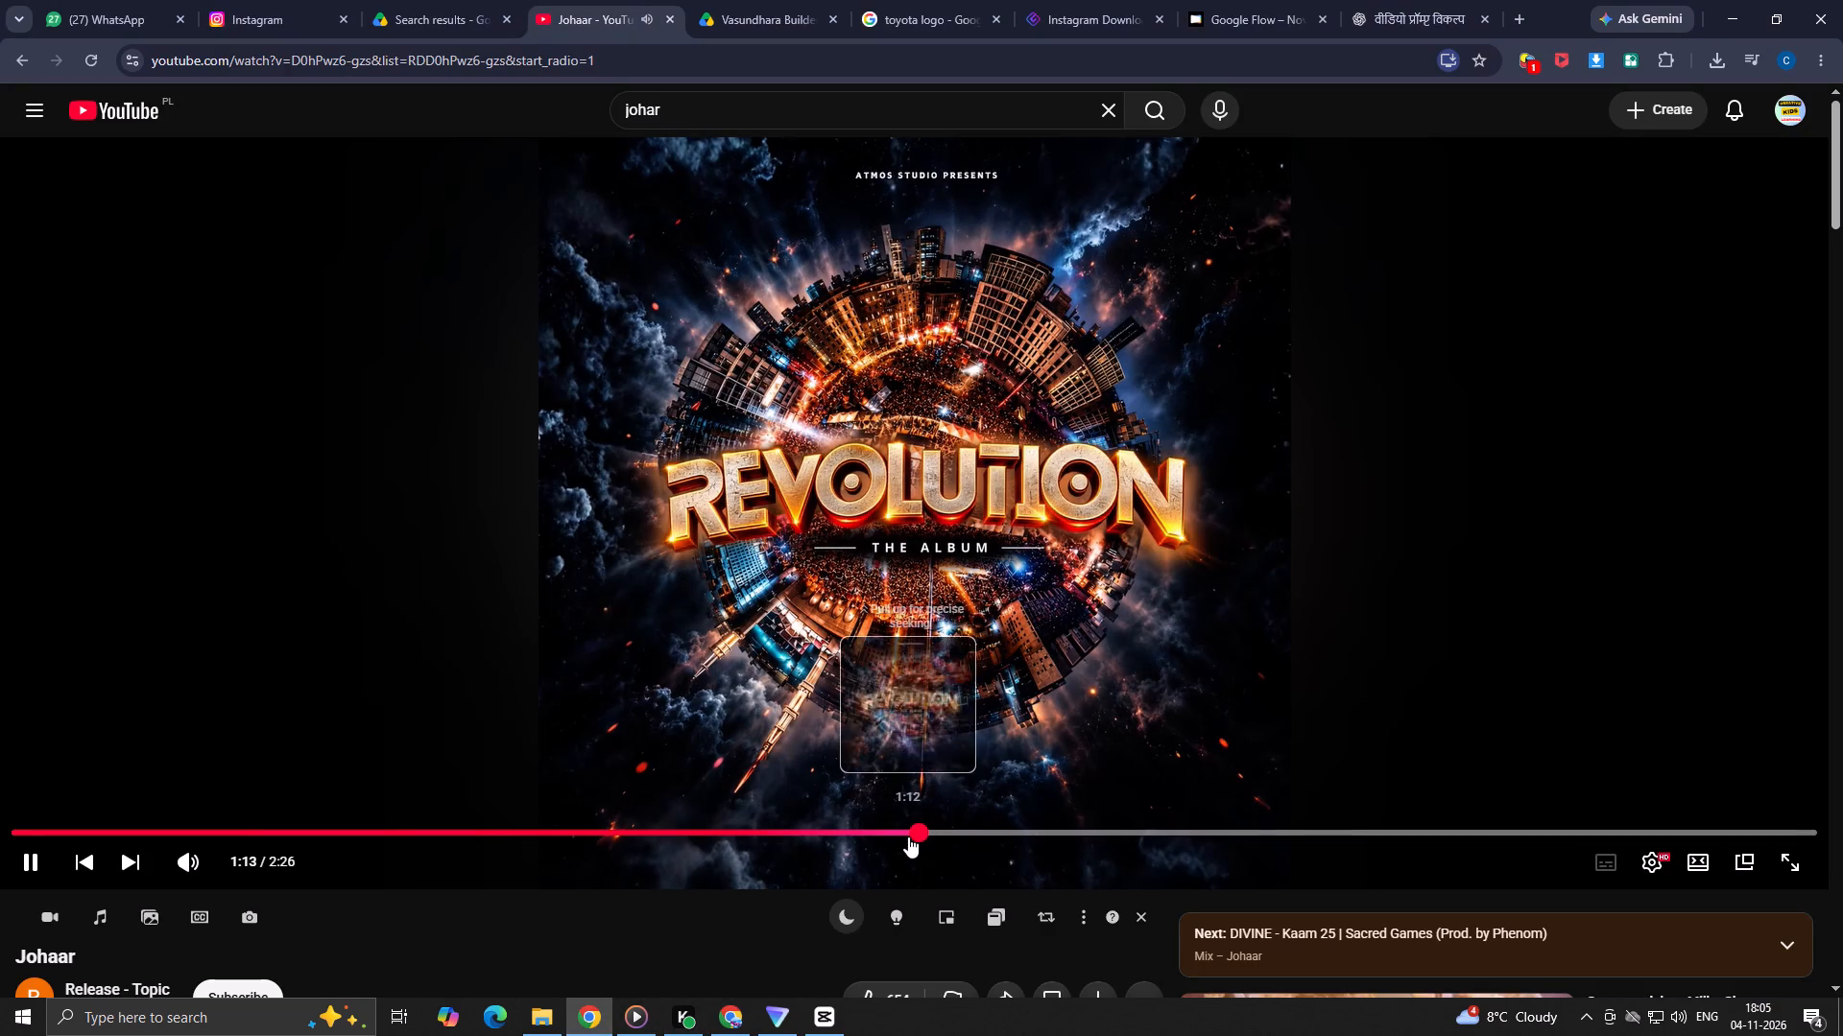
pyautogui.moveTo(907, 836); pyautogui.dragTo(802, 836)
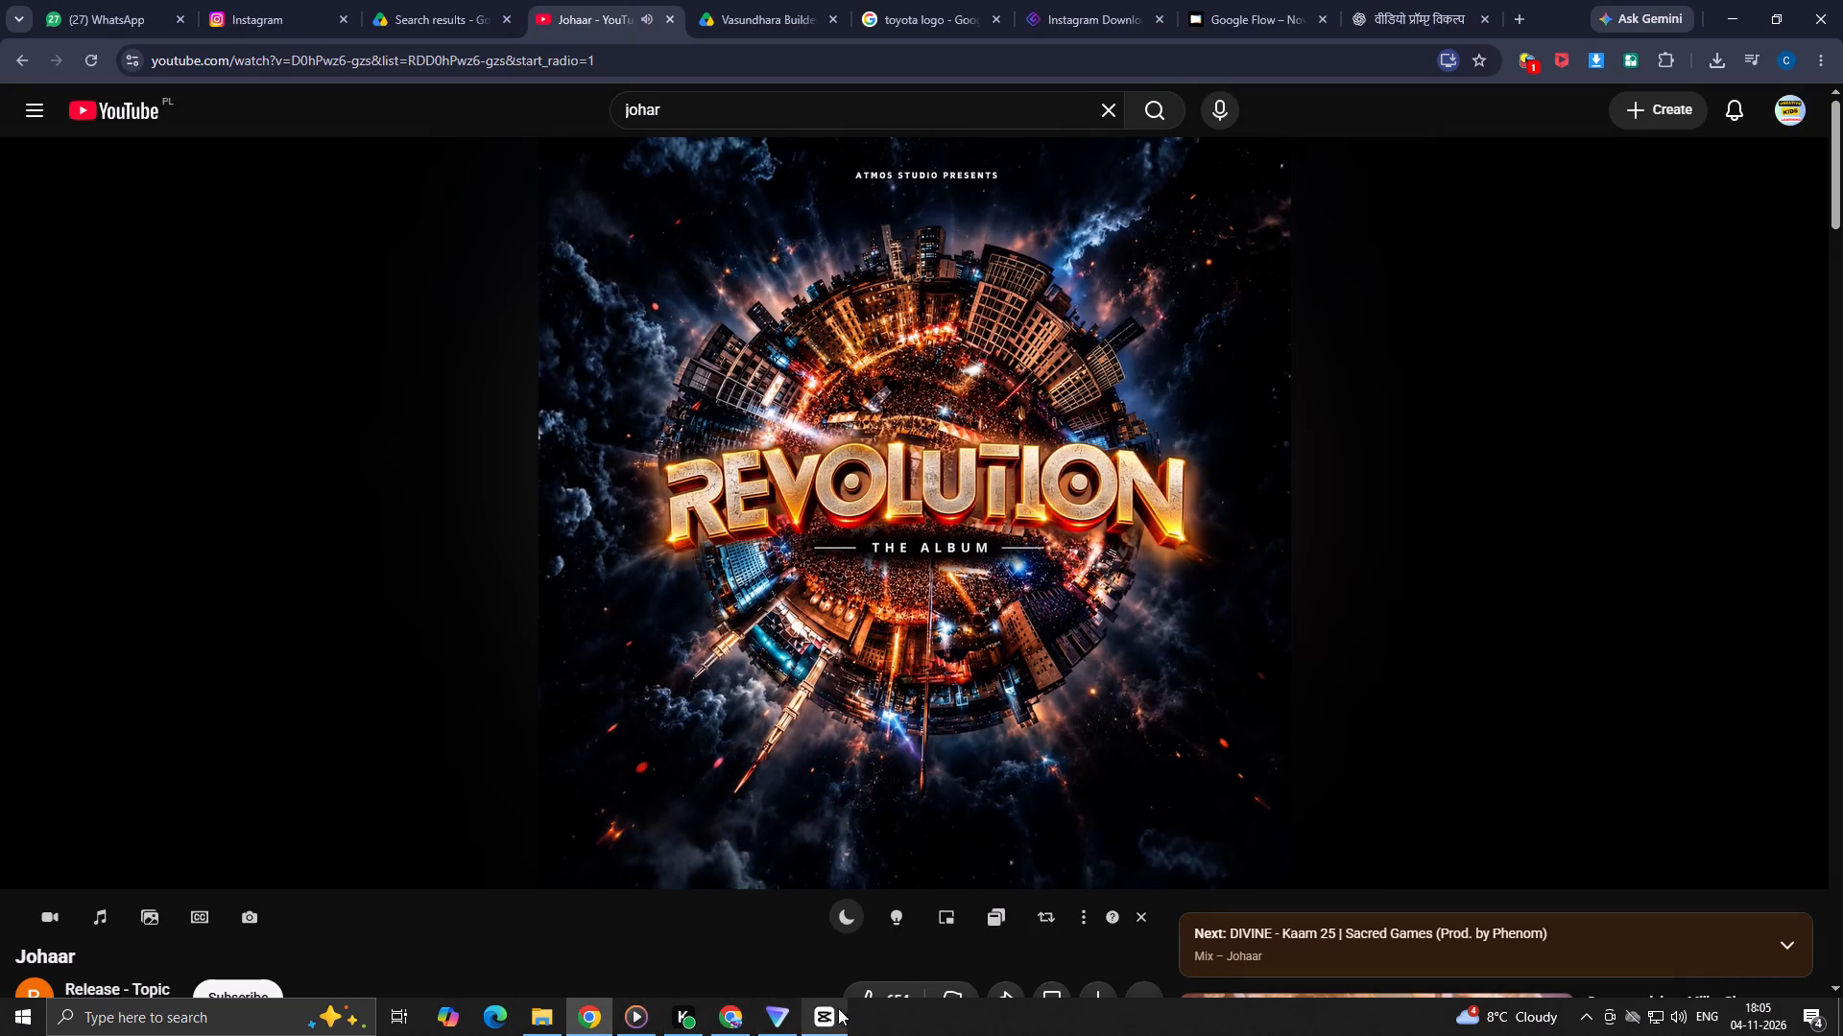
pyautogui.click(818, 1014)
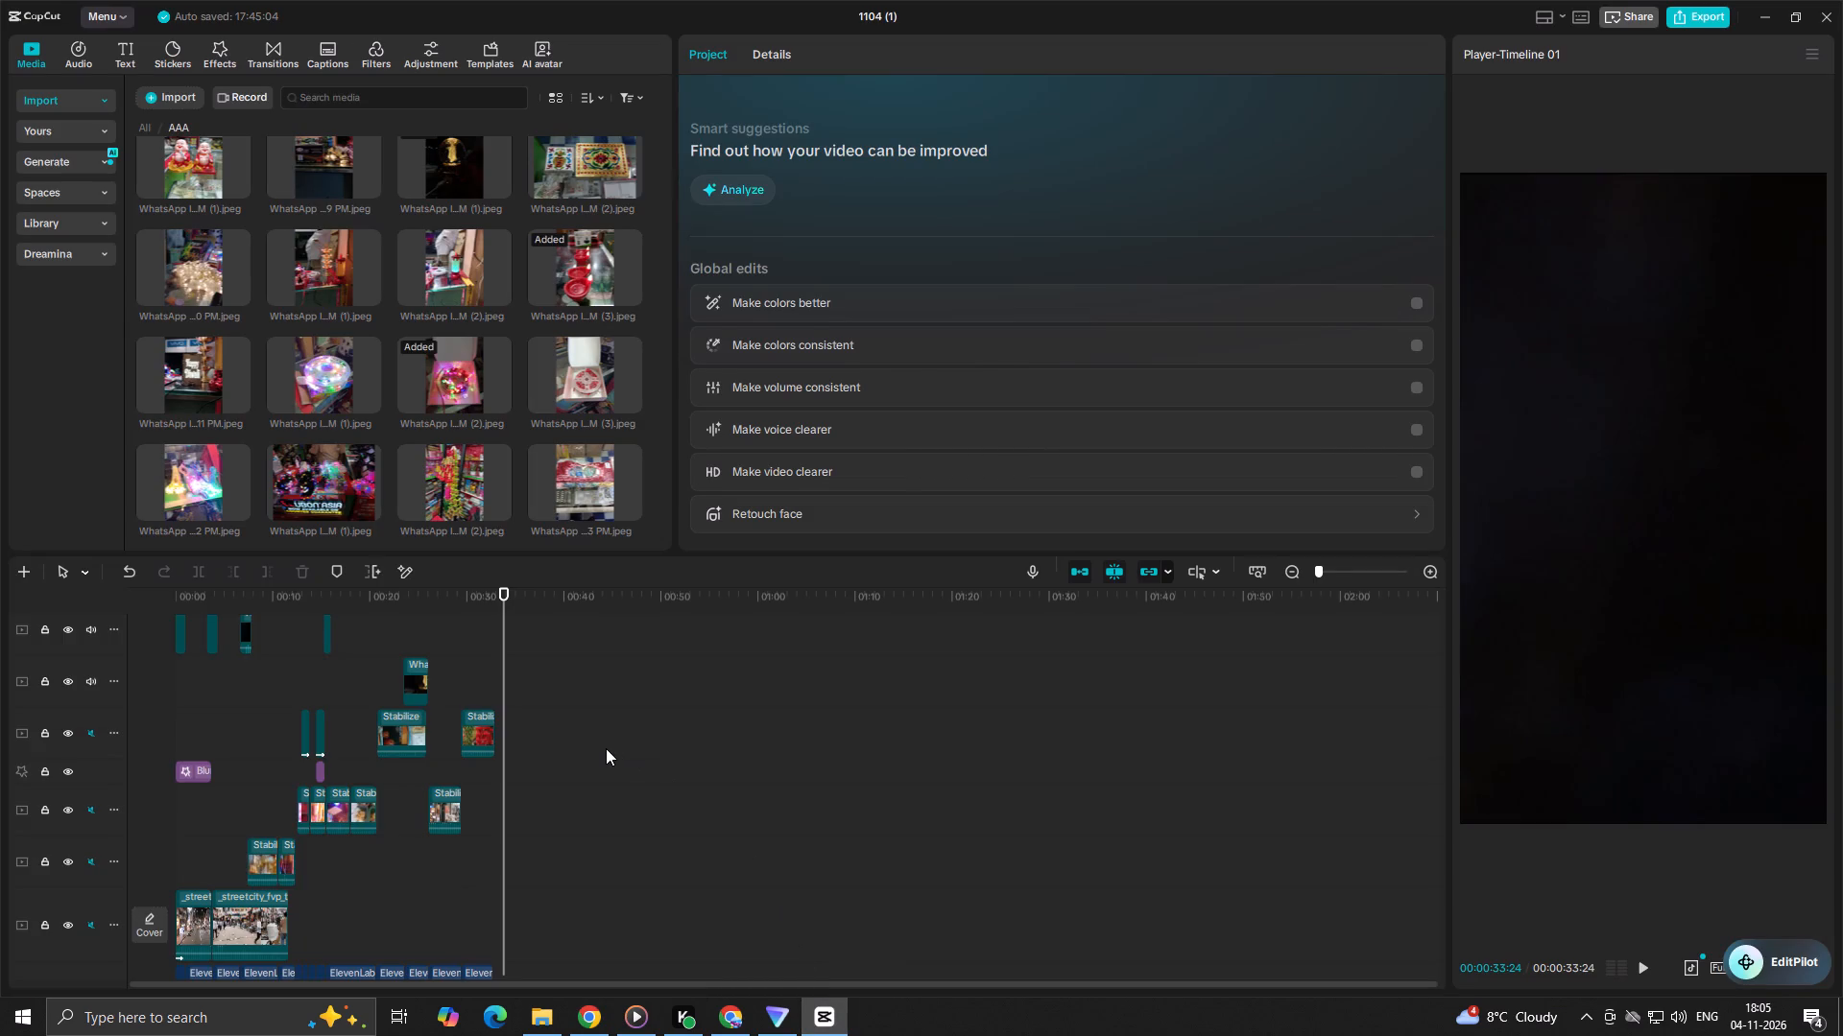
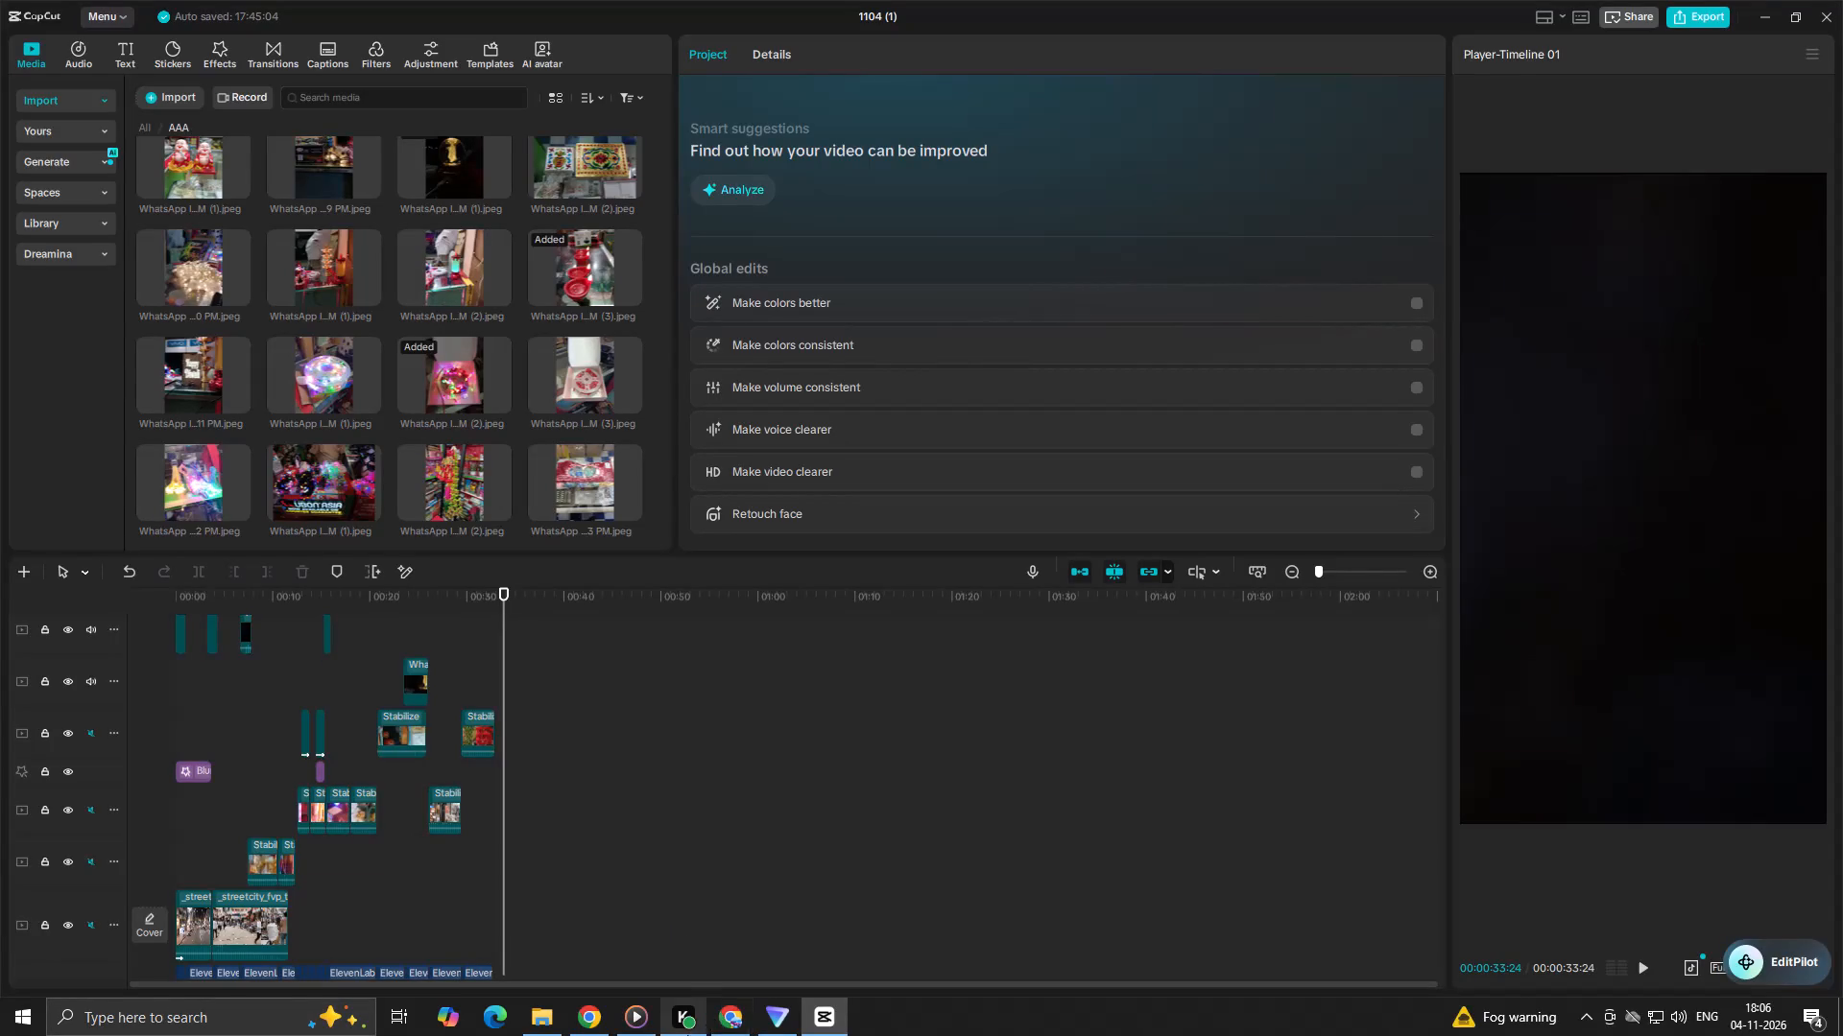
# Switch to the YouTube page in Chrome, pause the Johaar track, and return to the CapCut project.
pyautogui.click(726, 1019)
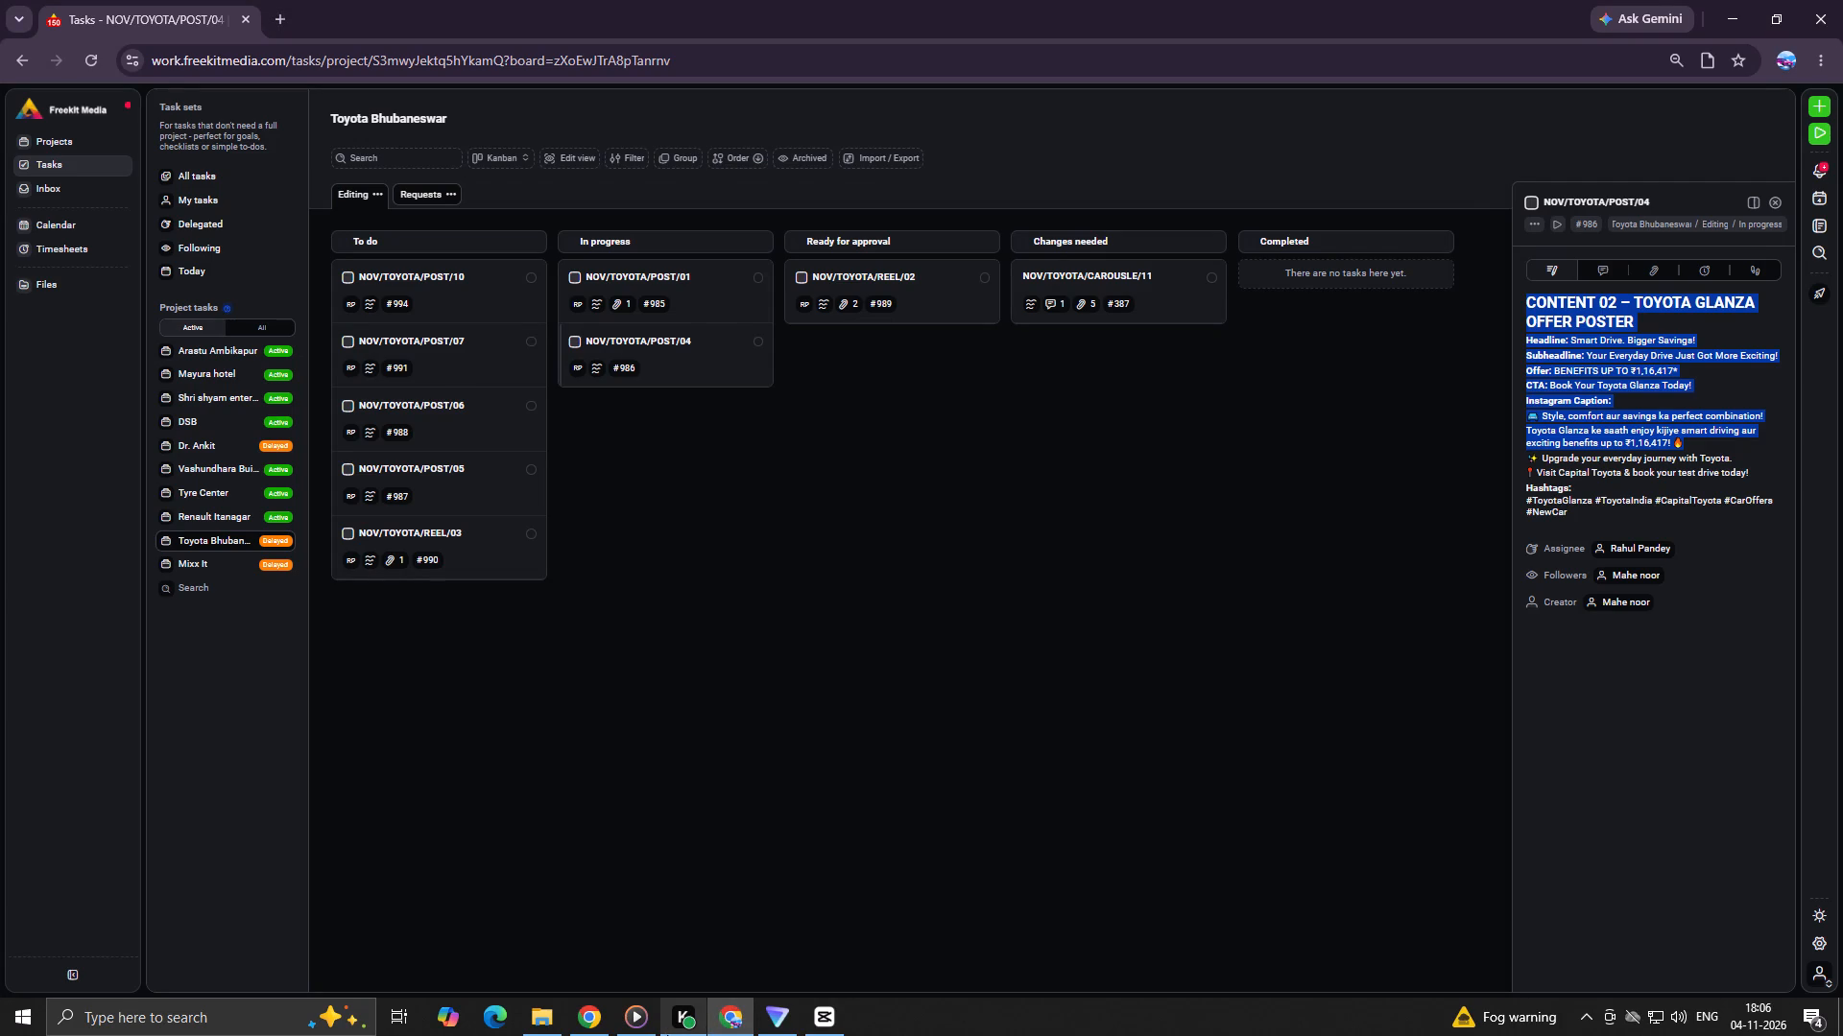
pyautogui.click(596, 1024)
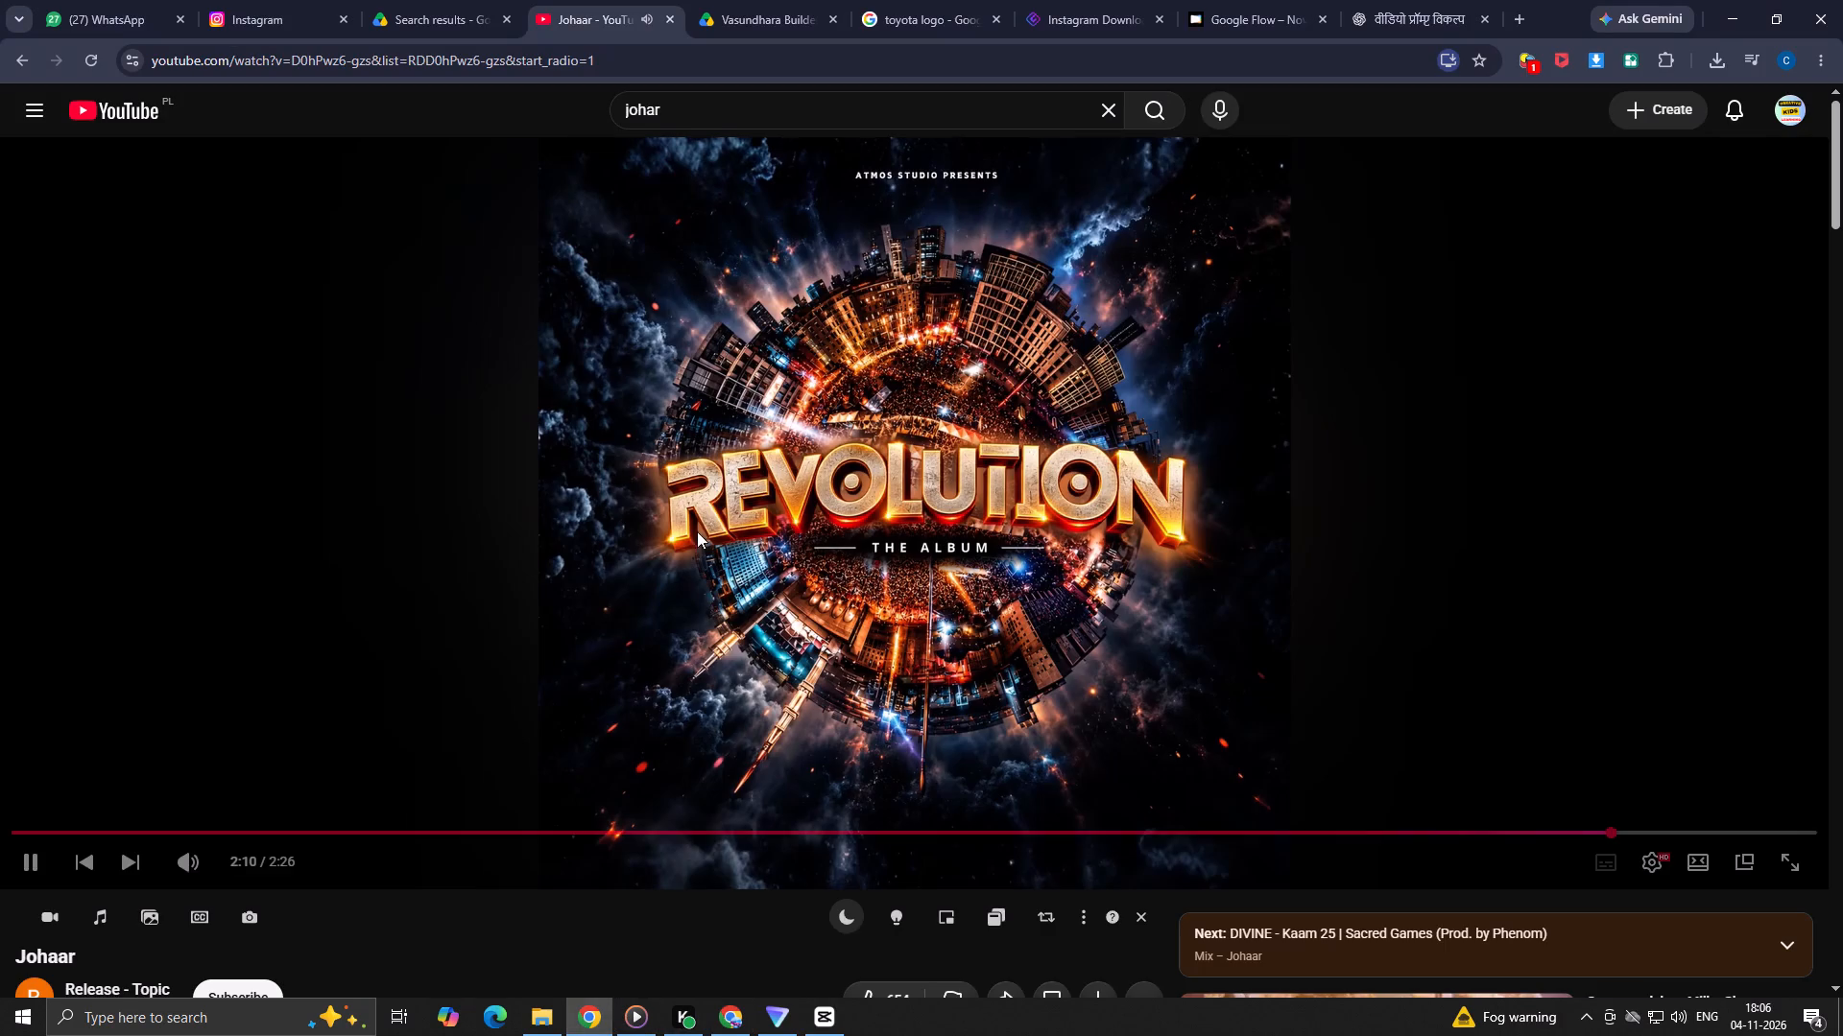
pyautogui.click(720, 498)
pyautogui.click(826, 1028)
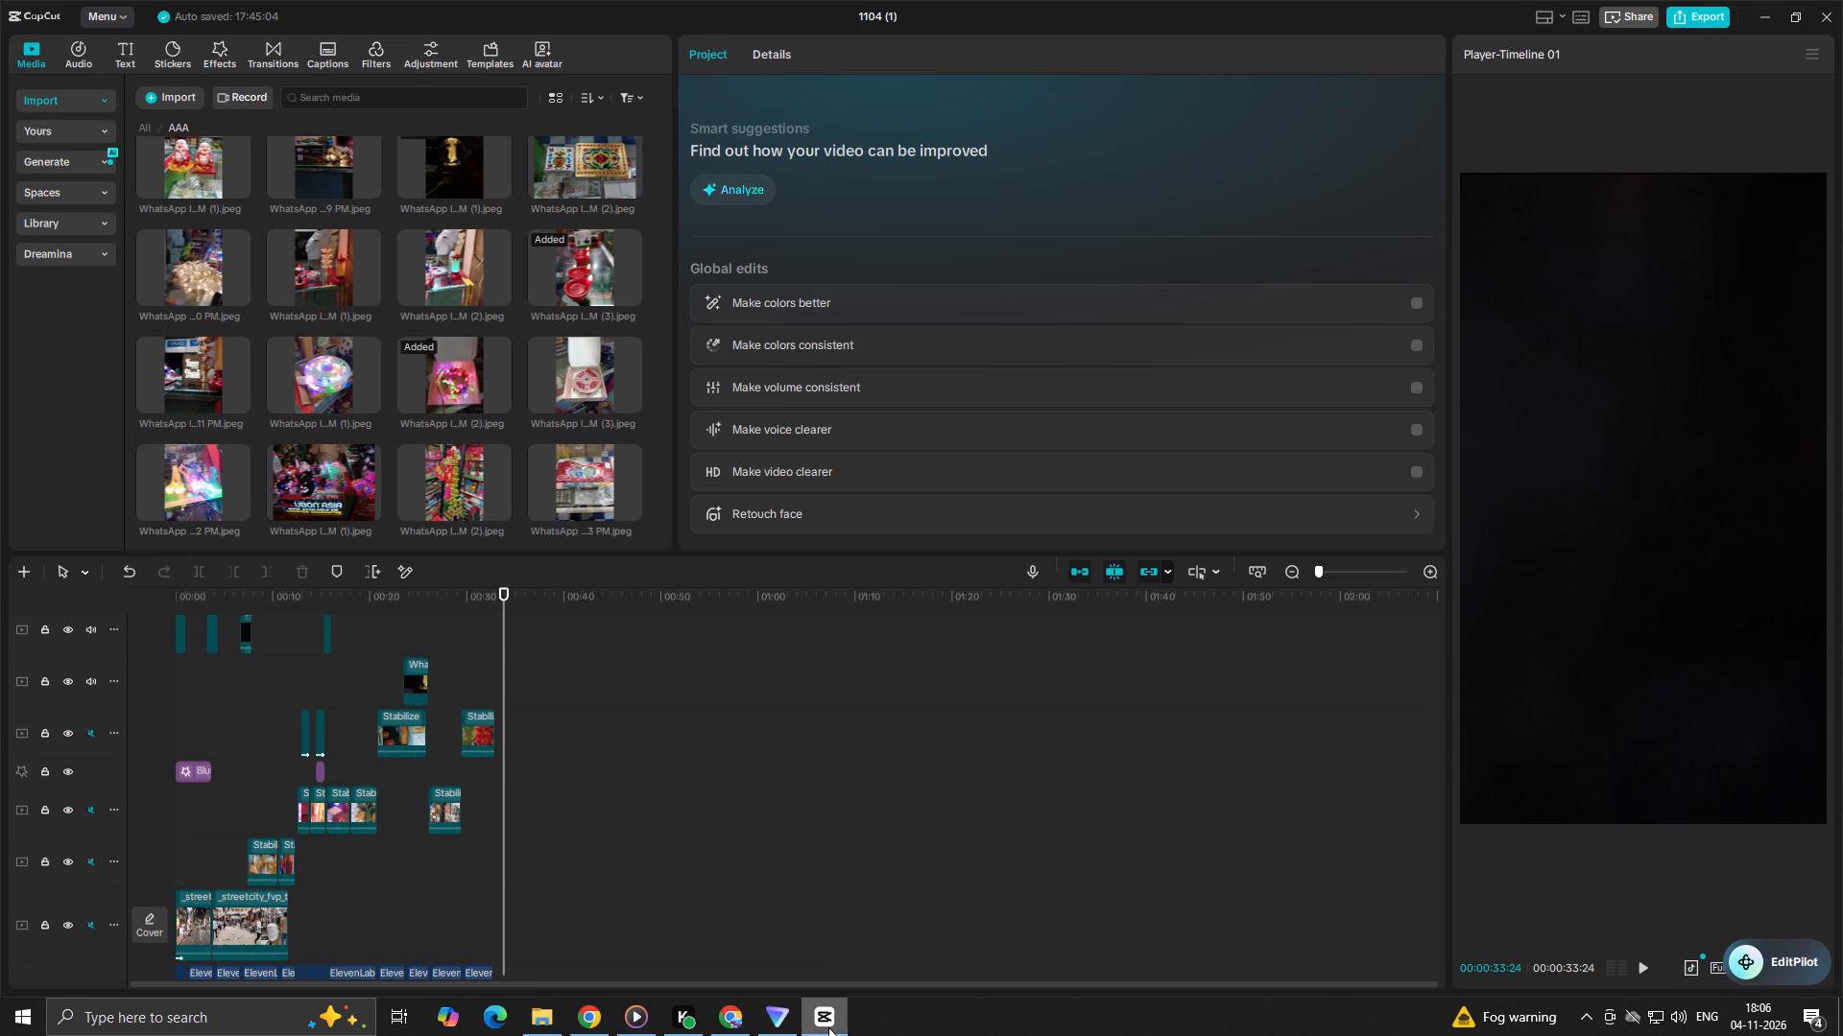
# Scrub back and forth through the whole promo timeline to review the clips, finishing with the playhead at 00:00:00:00.
pyautogui.click(564, 799)
pyautogui.moveTo(565, 799); pyautogui.dragTo(230, 816)
pyautogui.click(466, 904)
pyautogui.moveTo(466, 904); pyautogui.dragTo(346, 905)
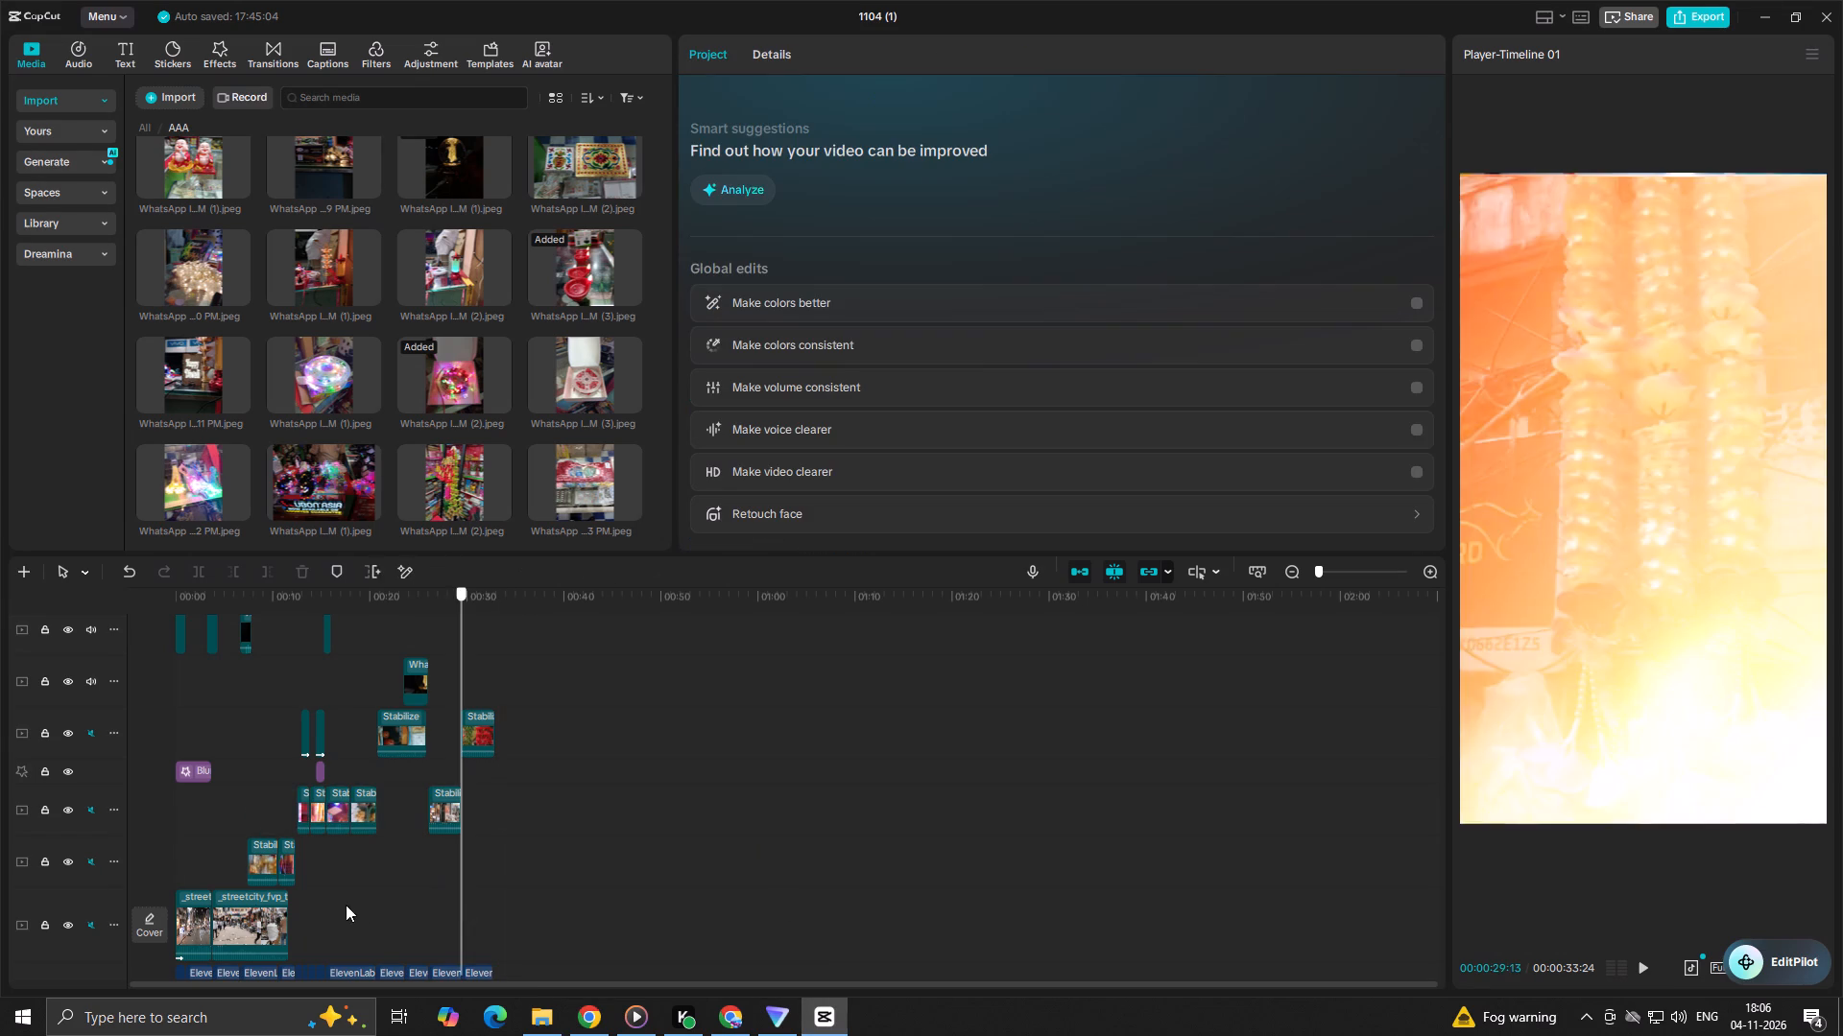
pyautogui.moveTo(346, 905); pyautogui.dragTo(372, 927)
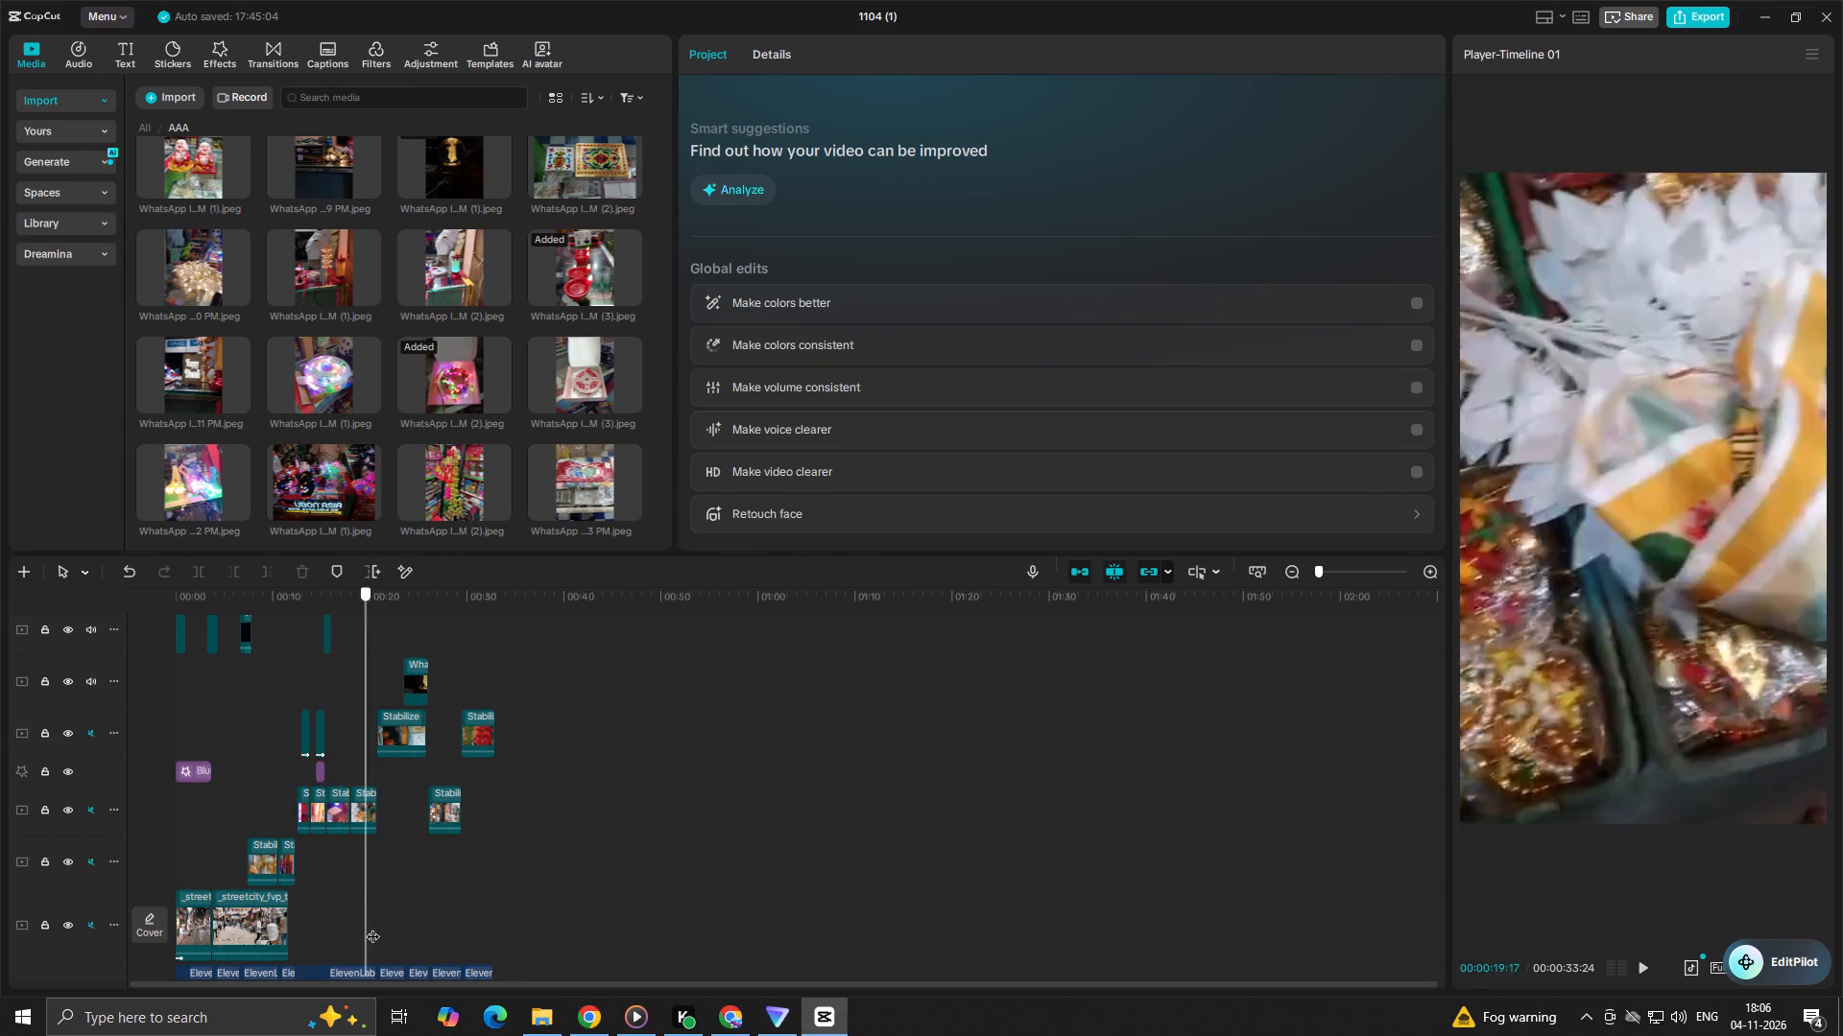
pyautogui.moveTo(372, 927); pyautogui.dragTo(518, 935)
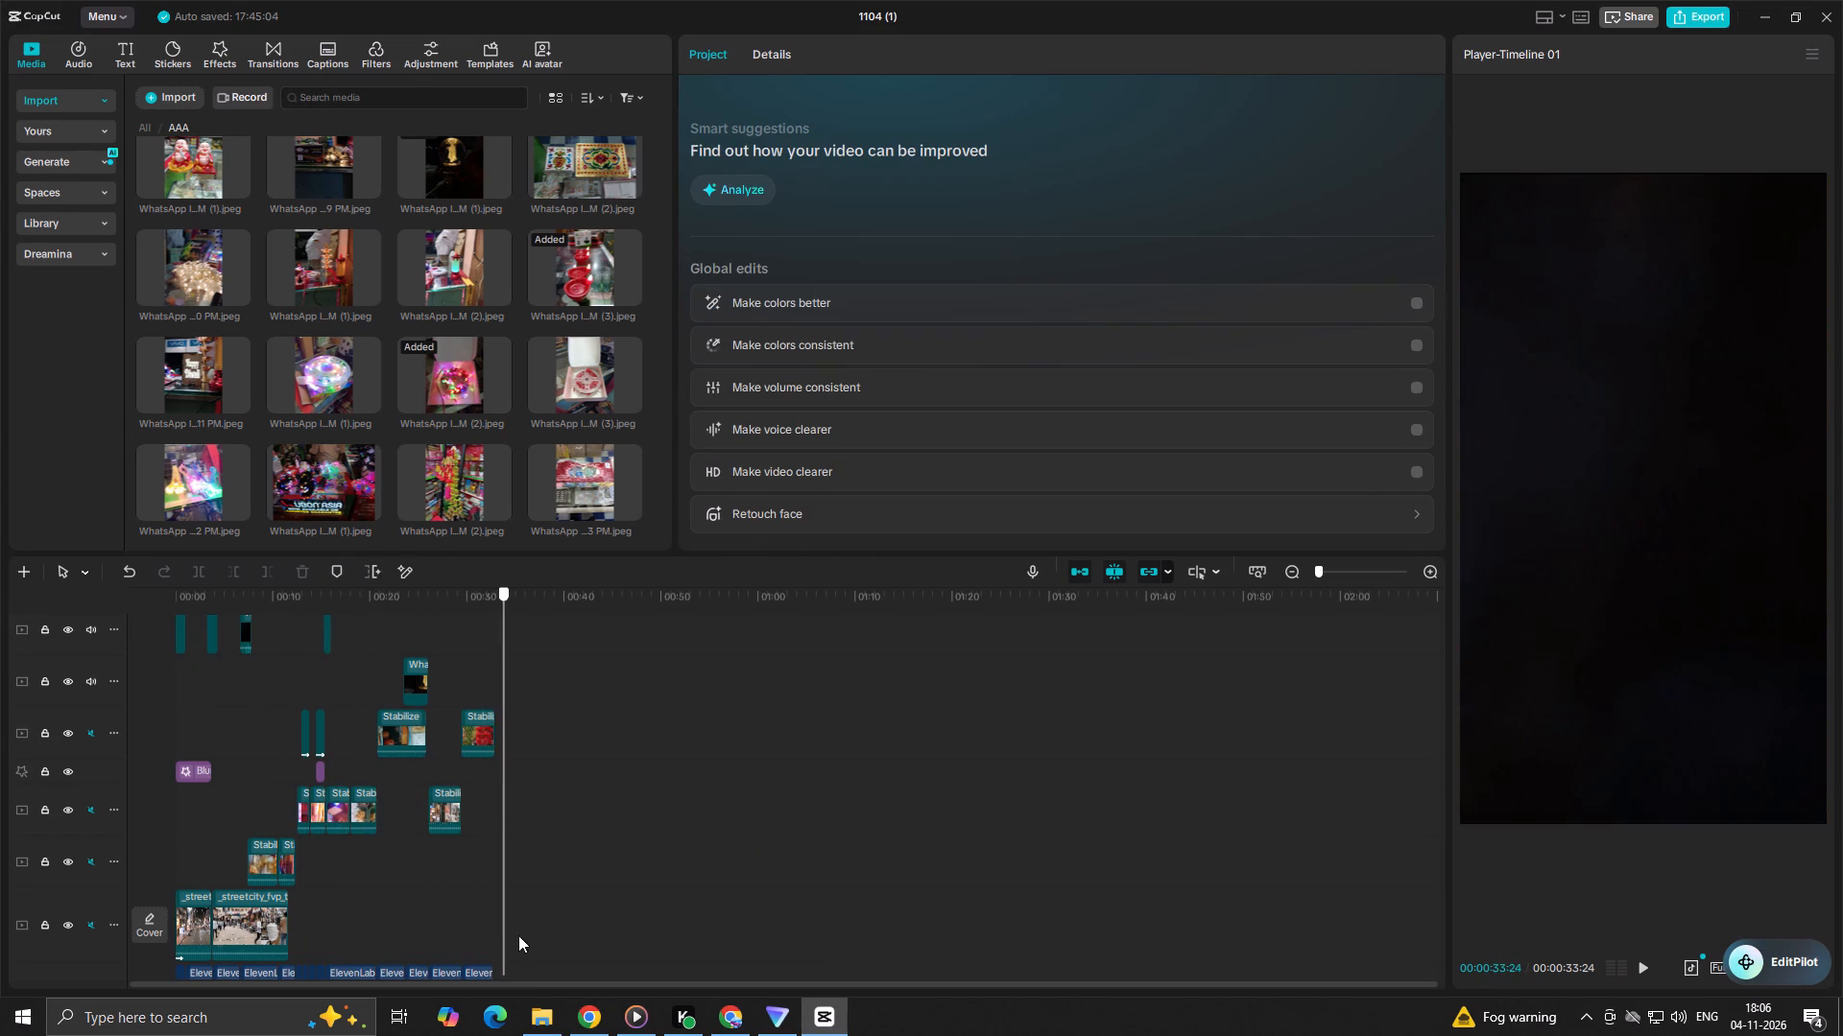
pyautogui.moveTo(518, 935); pyautogui.dragTo(31, 1002)
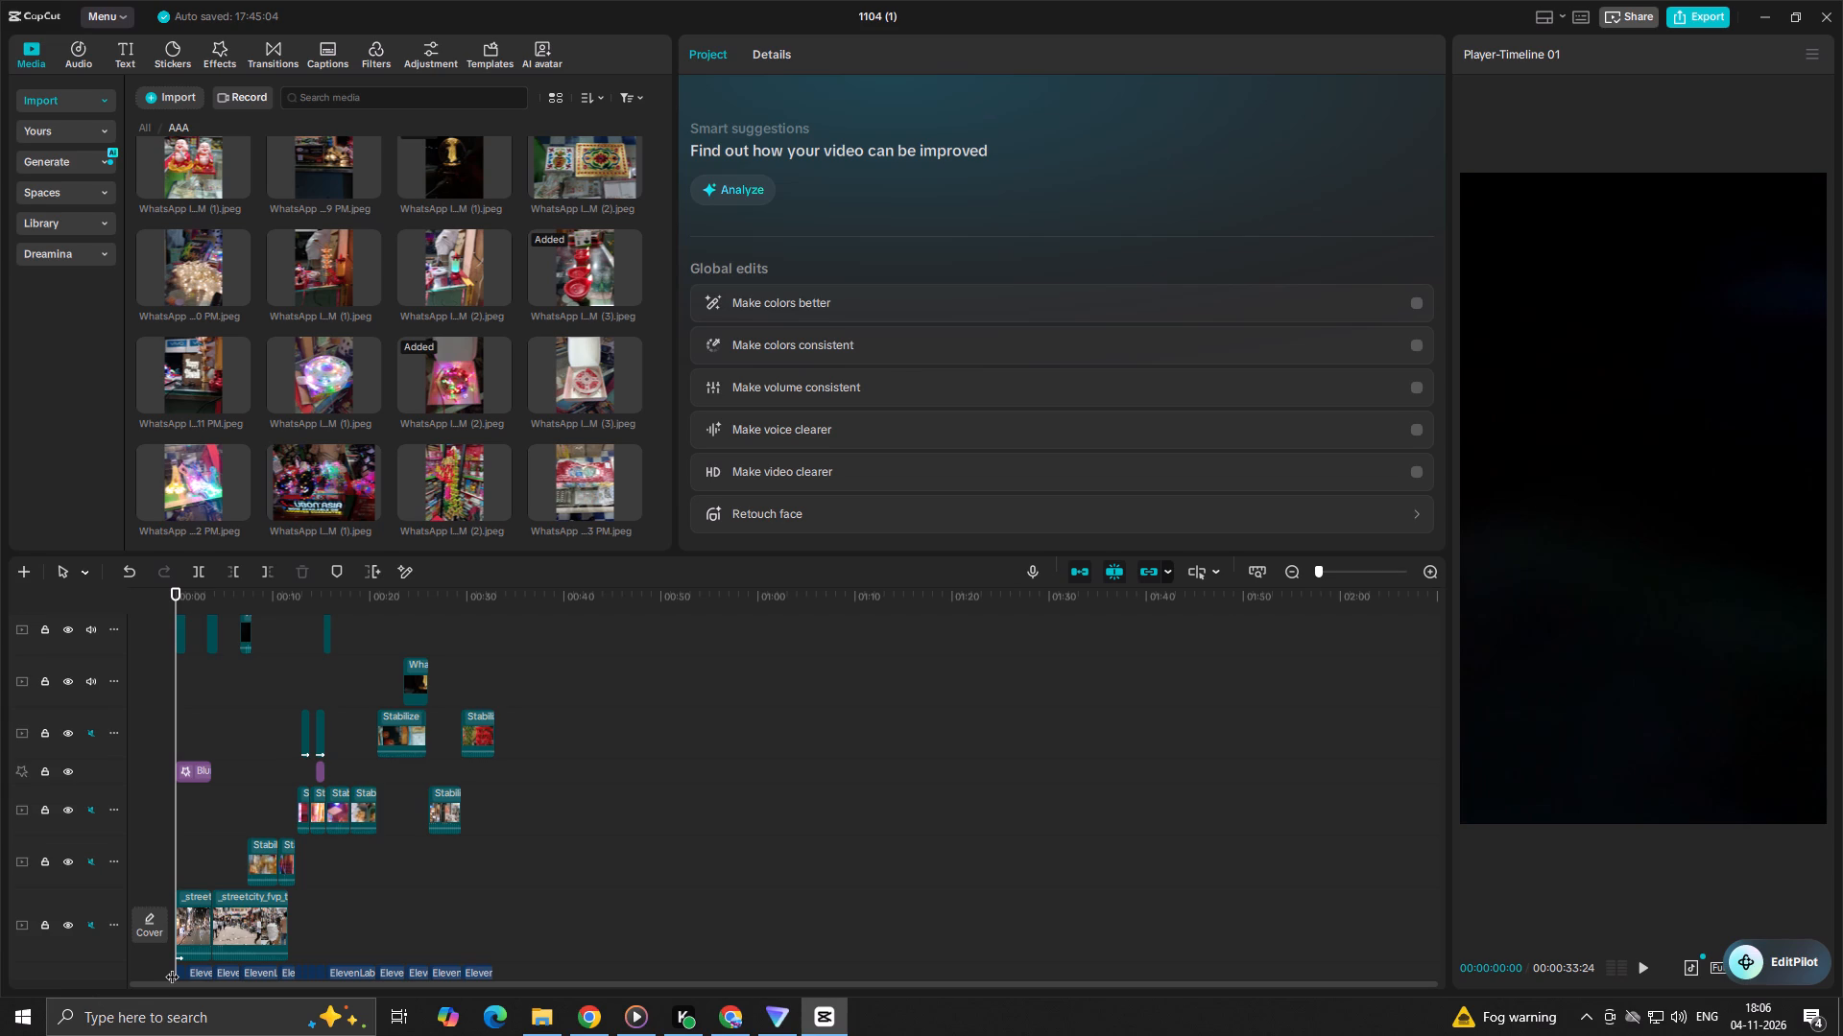
pyautogui.press('F11')
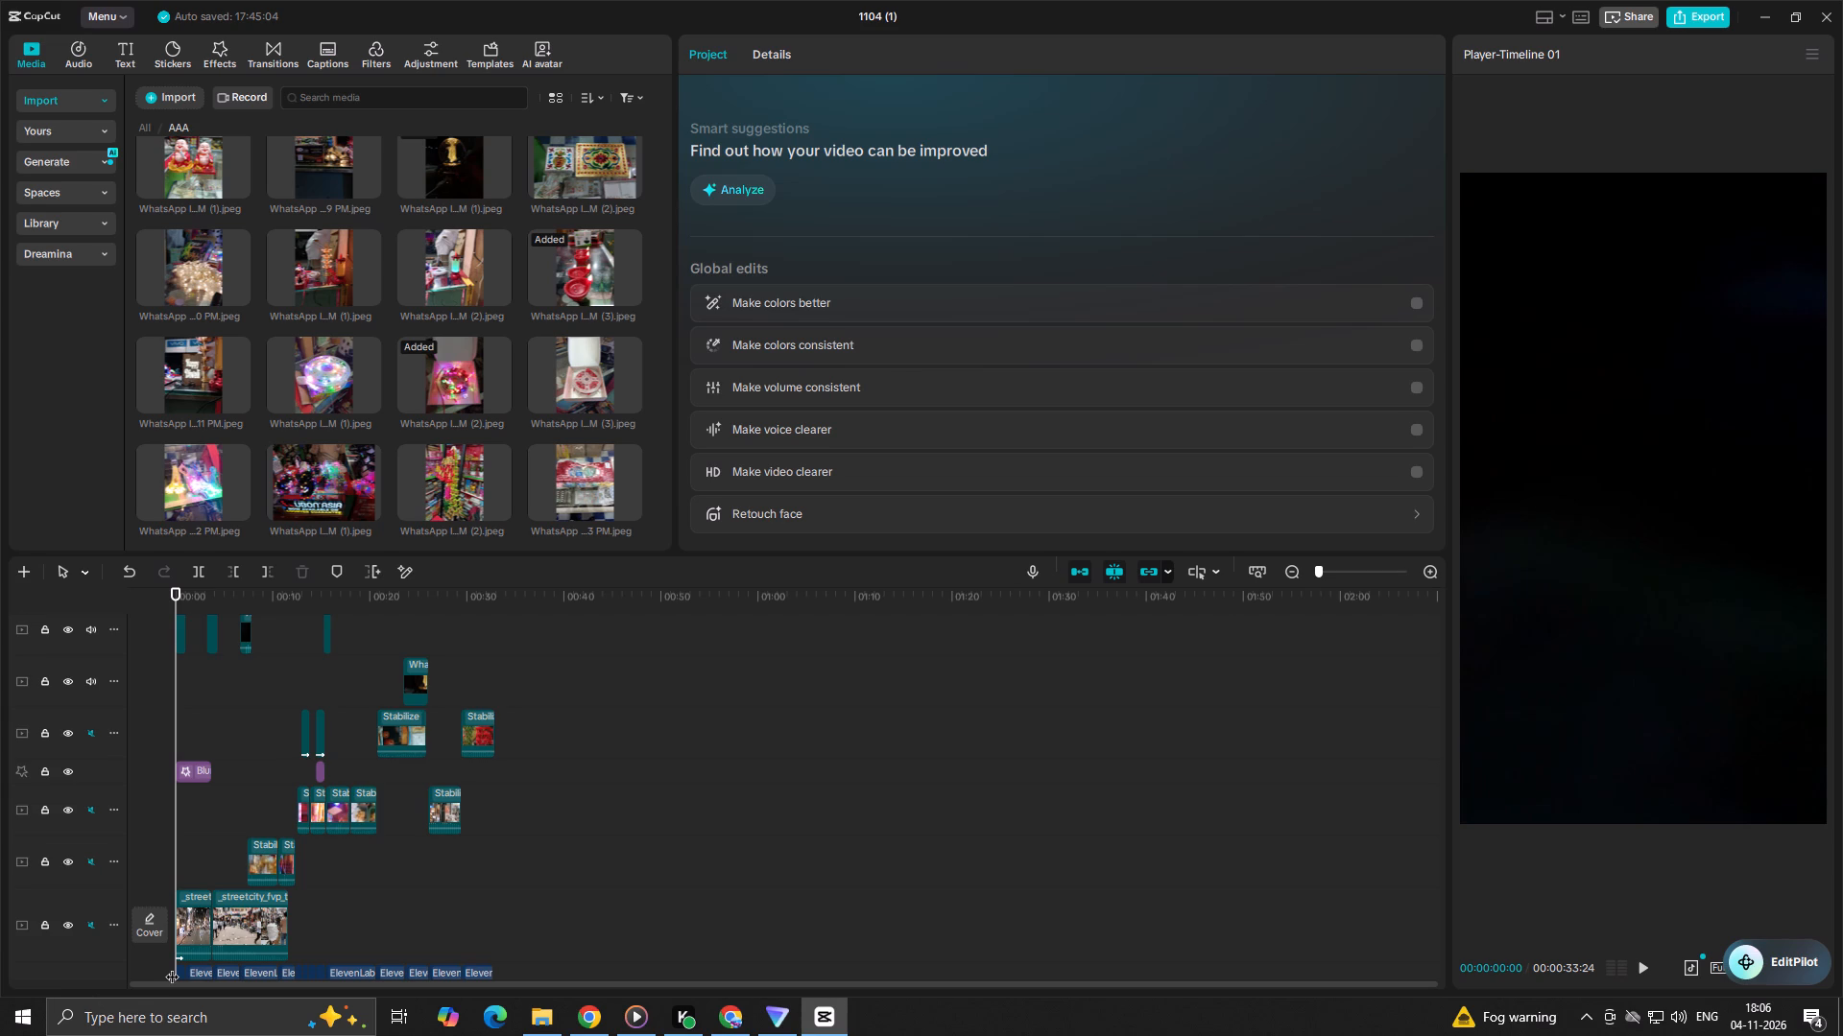